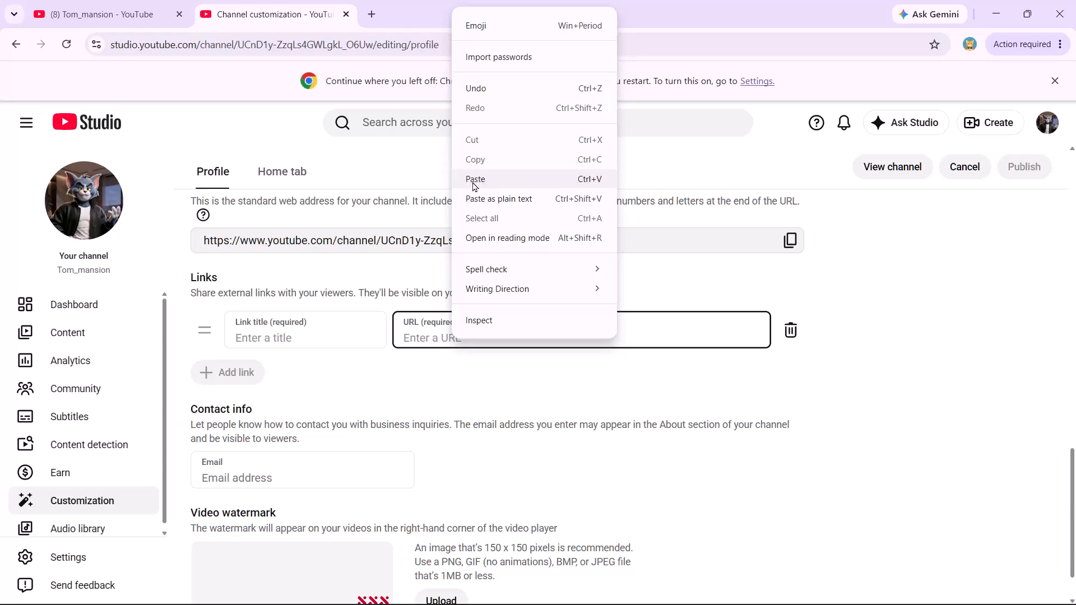
Fill in the channel's external link with the copied tommansion01 Instagram profile URL and the title Instagram.
left_click(483, 186)
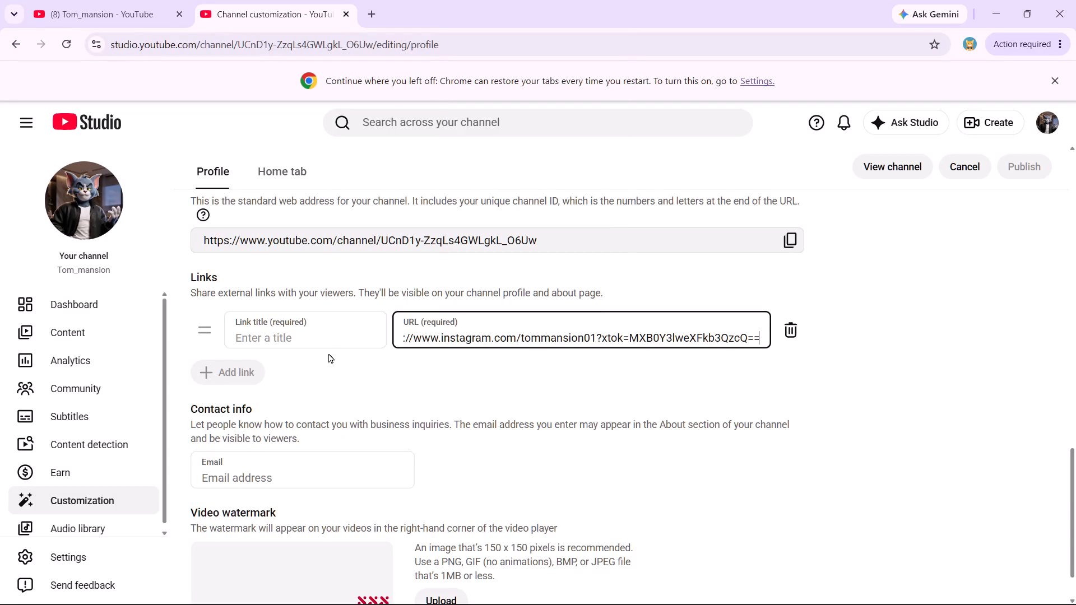
left_click(295, 336)
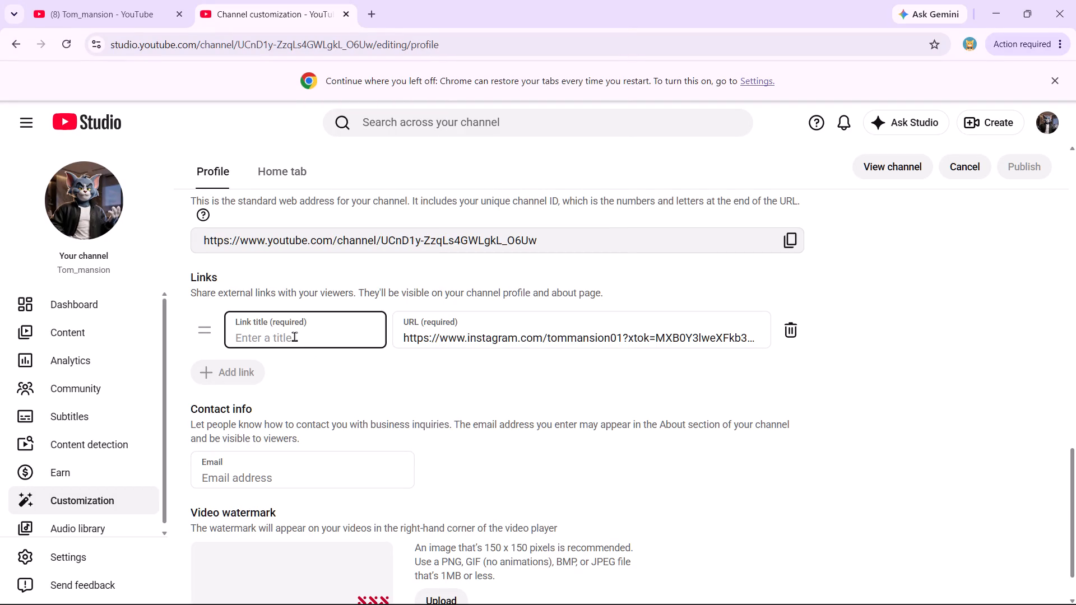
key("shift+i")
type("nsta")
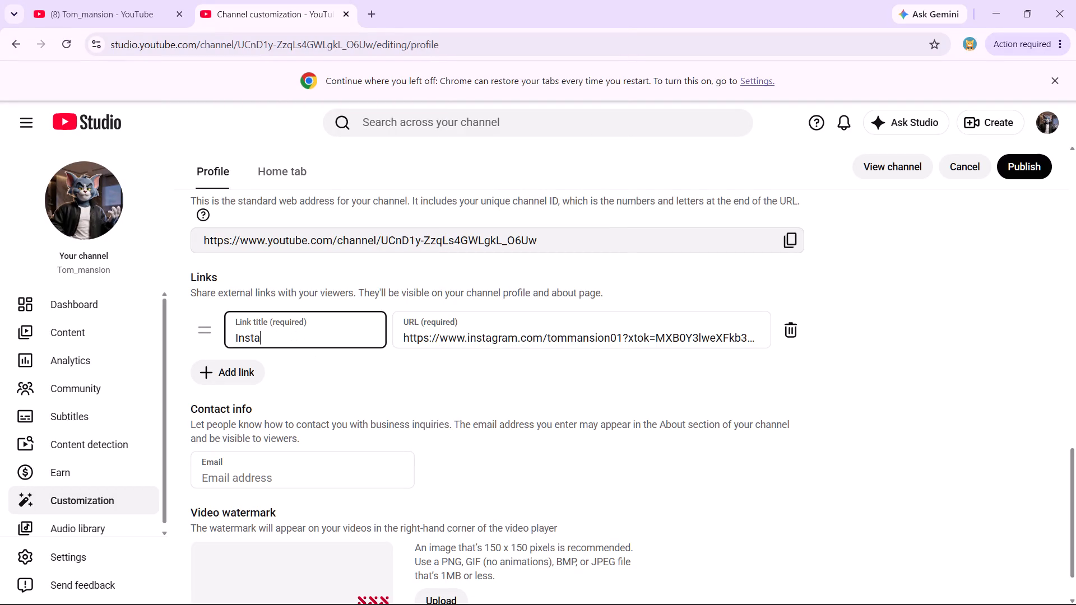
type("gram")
right_click(294, 336)
left_click(941, 484)
Fill the contact info email field with the saved email address.
scroll(561, 453, "down", 3)
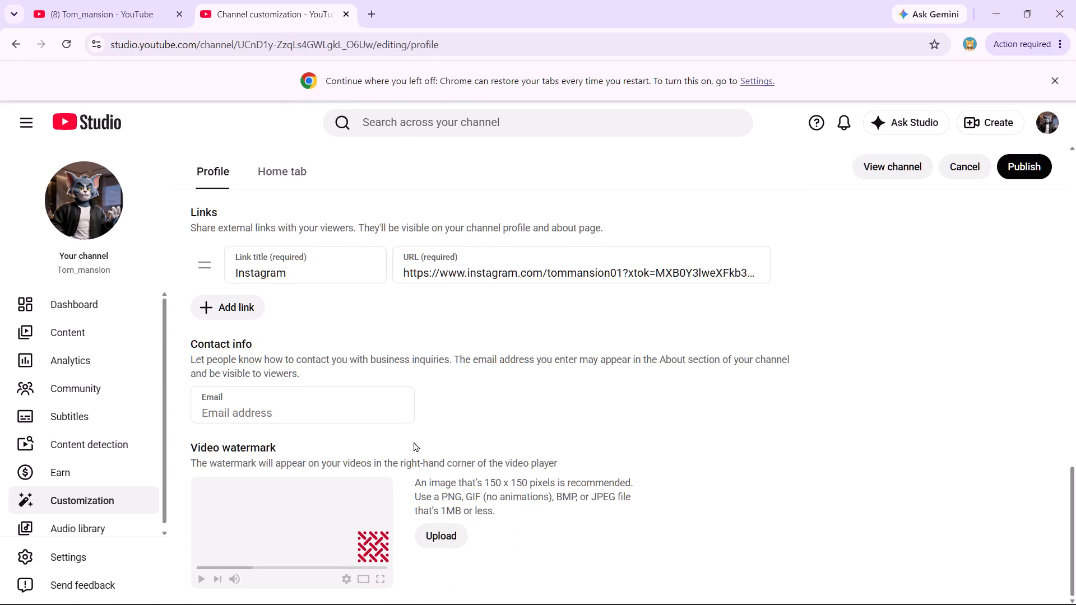
scroll(385, 438, "down", 1)
left_click(256, 411)
left_click(307, 441)
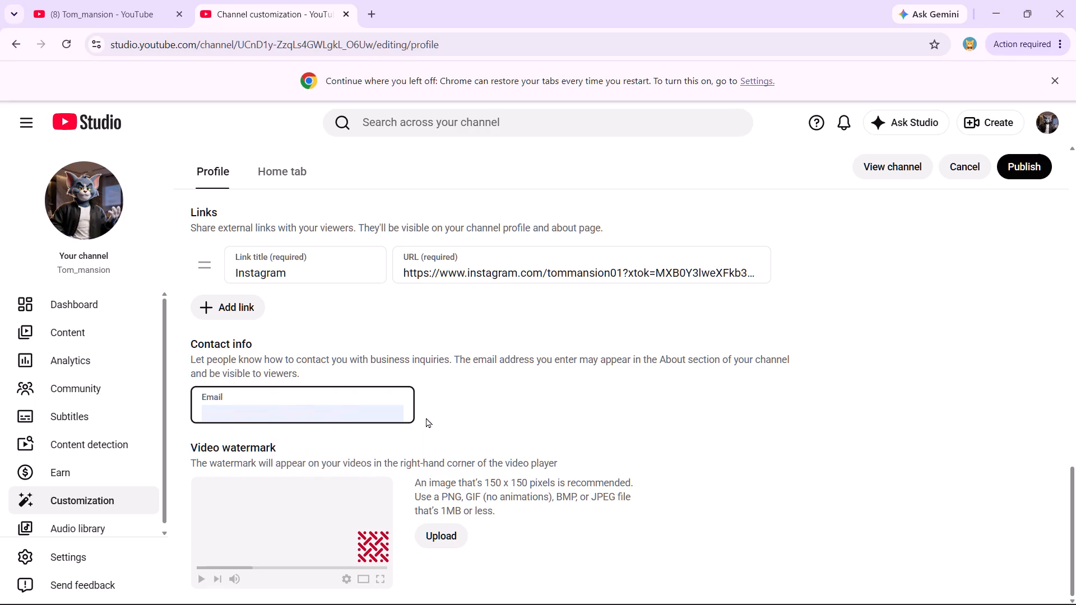
left_click(491, 423)
left_click_drag(402, 409, 356, 414)
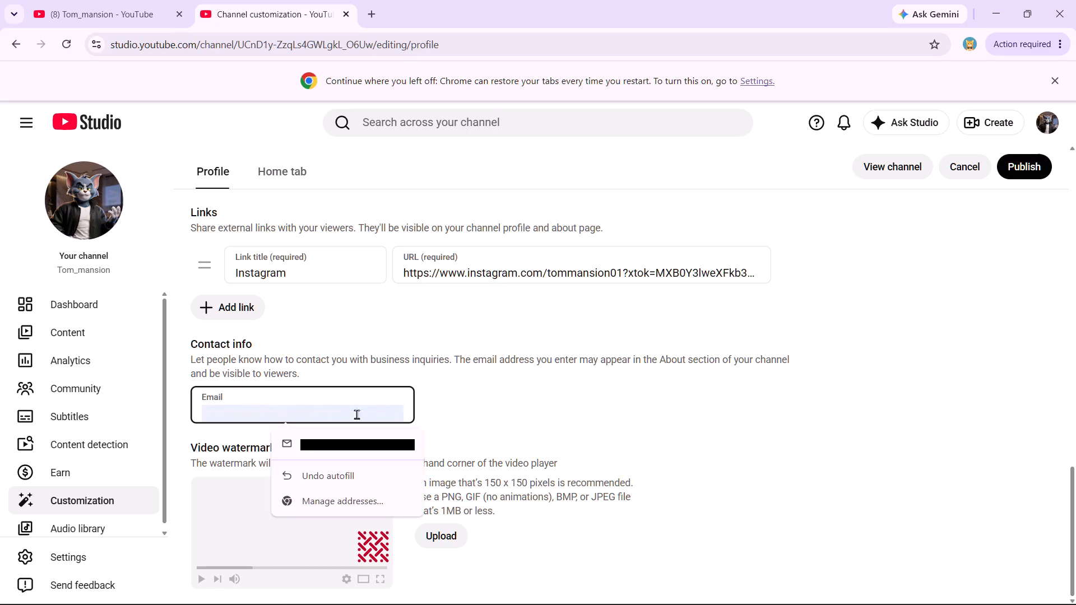
left_click_drag(356, 414, 232, 415)
left_click(617, 413)
scroll(338, 391, "up", 4)
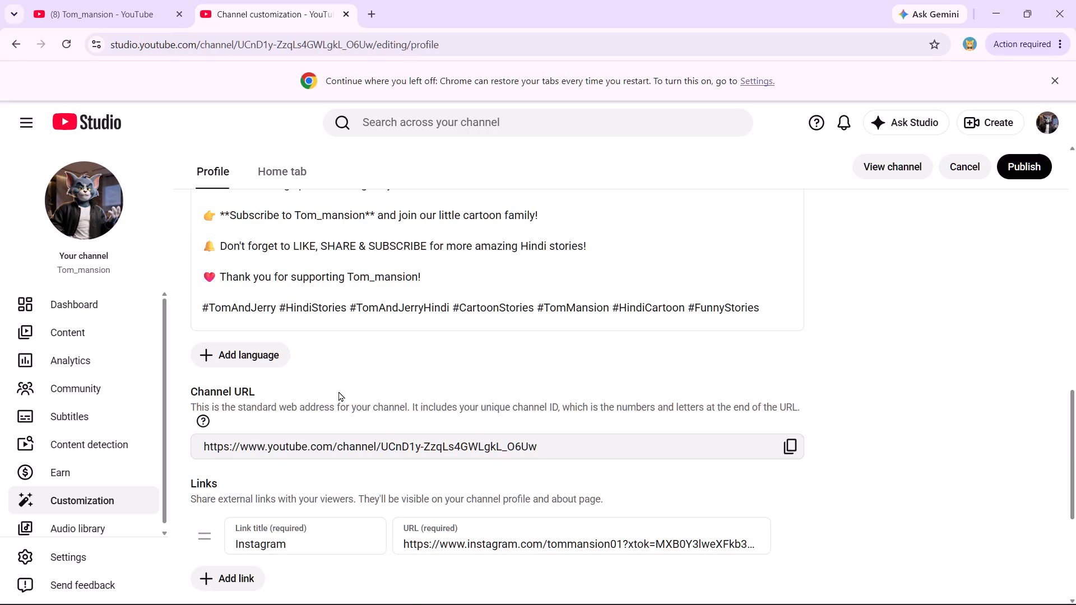
Replace the underscore in the channel name with a space so it reads "Tom mansion".
scroll(338, 391, "up", 6)
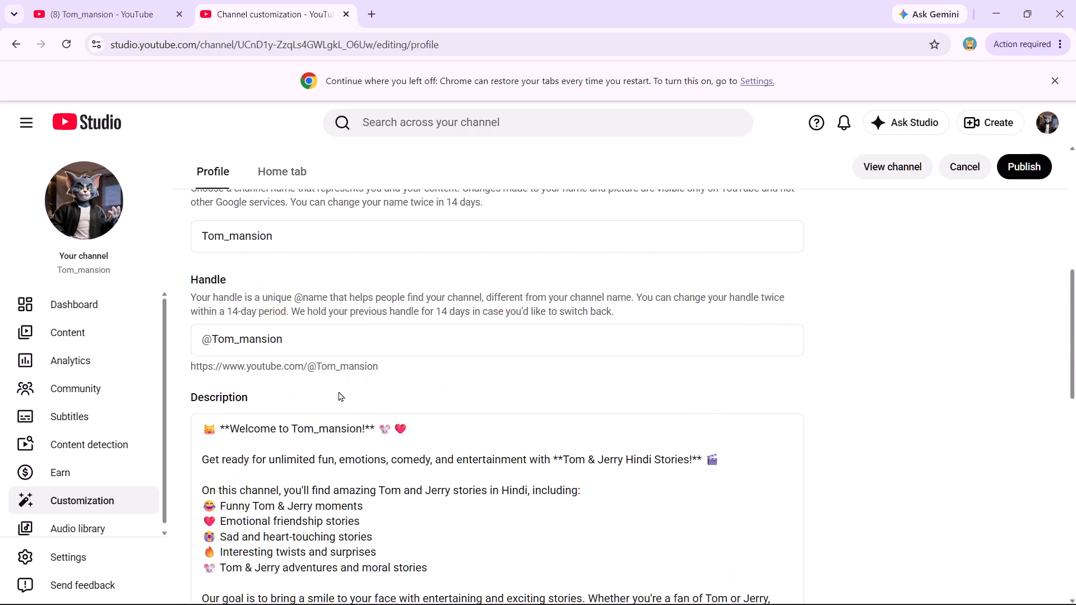
scroll(338, 391, "up", 2)
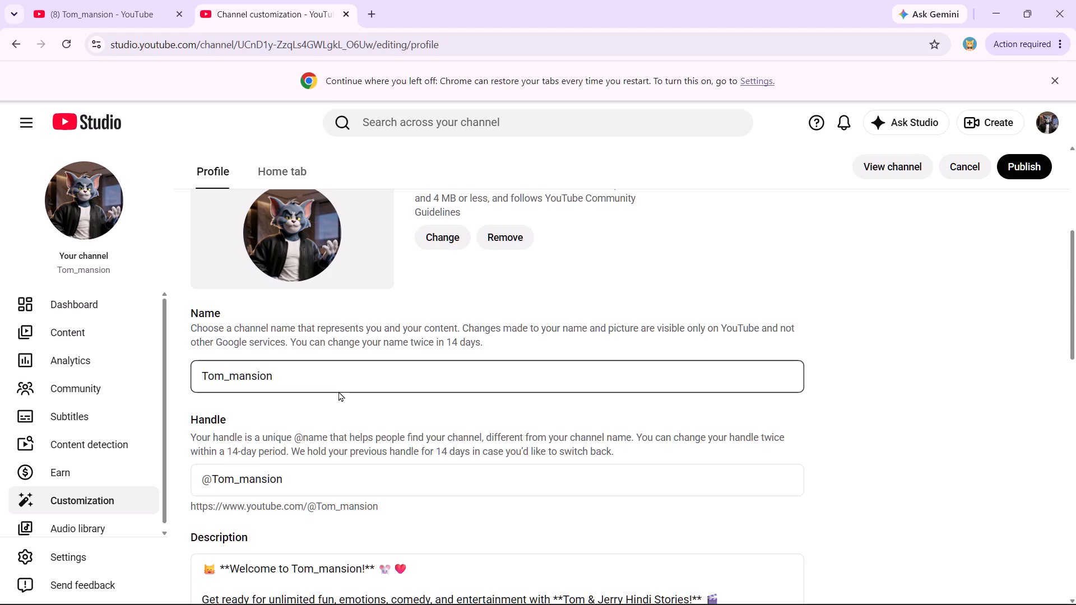
scroll(338, 391, "up", 1)
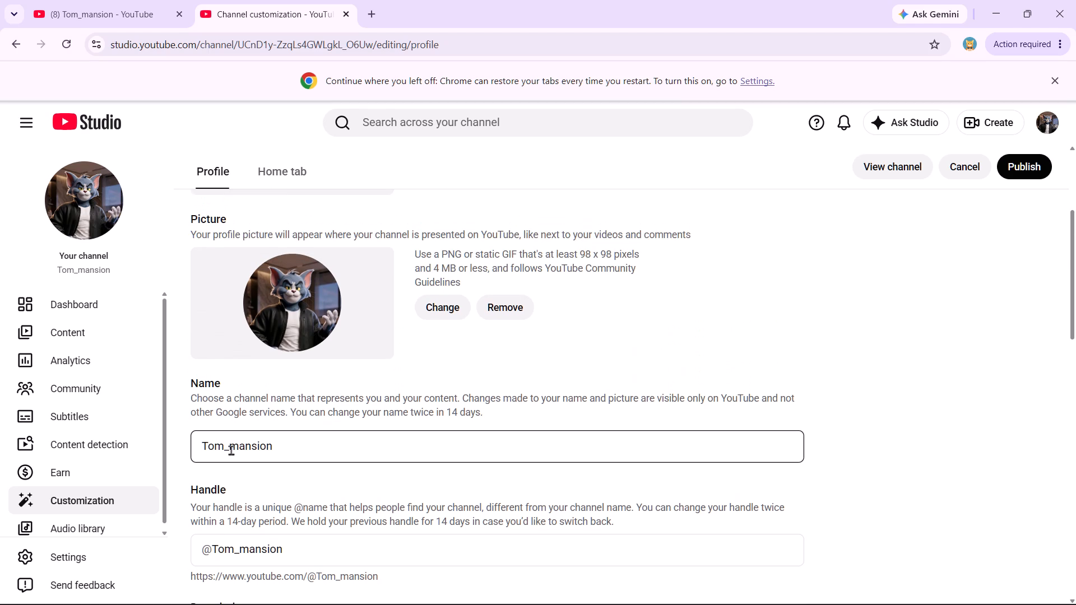
left_click(231, 450)
key("BackSpace")
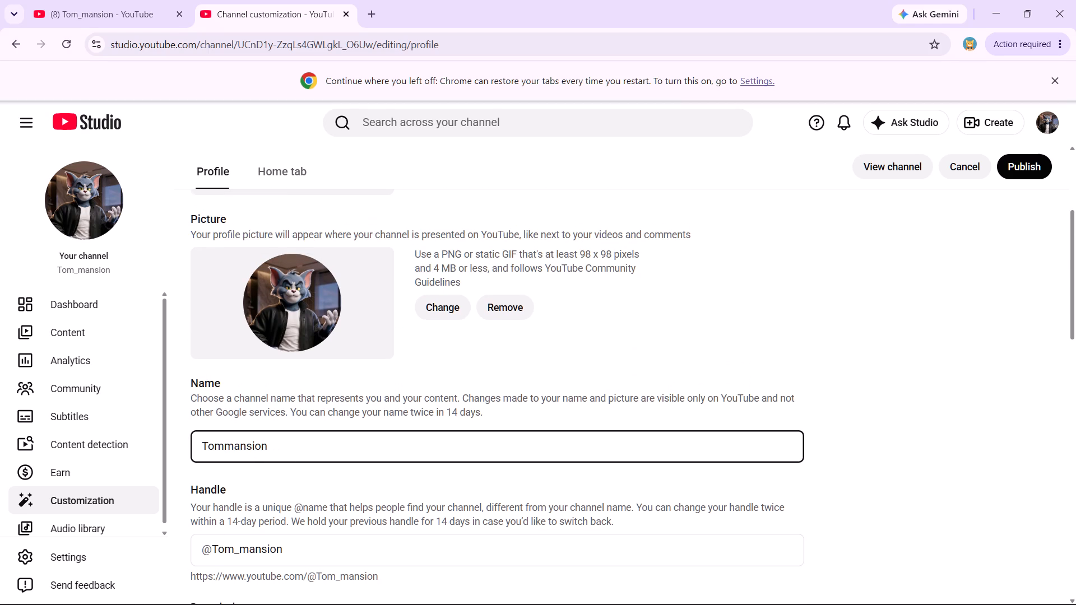
key("space")
left_click(966, 373)
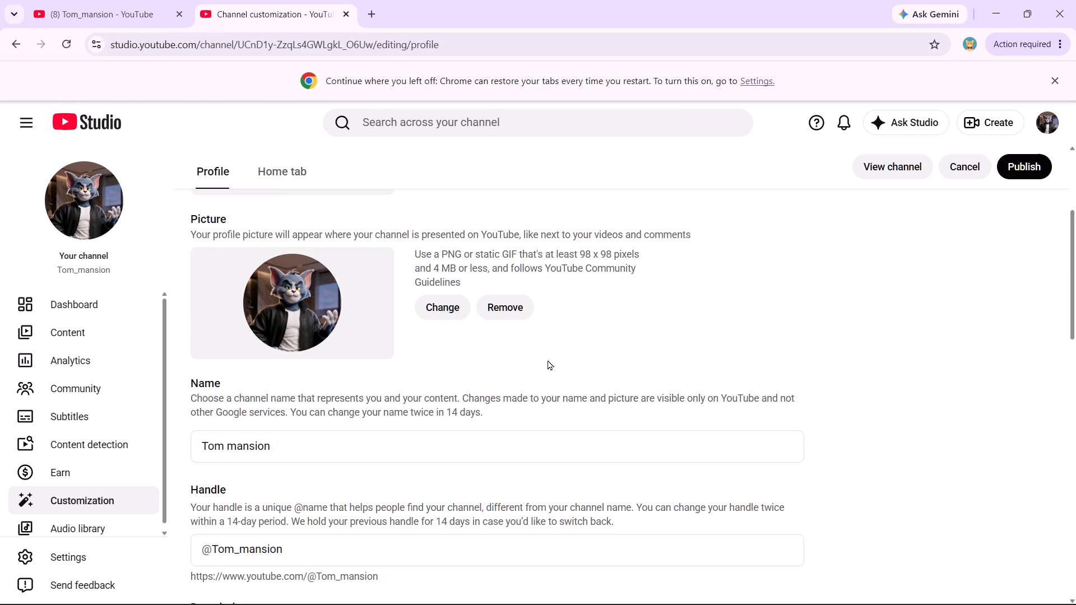
scroll(291, 328, "up", 3)
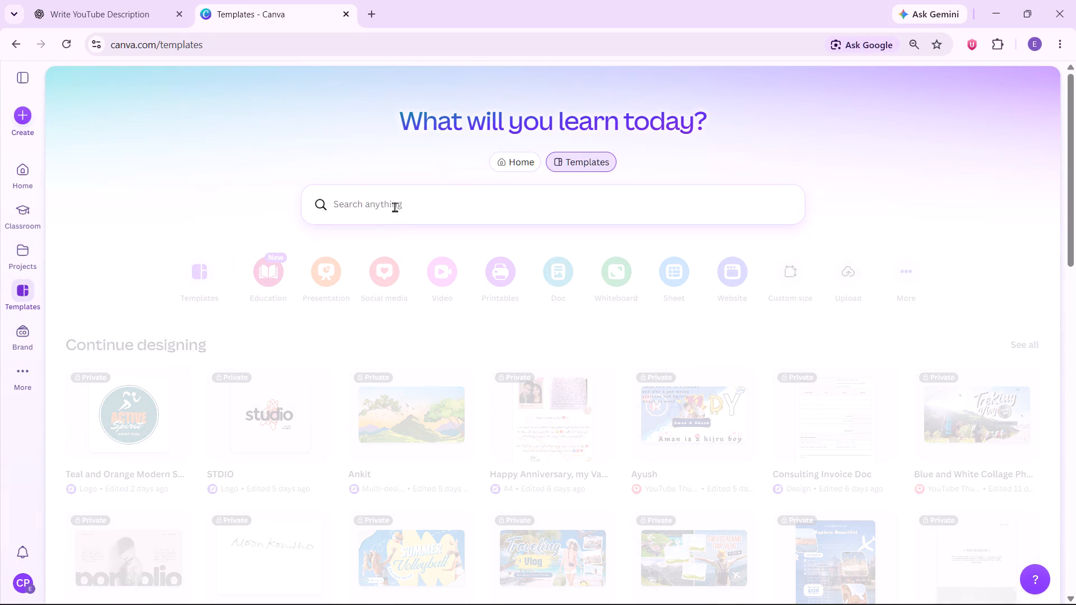
left_click(395, 207)
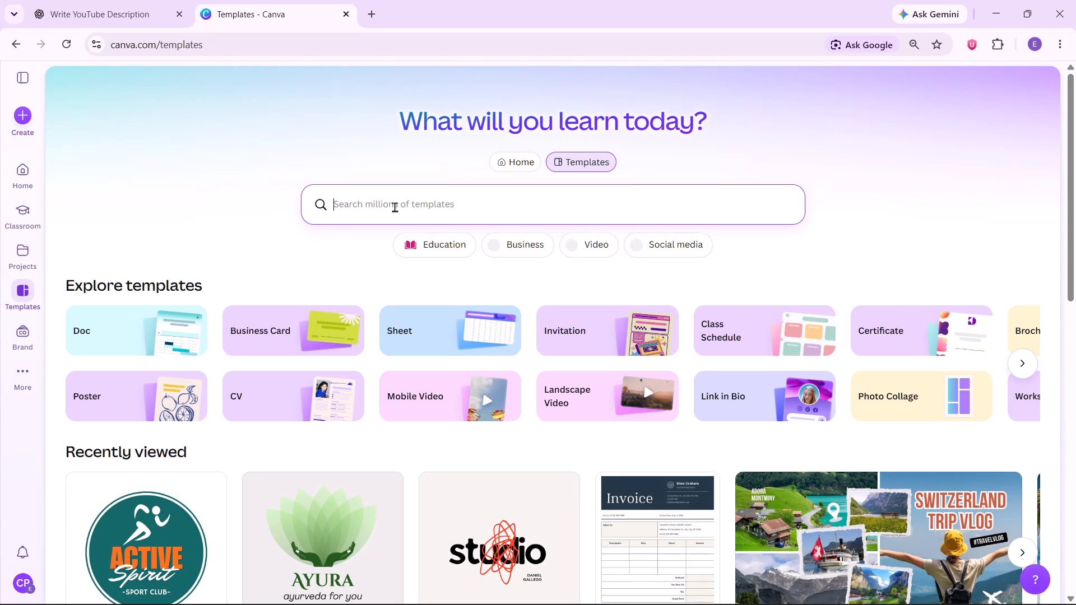
type("you")
type("tube channel bn")
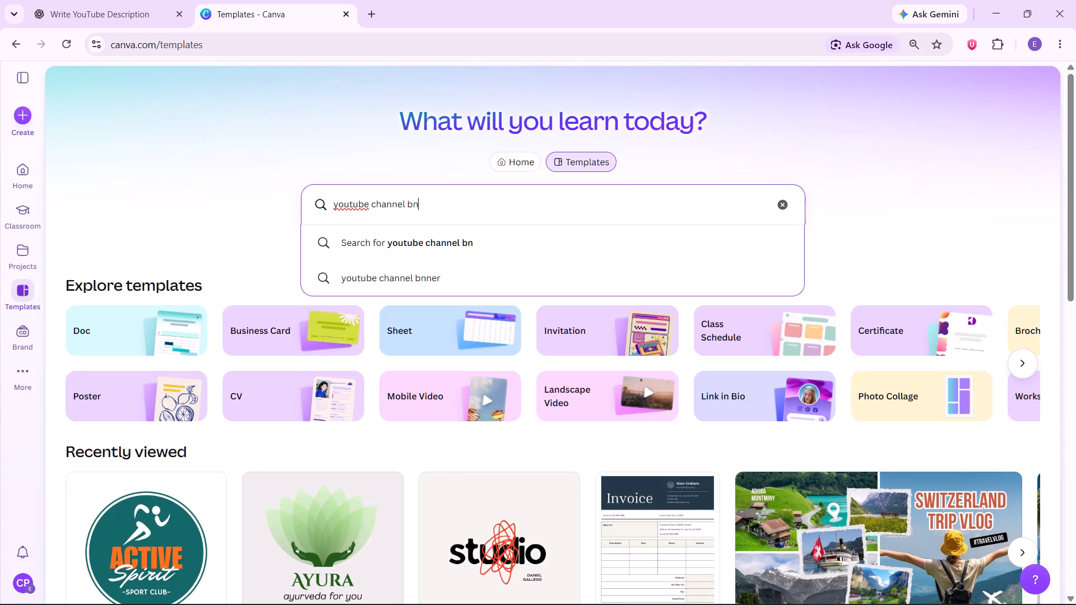
key("BackSpace")
type("anner")
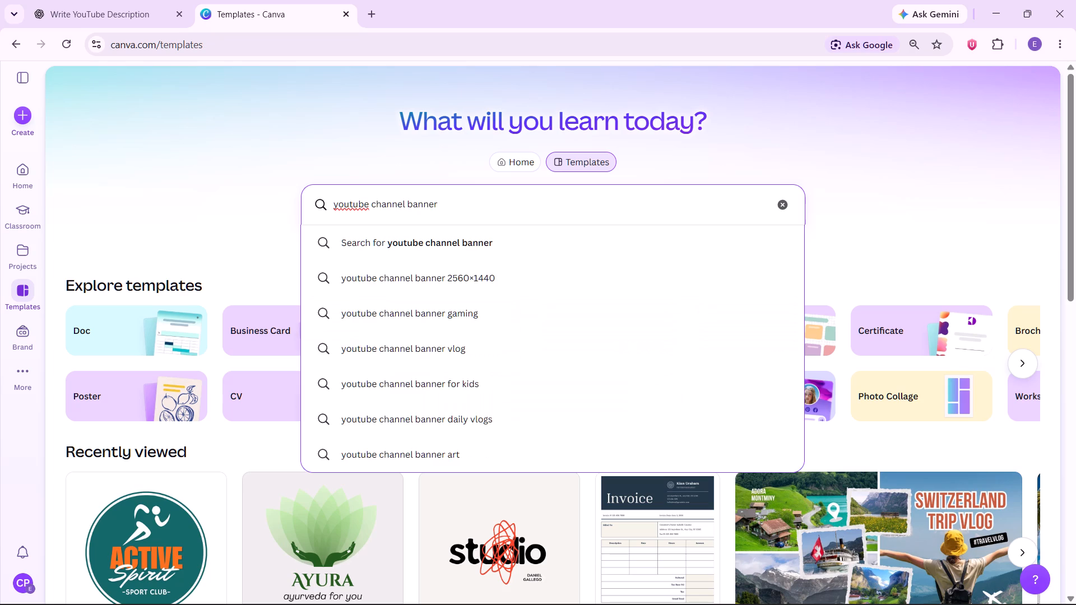
key("Return")
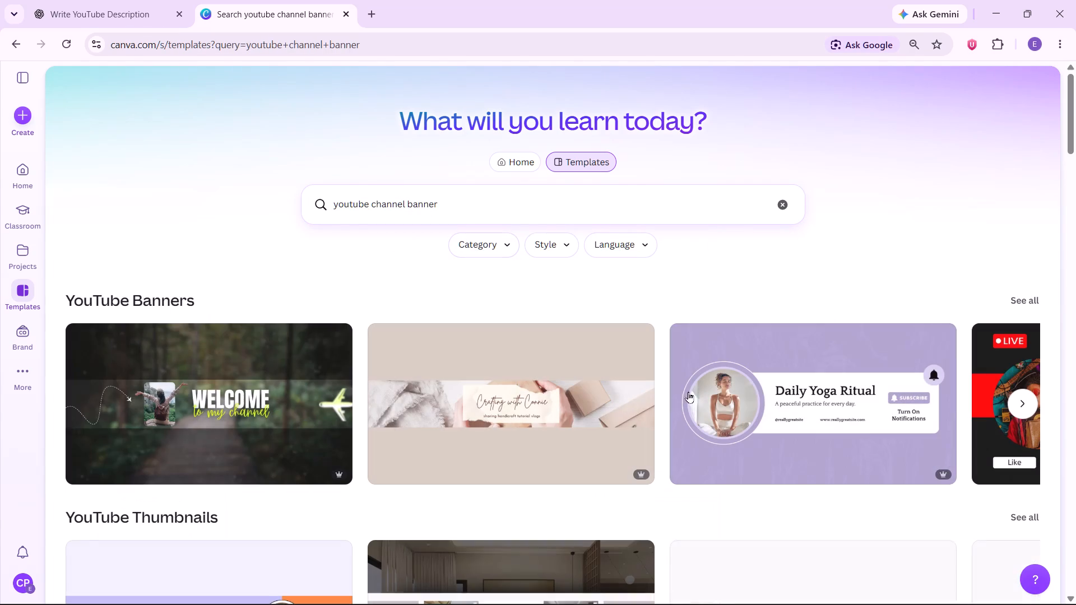
Browse the banner template results for a design that suits the cartoon story channel.
scroll(493, 389, "down", 1)
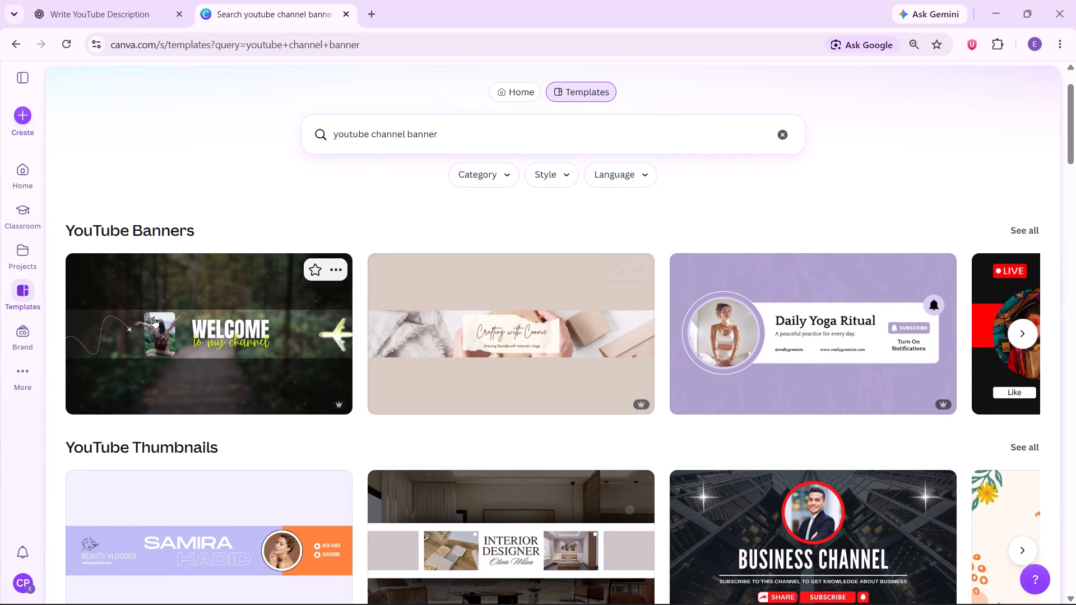
scroll(185, 323, "down", 1)
scroll(515, 265, "down", 1)
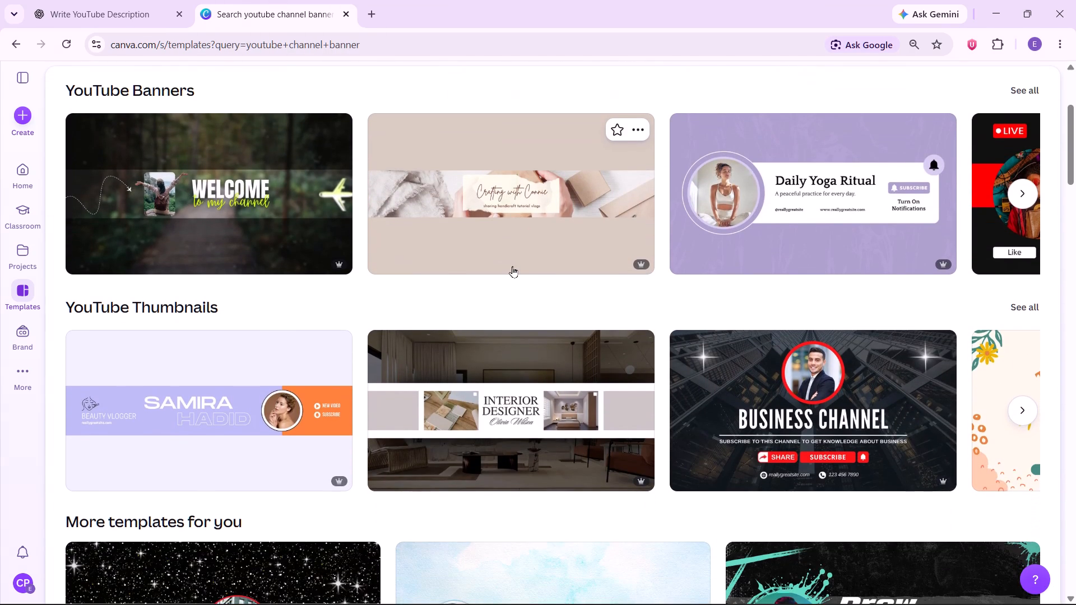
scroll(512, 266, "down", 2)
scroll(567, 291, "down", 2)
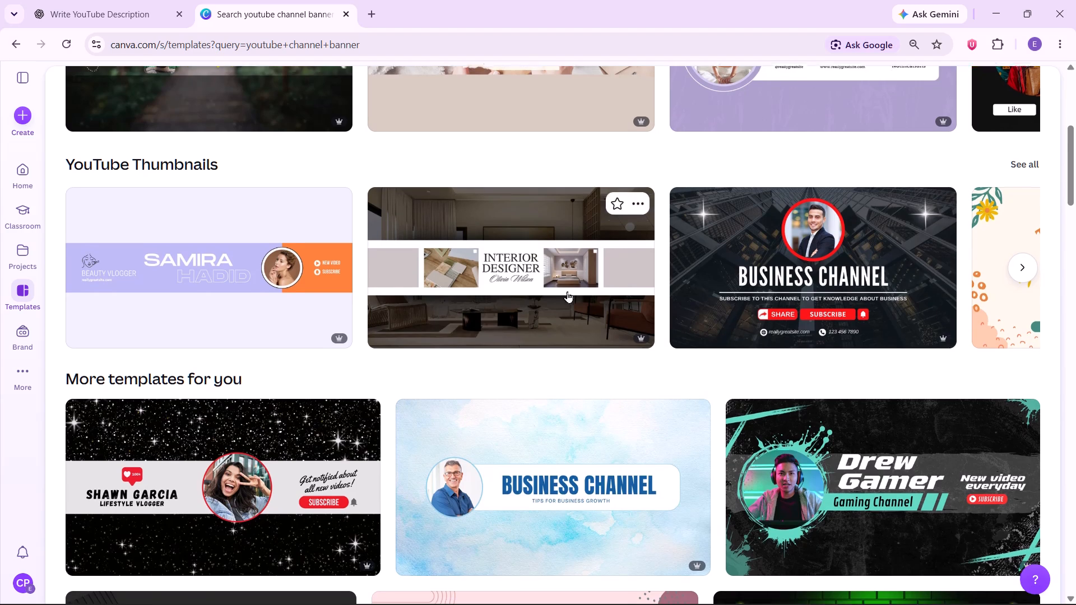
scroll(552, 345, "down", 1)
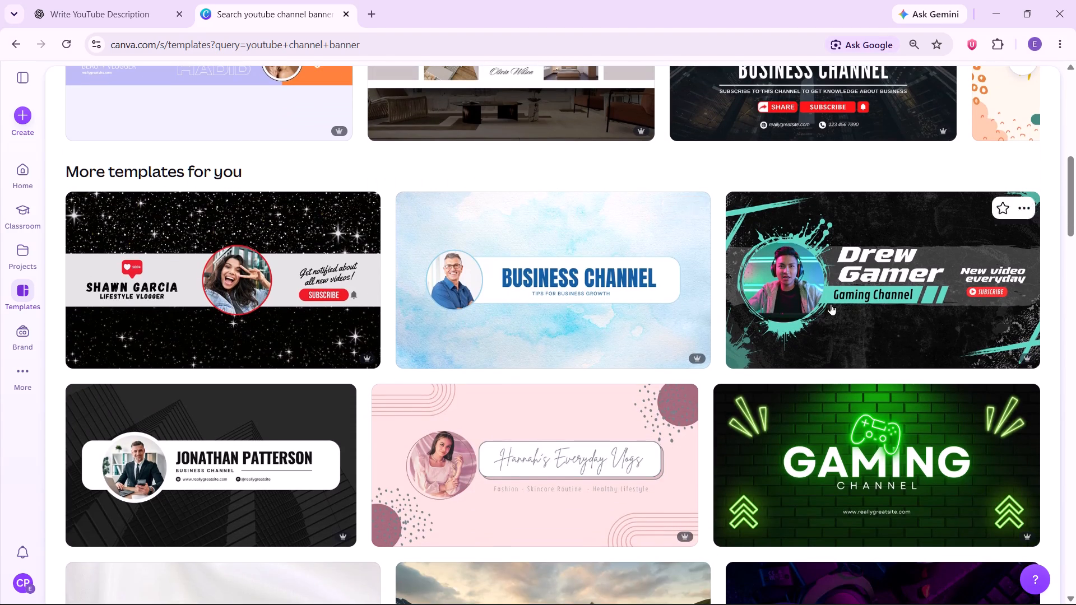
scroll(507, 366, "down", 5)
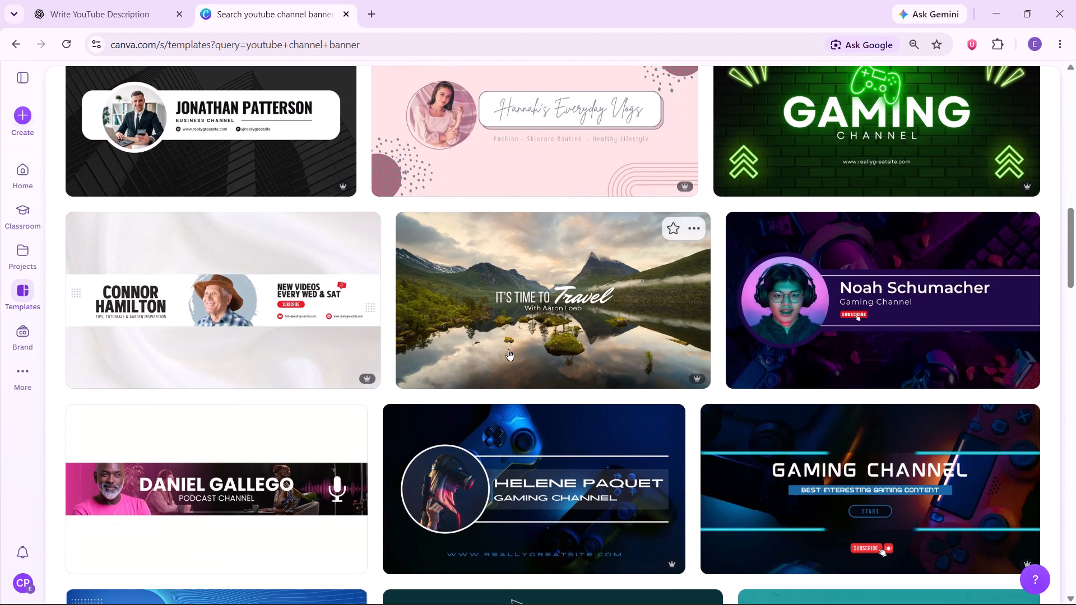
scroll(508, 349, "down", 5)
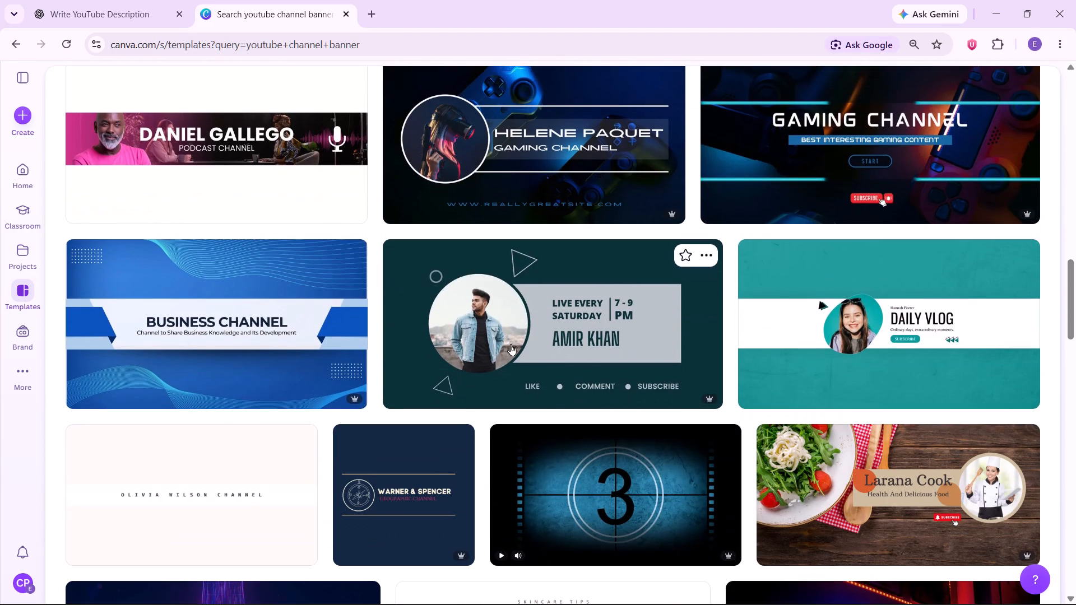
scroll(511, 344, "up", 3)
scroll(511, 344, "down", 4)
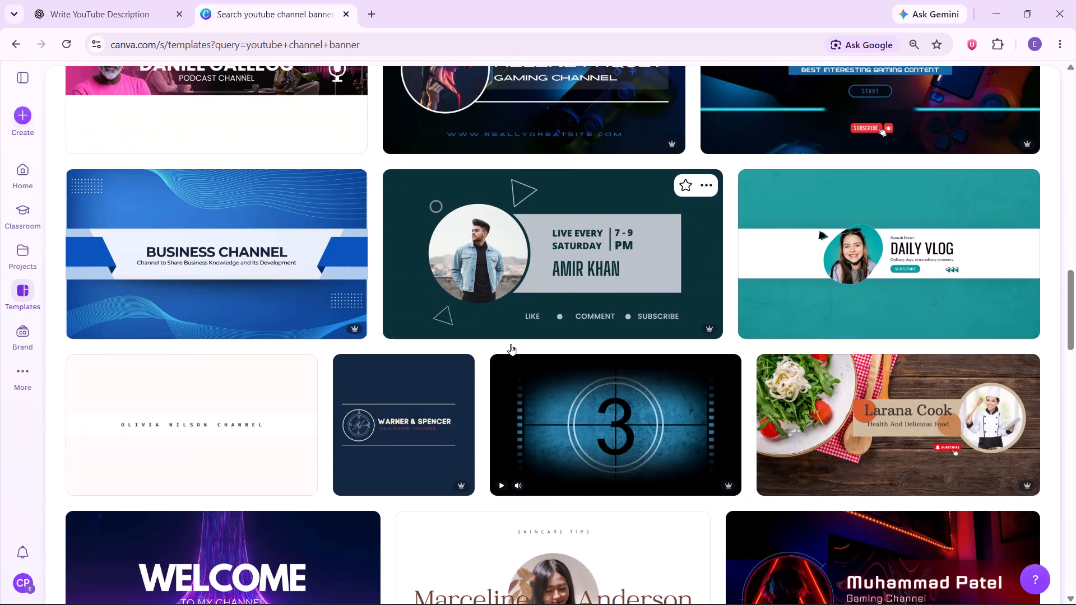
scroll(511, 344, "down", 6)
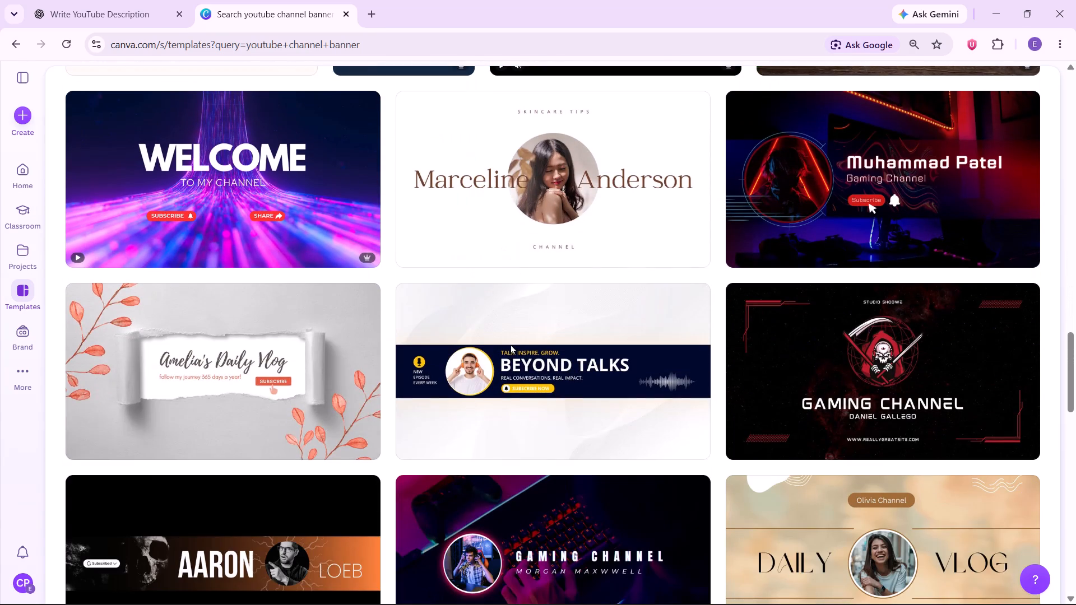
scroll(511, 344, "down", 1)
scroll(511, 344, "up", 3)
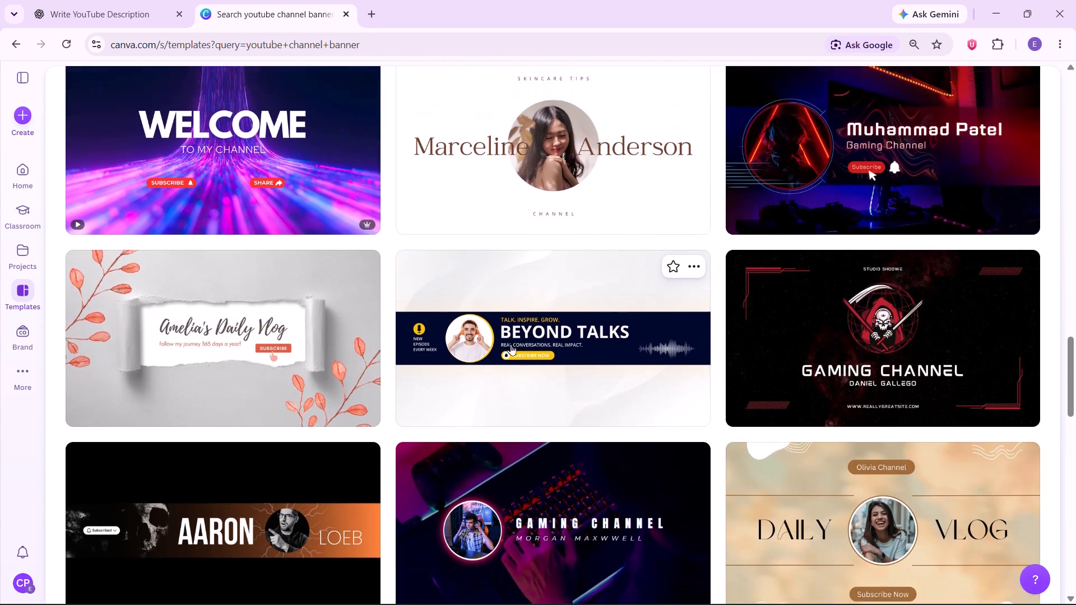
scroll(511, 343, "up", 11)
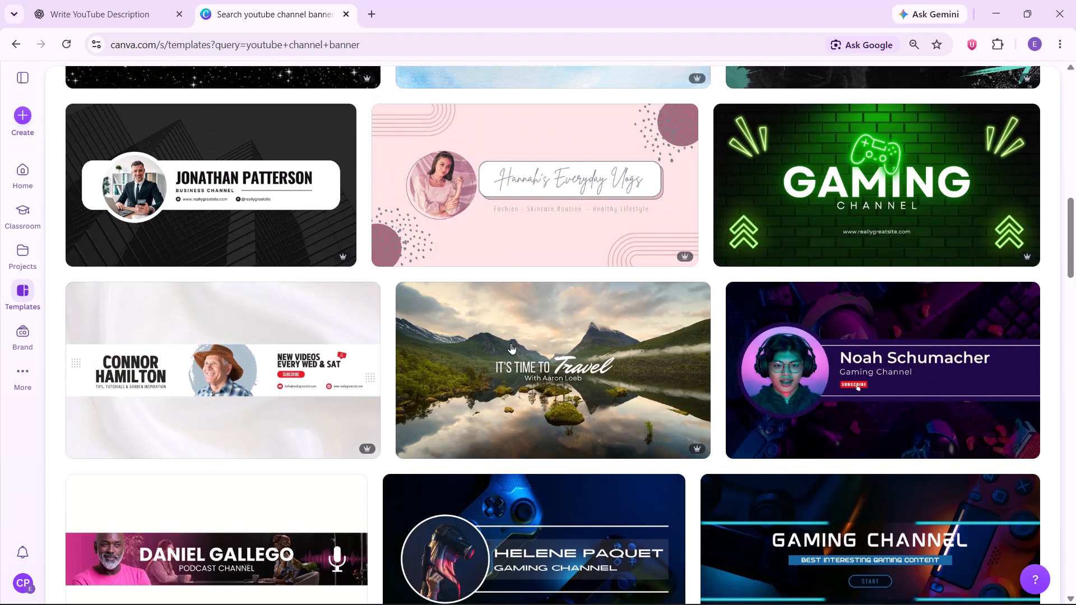
scroll(511, 343, "up", 9)
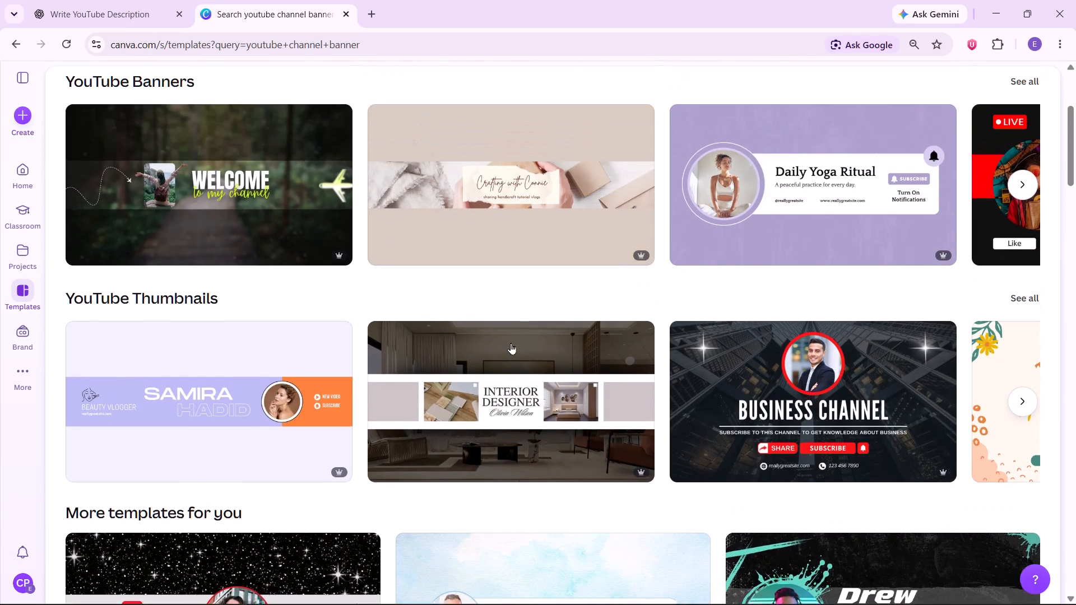
scroll(511, 343, "up", 1)
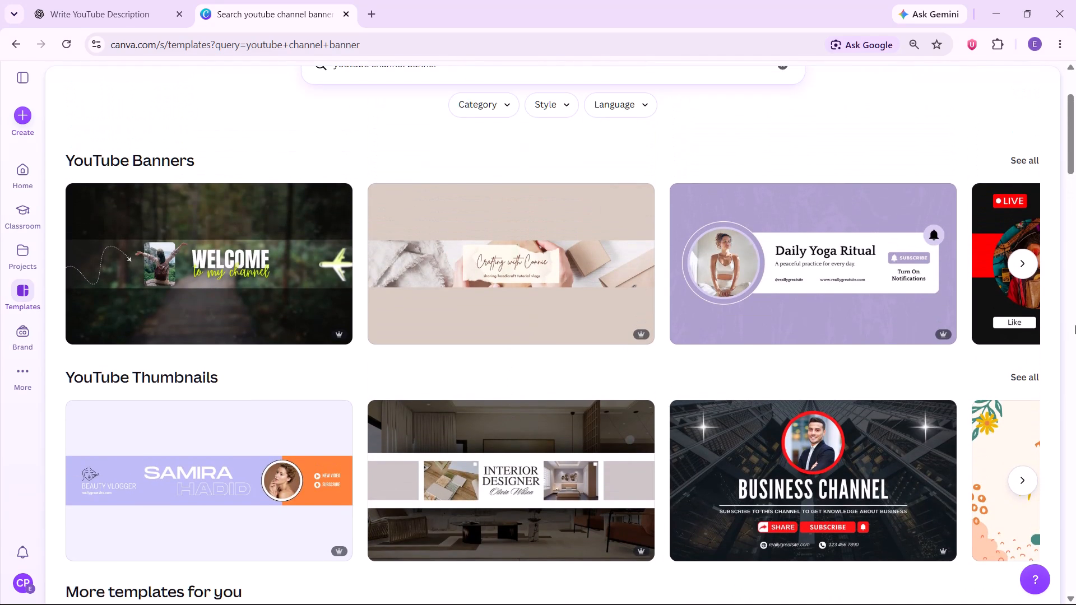
Look through the YouTube Banners row and open the preview of the yellow comic "Level Up Your Game" template.
left_click(1013, 255)
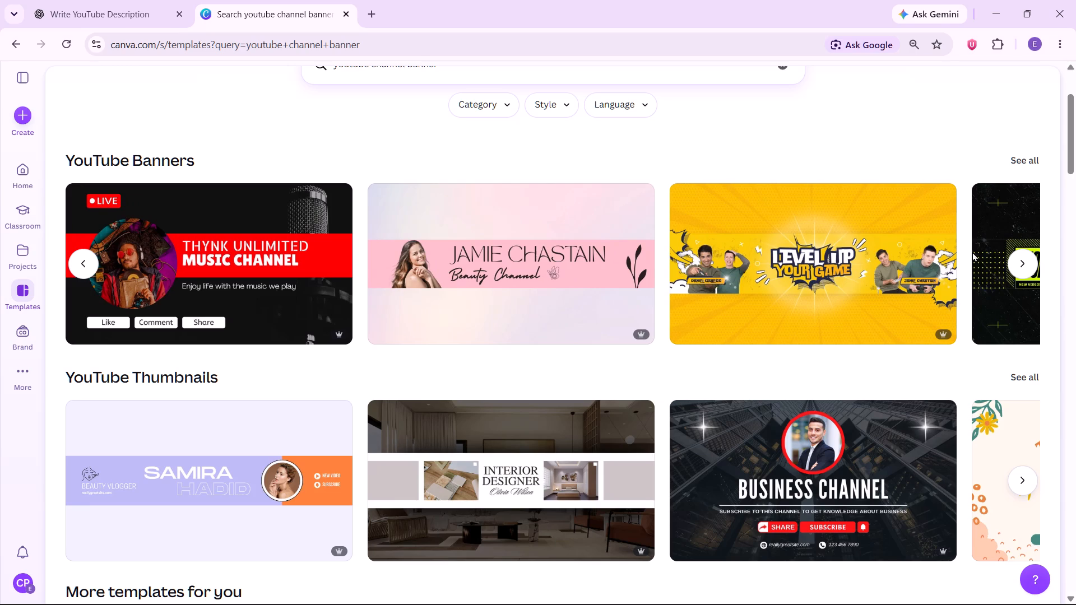
left_click(1033, 264)
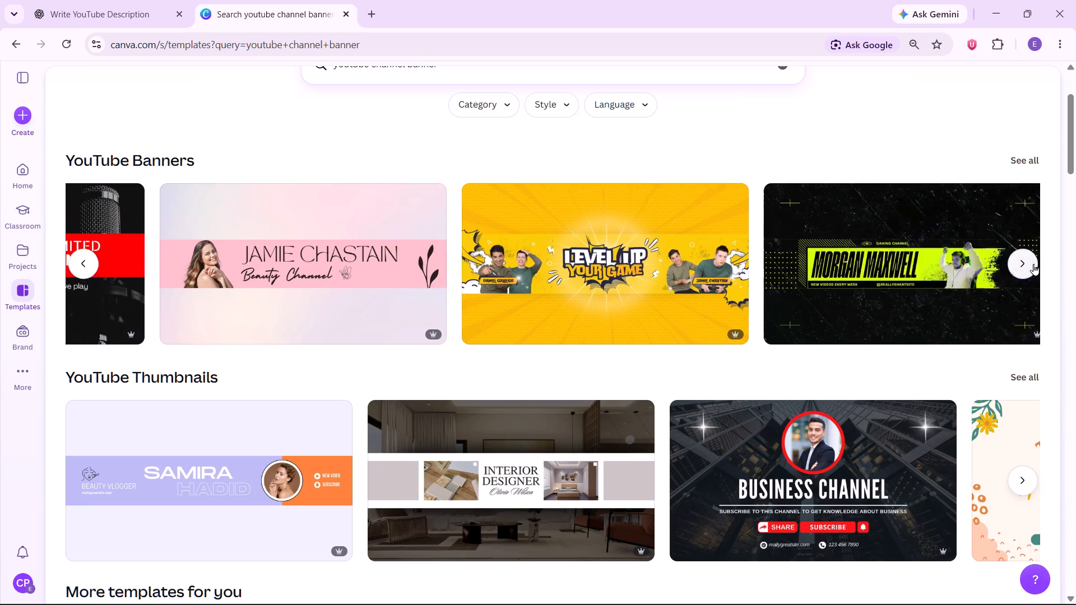
left_click(1032, 264)
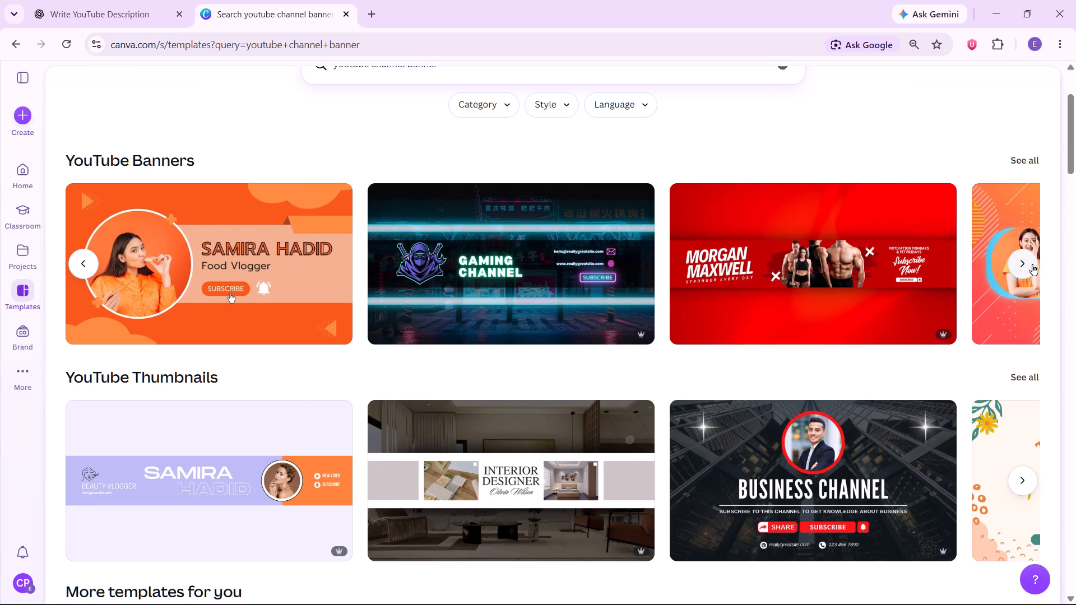
left_click(1031, 264)
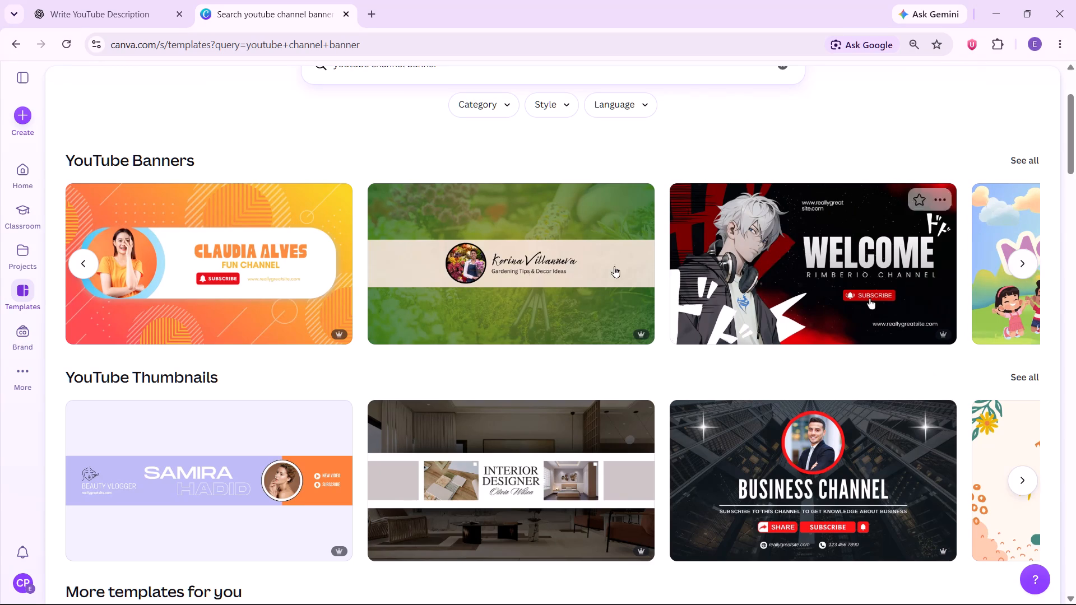
left_click(81, 260)
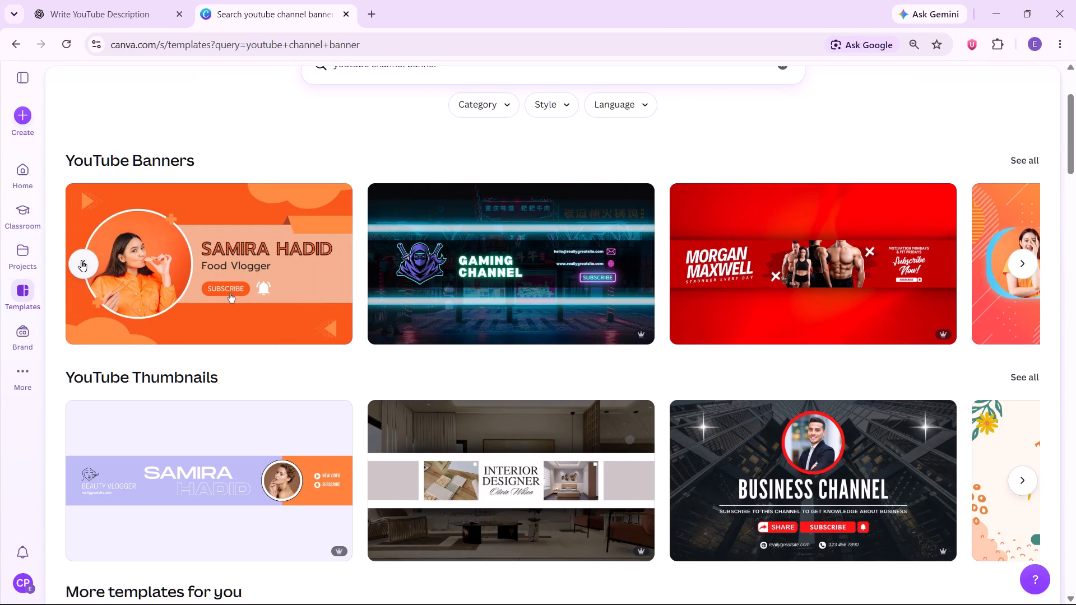
left_click(81, 260)
left_click(81, 260)
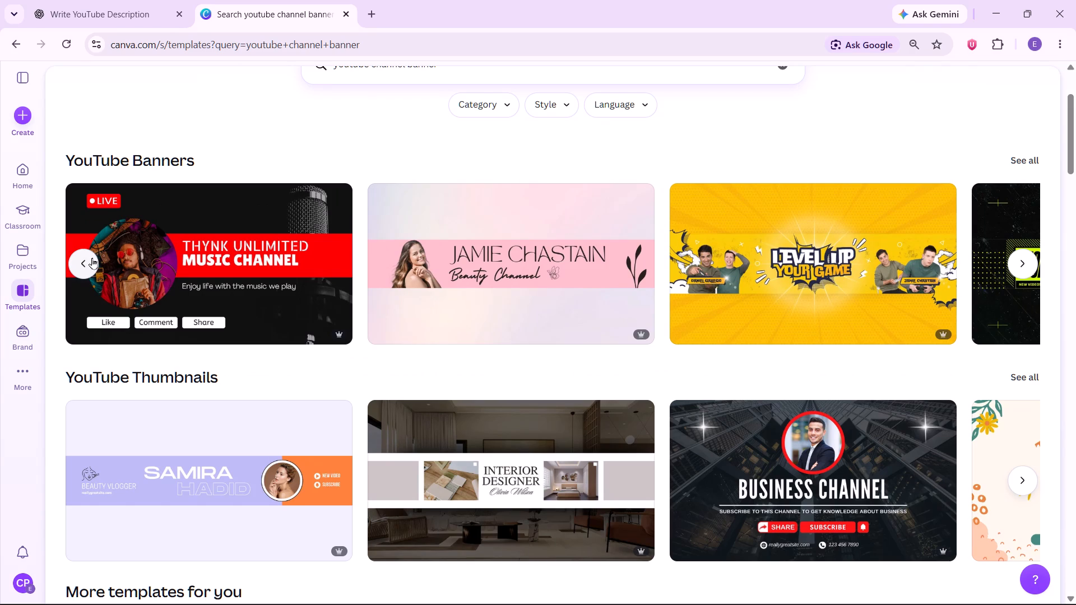
left_click(92, 258)
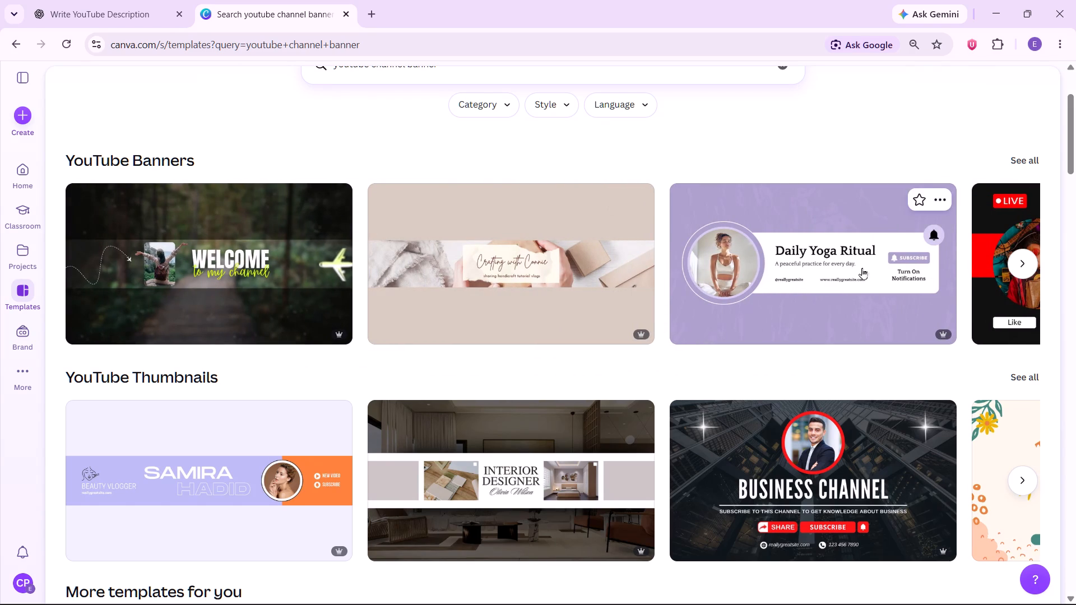
left_click(1017, 258)
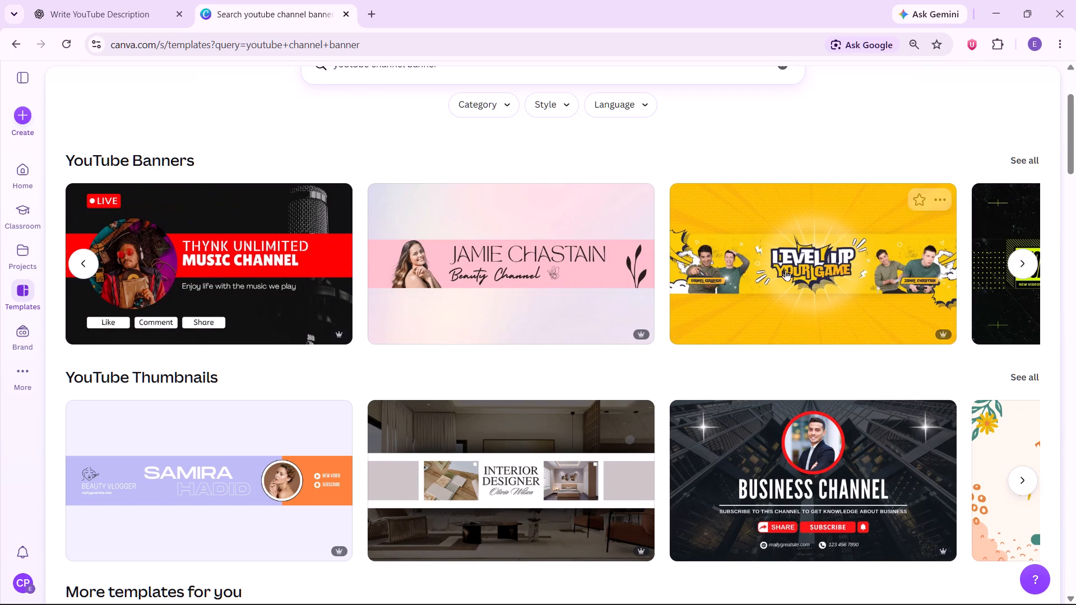
left_click(769, 250)
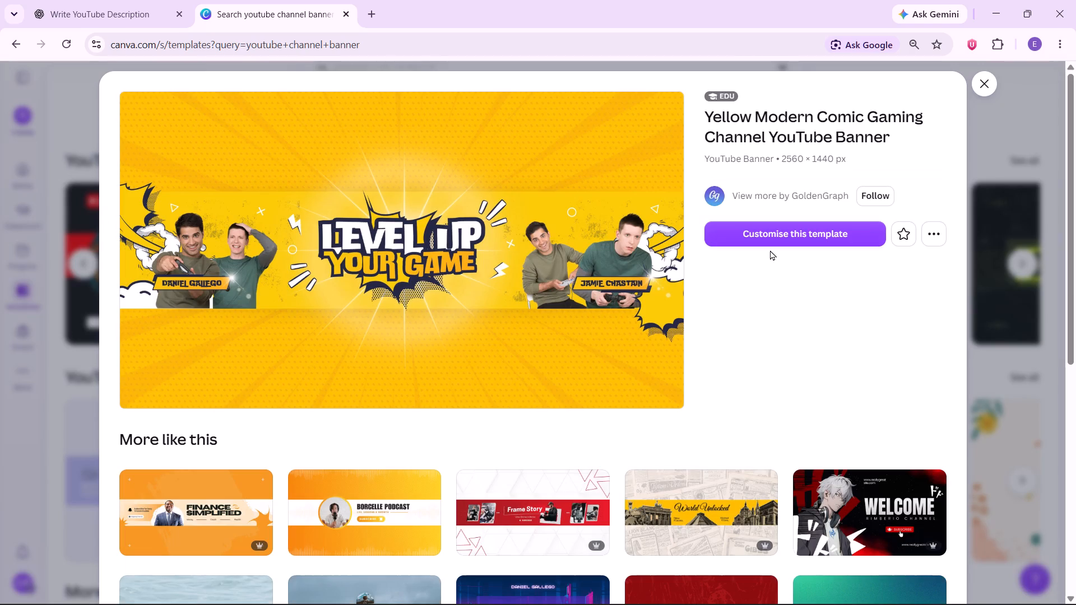
Preview the Orange and White Modern Podcast YouTube Banner template, look over similar designs, and open it for customising.
left_click(347, 509)
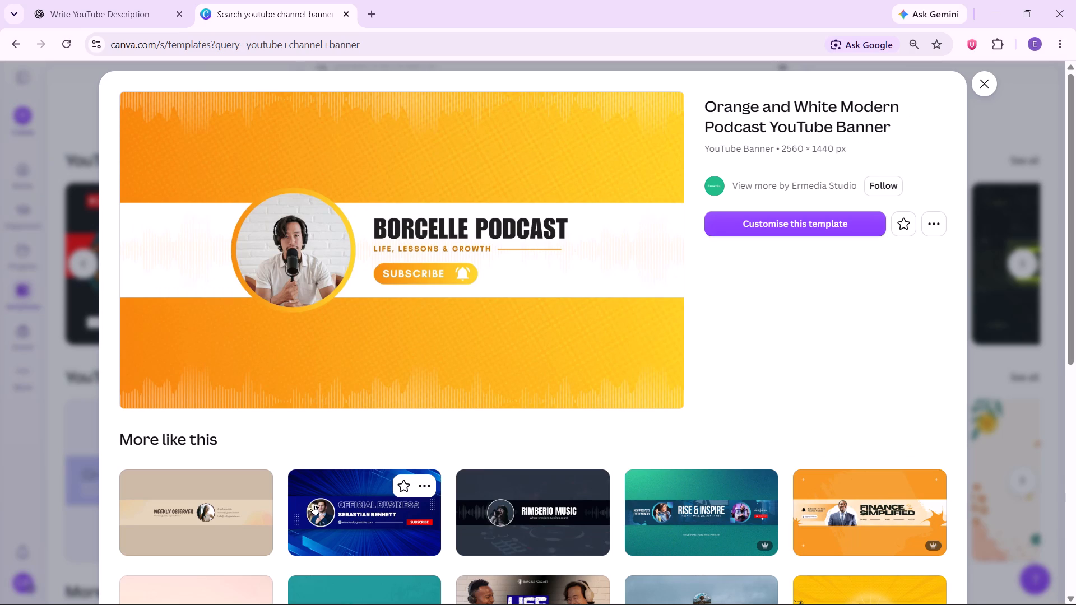
scroll(386, 464, "down", 1)
scroll(553, 448, "down", 2)
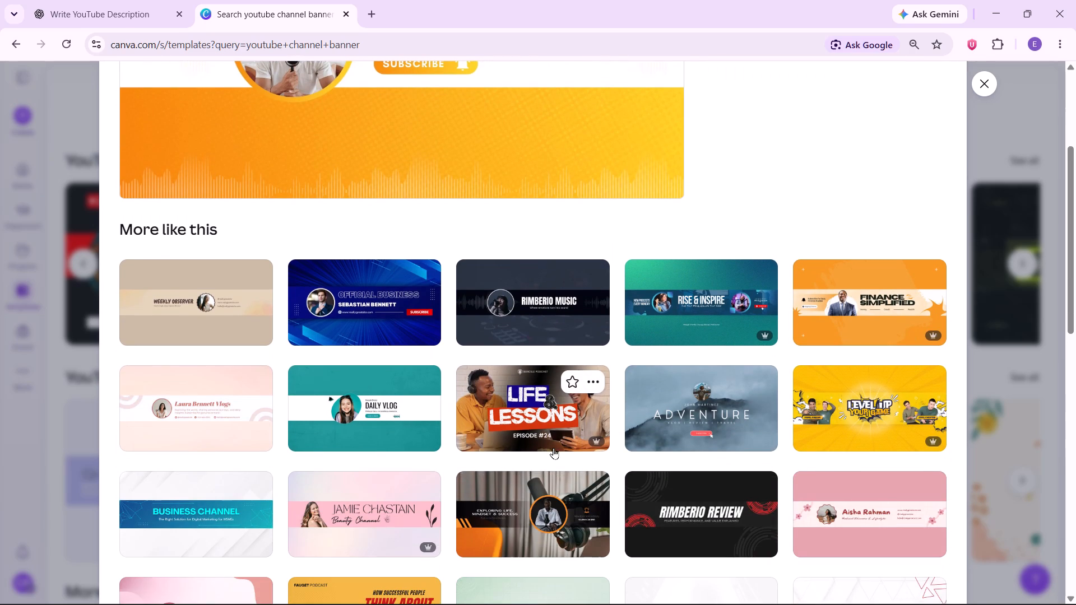
scroll(553, 448, "down", 1)
scroll(553, 448, "up", 4)
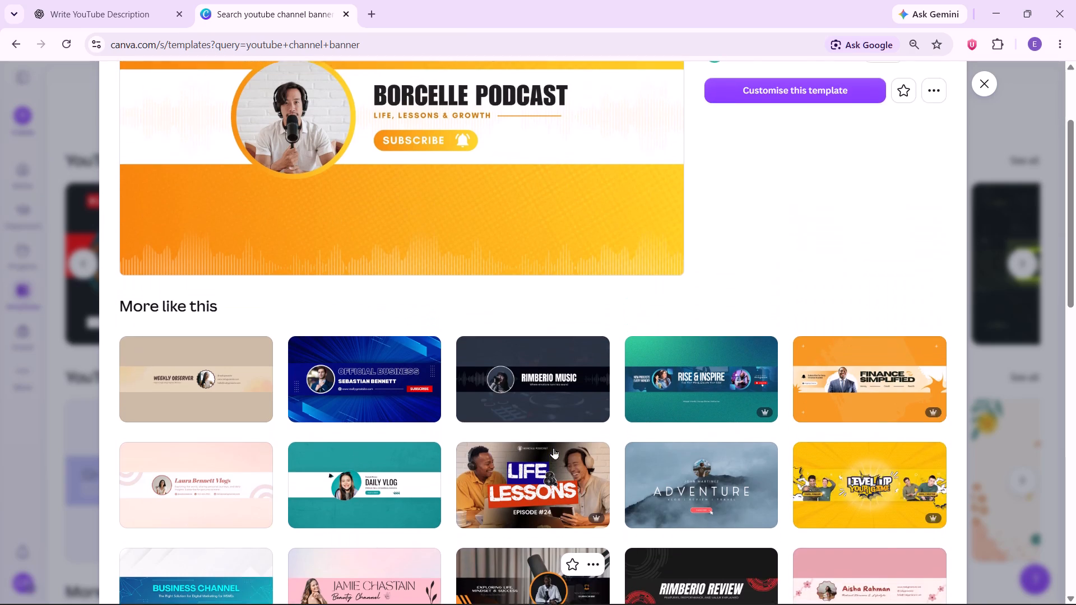
left_click(808, 232)
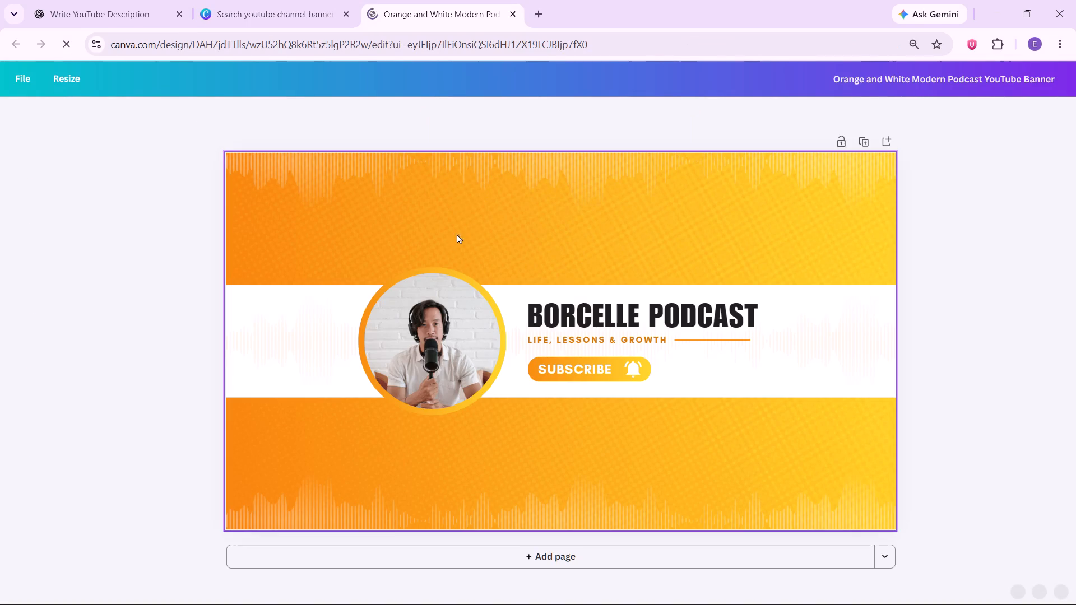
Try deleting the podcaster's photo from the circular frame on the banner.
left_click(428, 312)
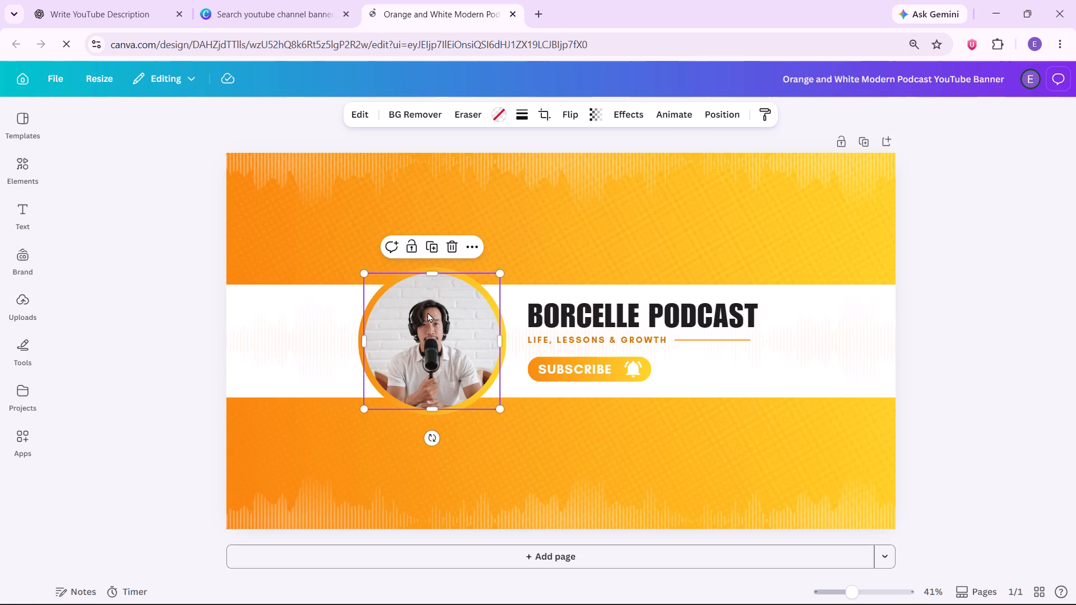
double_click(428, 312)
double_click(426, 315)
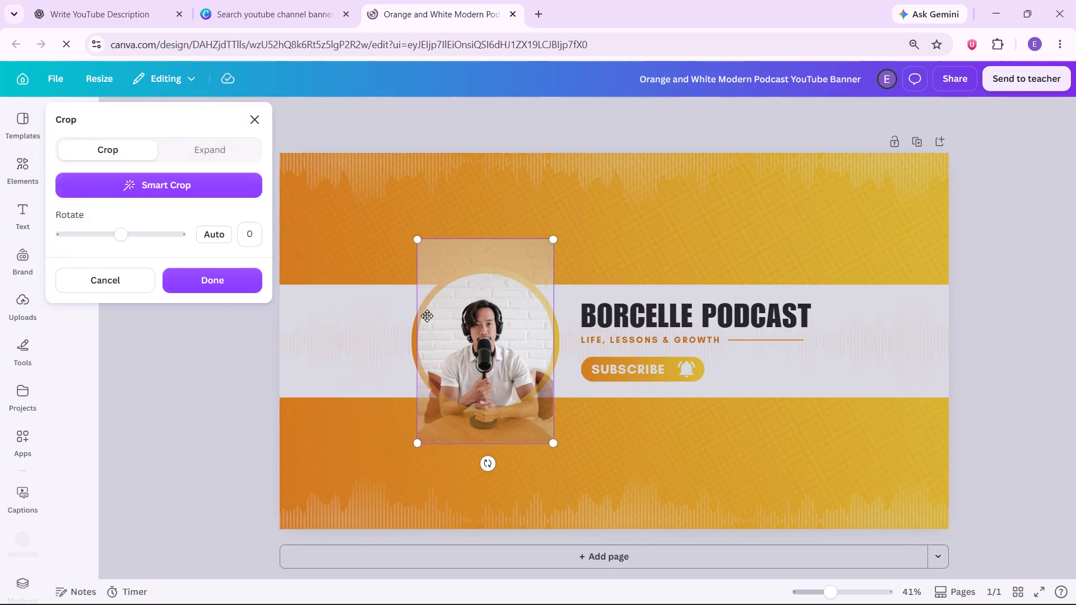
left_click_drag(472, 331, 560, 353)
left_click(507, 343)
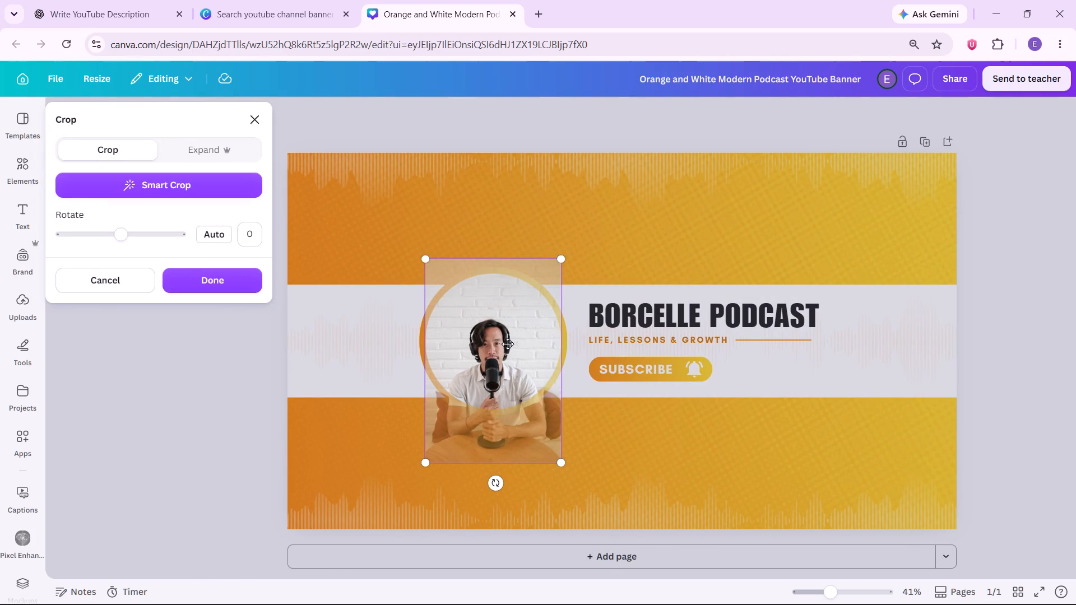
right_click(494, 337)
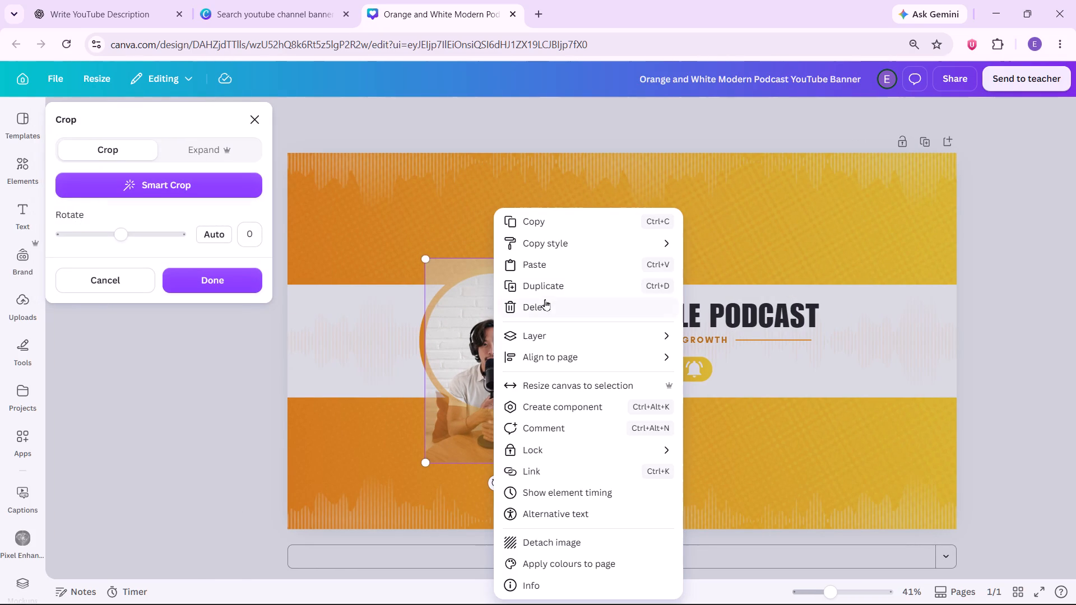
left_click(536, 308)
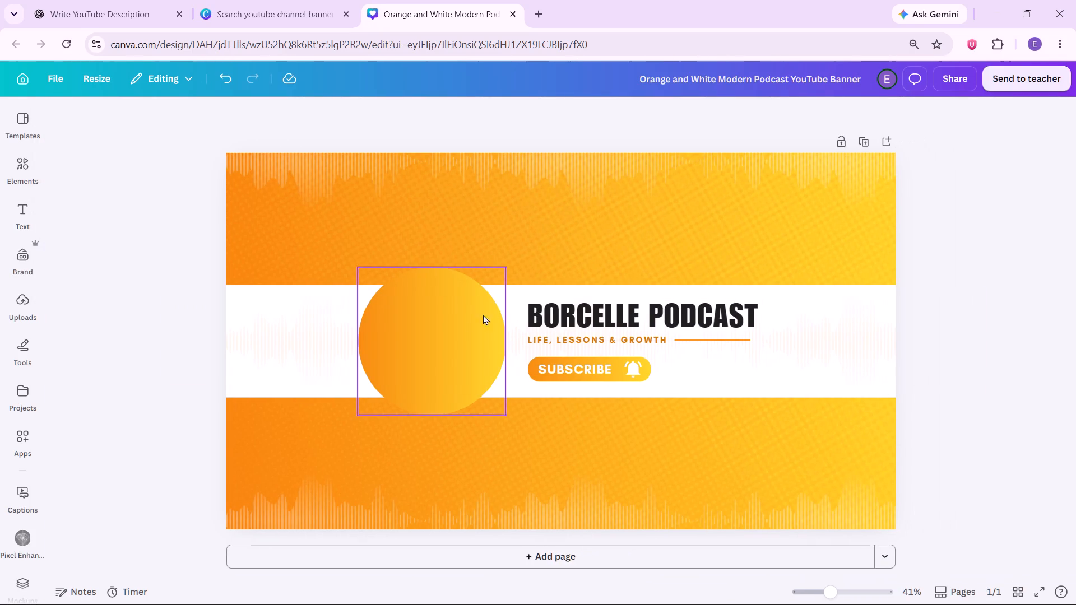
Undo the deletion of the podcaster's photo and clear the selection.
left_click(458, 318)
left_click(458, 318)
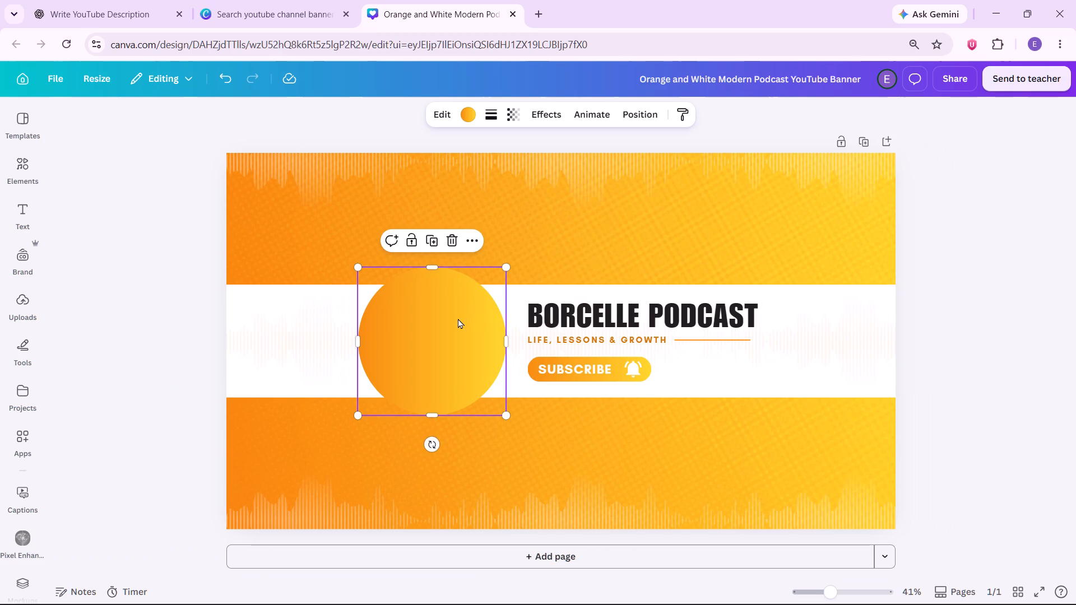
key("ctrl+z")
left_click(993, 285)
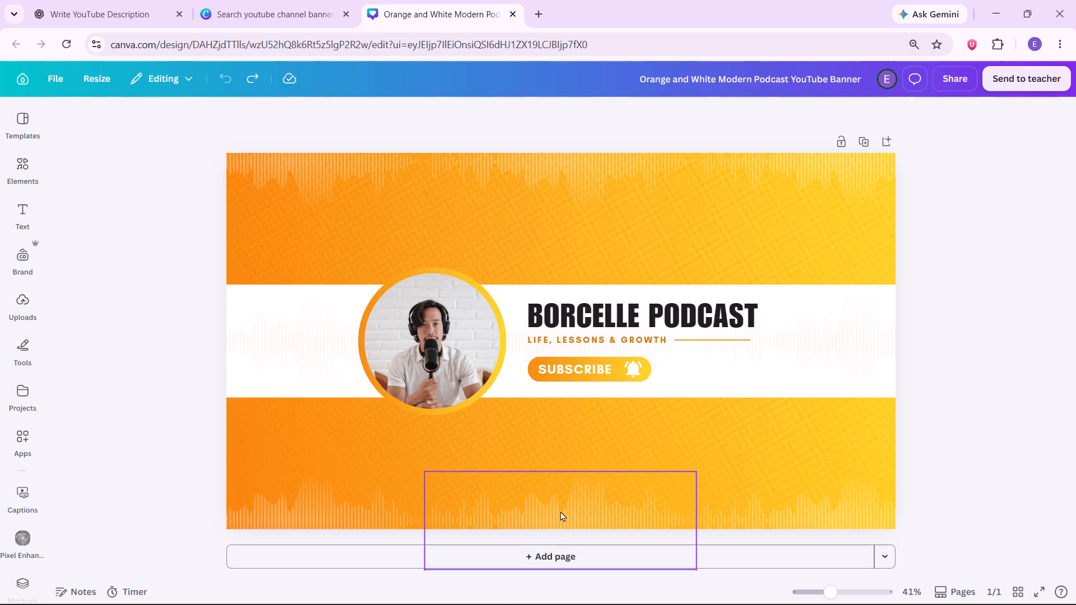
Delete the textured pattern image from the banner's orange background.
left_click(541, 457)
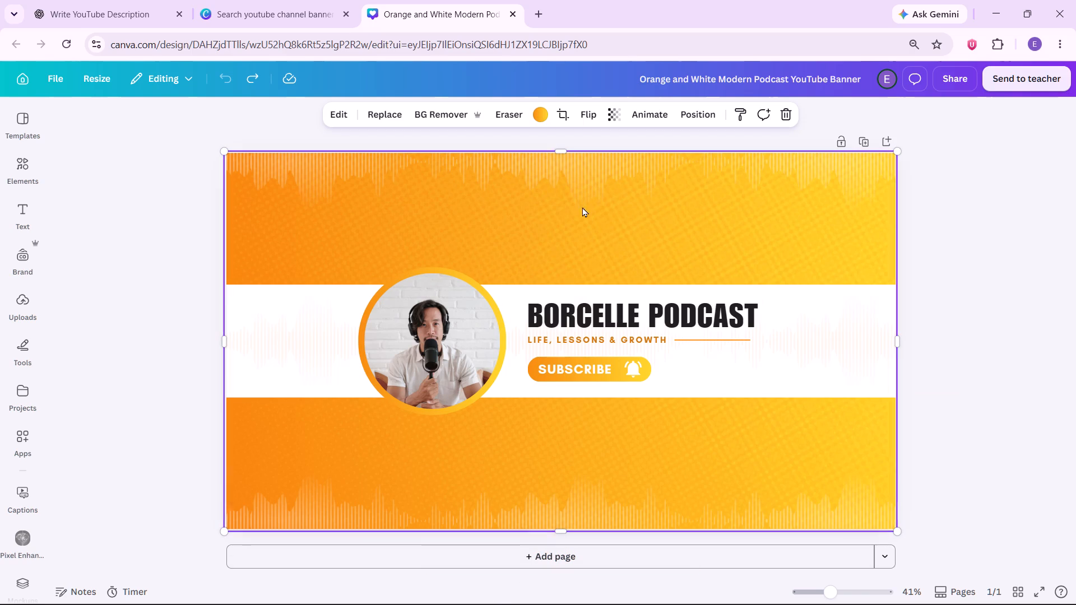
key("BackSpace")
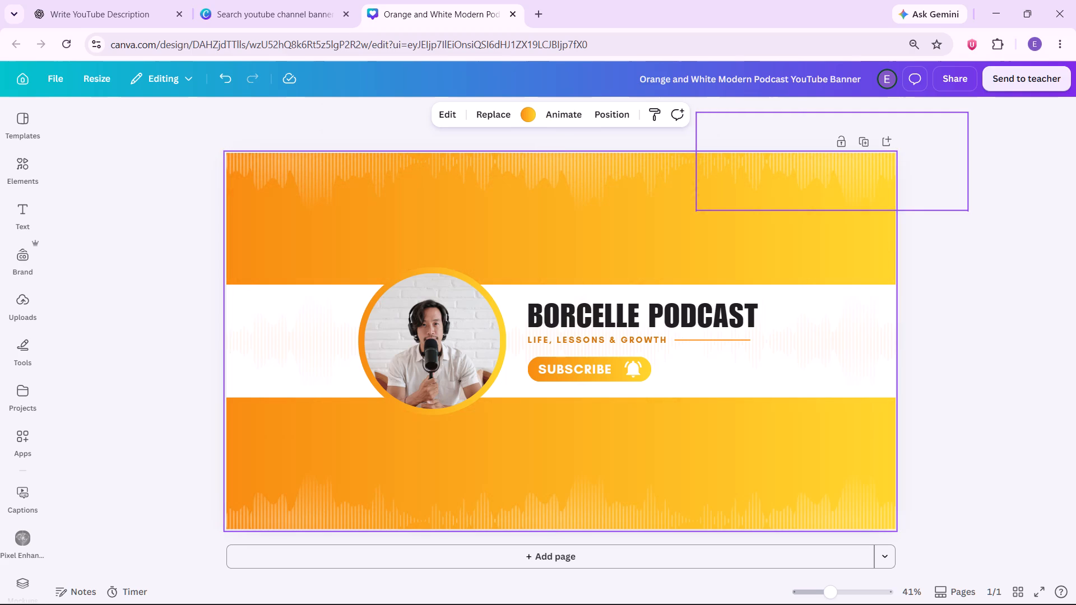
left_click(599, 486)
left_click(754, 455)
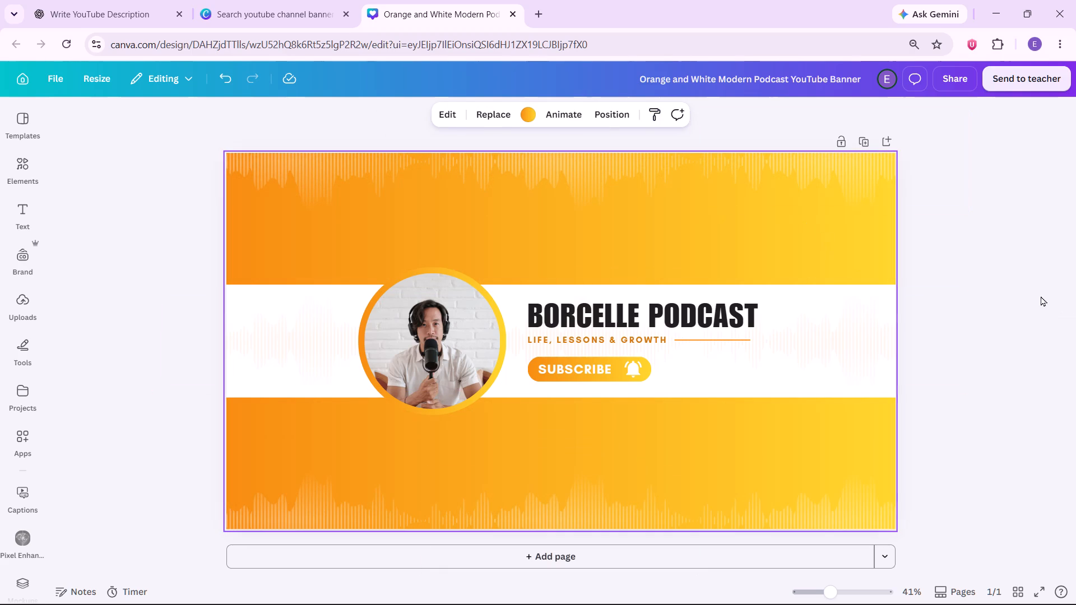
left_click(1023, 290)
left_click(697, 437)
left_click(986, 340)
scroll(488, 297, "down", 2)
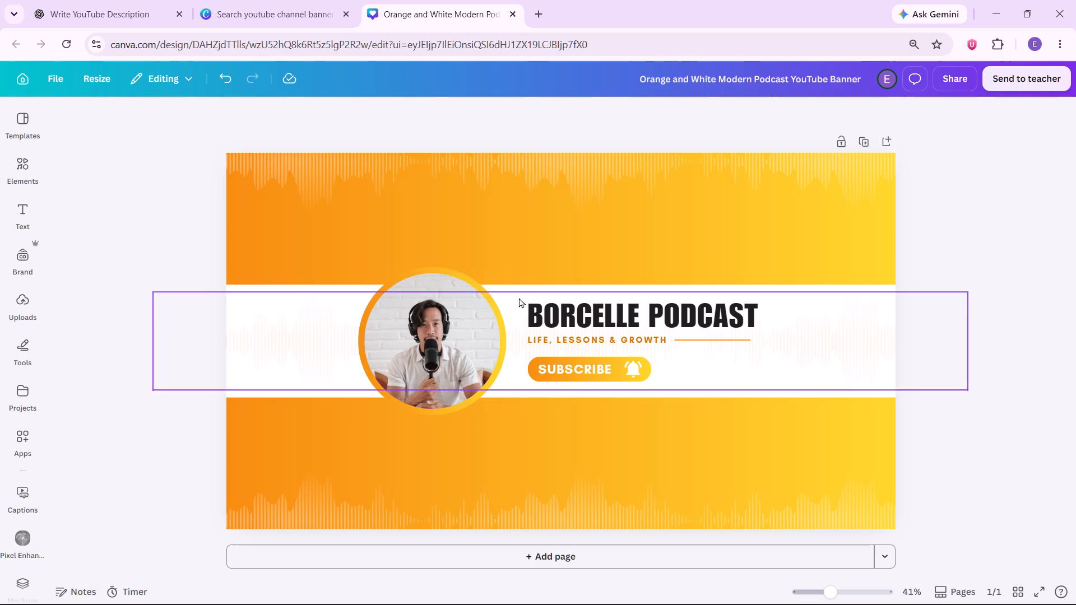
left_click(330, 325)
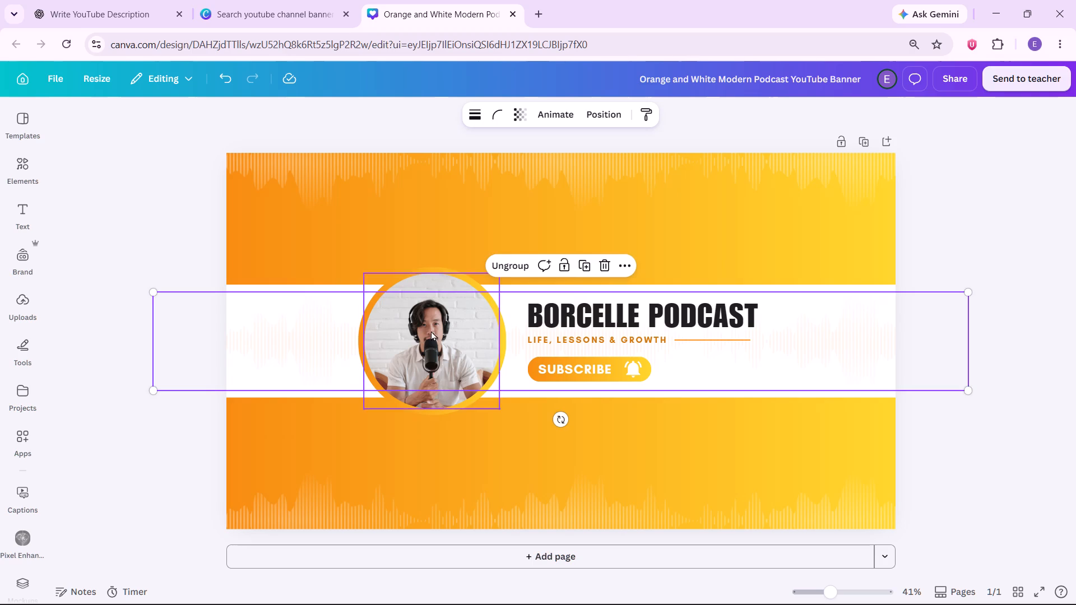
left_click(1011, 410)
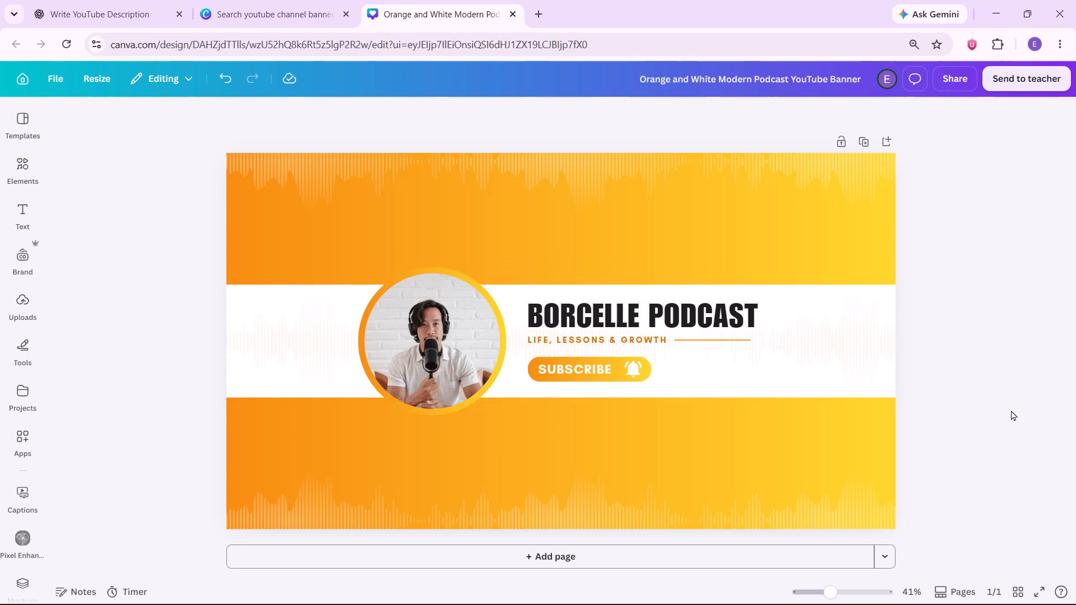
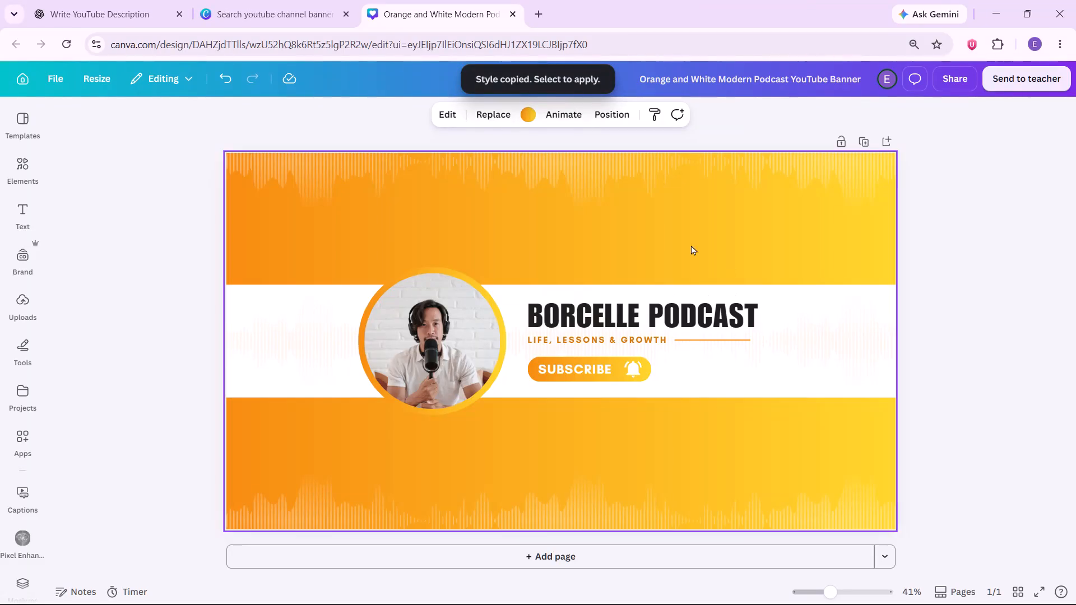
Paste the copied Tom cat image onto the banner and place it into the circular frame.
right_click(627, 217)
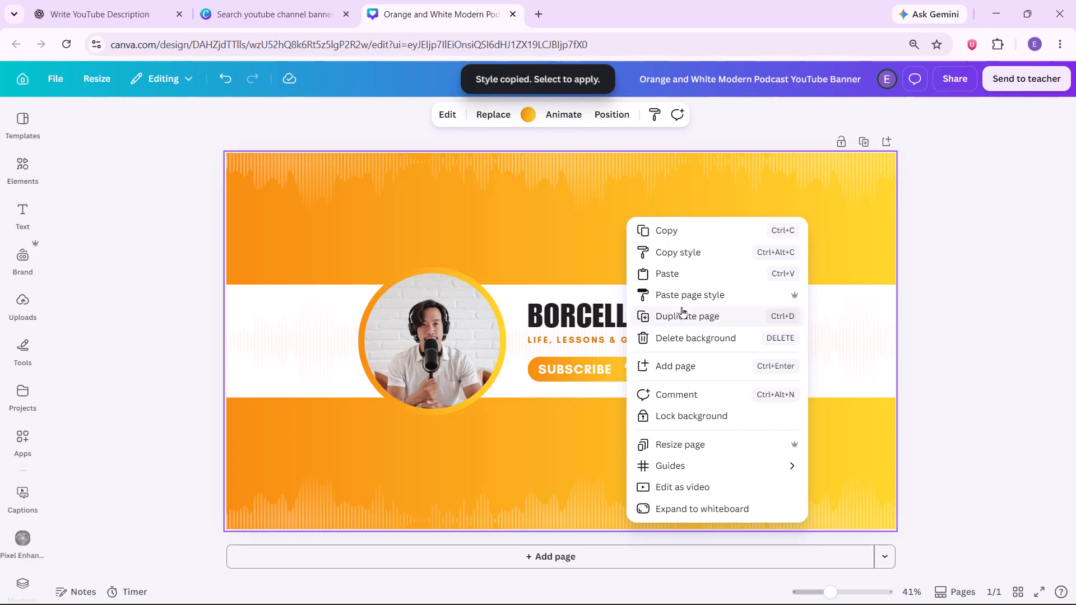
left_click(676, 265)
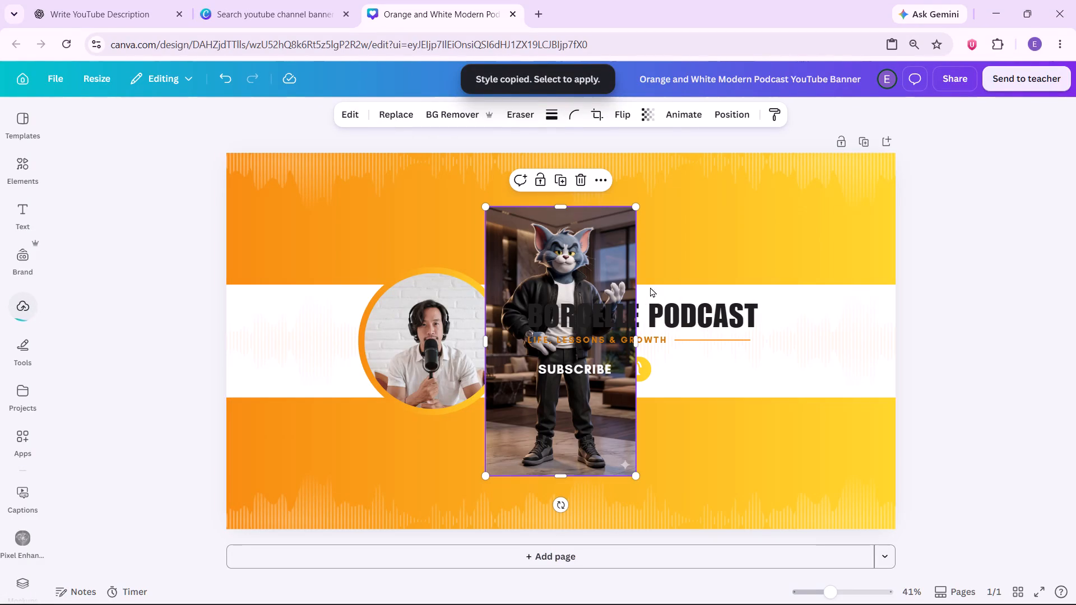
left_click_drag(579, 248, 459, 294)
left_click(975, 281)
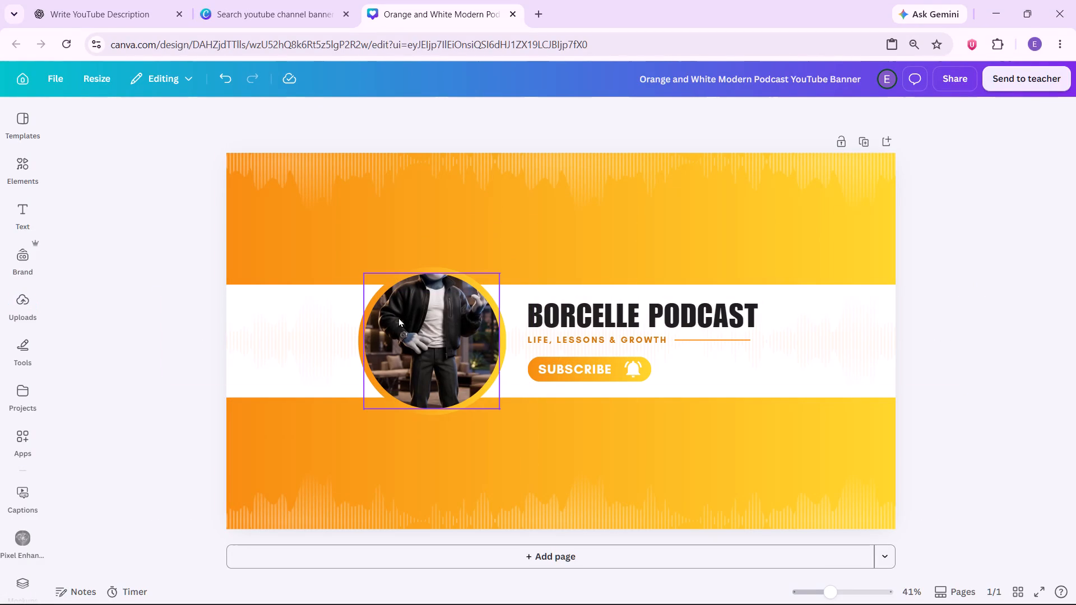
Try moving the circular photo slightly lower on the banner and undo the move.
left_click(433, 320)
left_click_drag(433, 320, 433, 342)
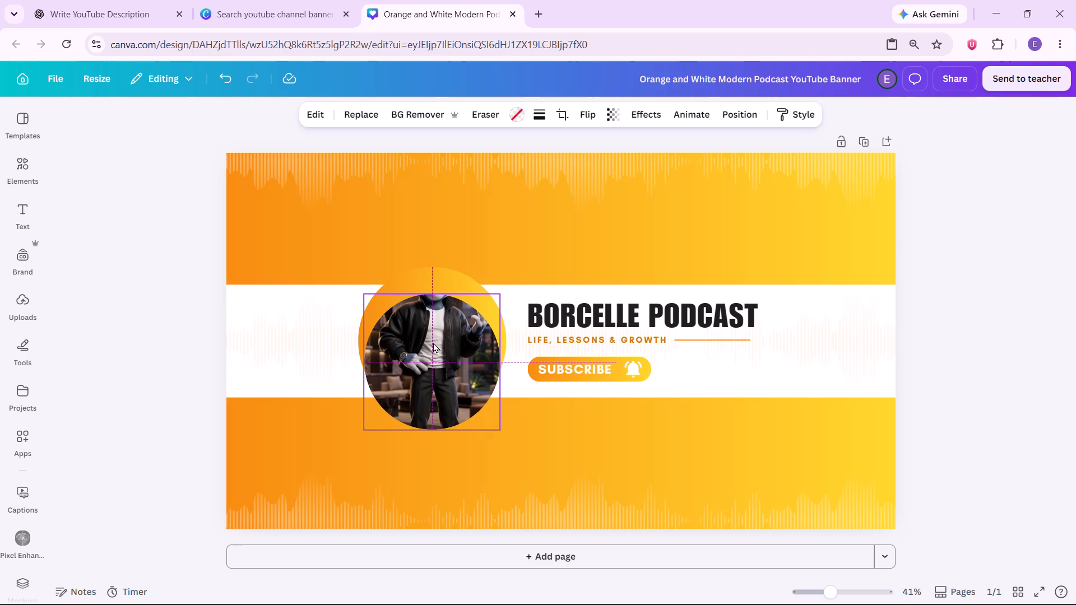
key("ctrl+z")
Reposition the cat image within its circular crop so the head and upper body fill the frame.
double_click(457, 318)
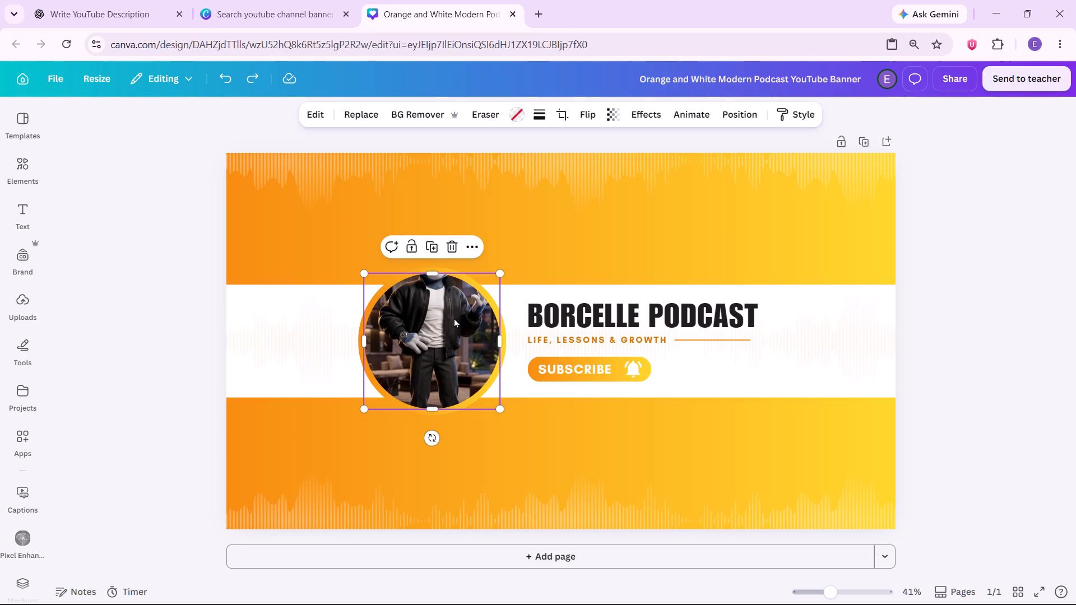
double_click(443, 314)
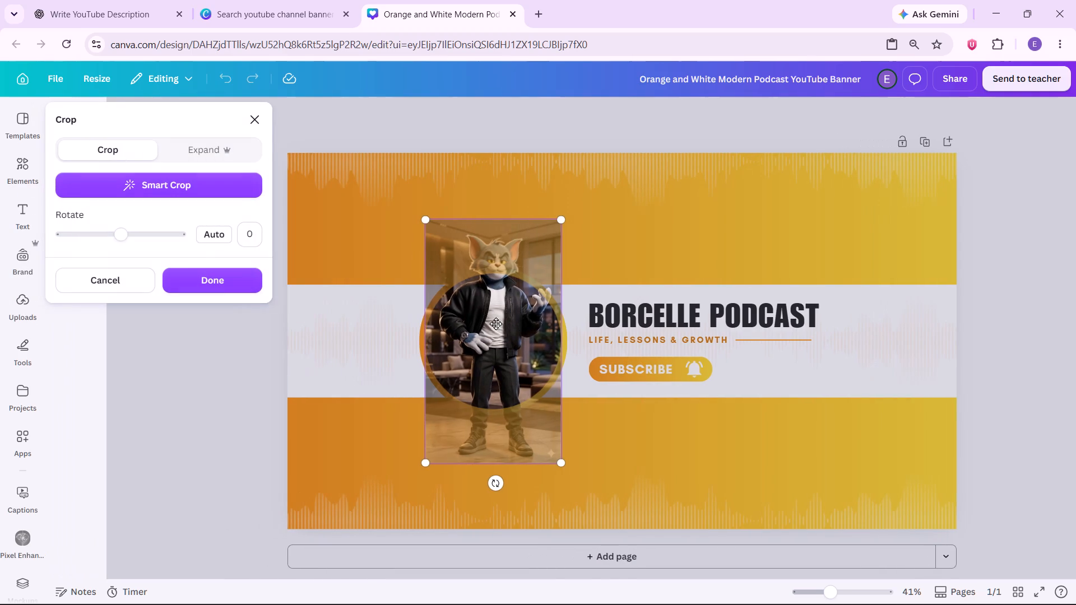
left_click_drag(496, 323, 501, 377)
left_click(1027, 302)
left_click(1027, 300)
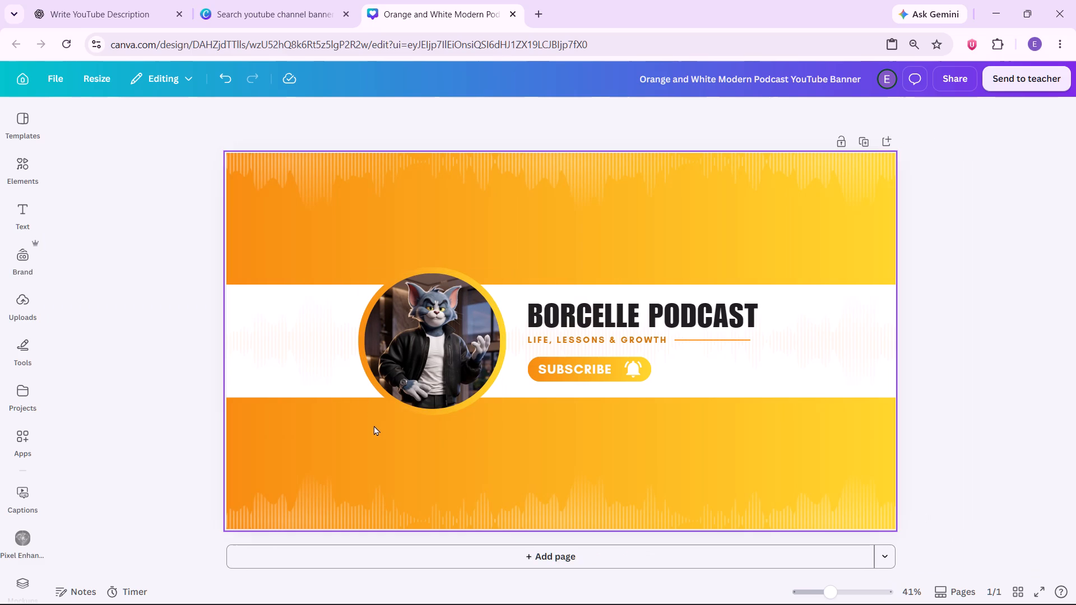
Group the cat photo with its orange circular border.
left_click_drag(481, 253, 445, 277)
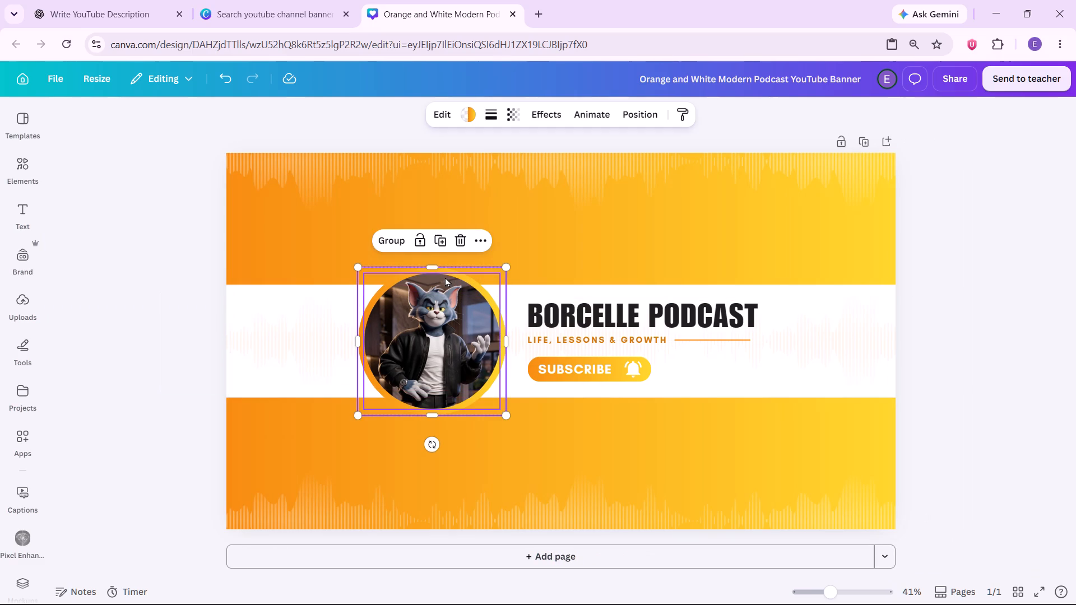
left_click(395, 239)
left_click(981, 241)
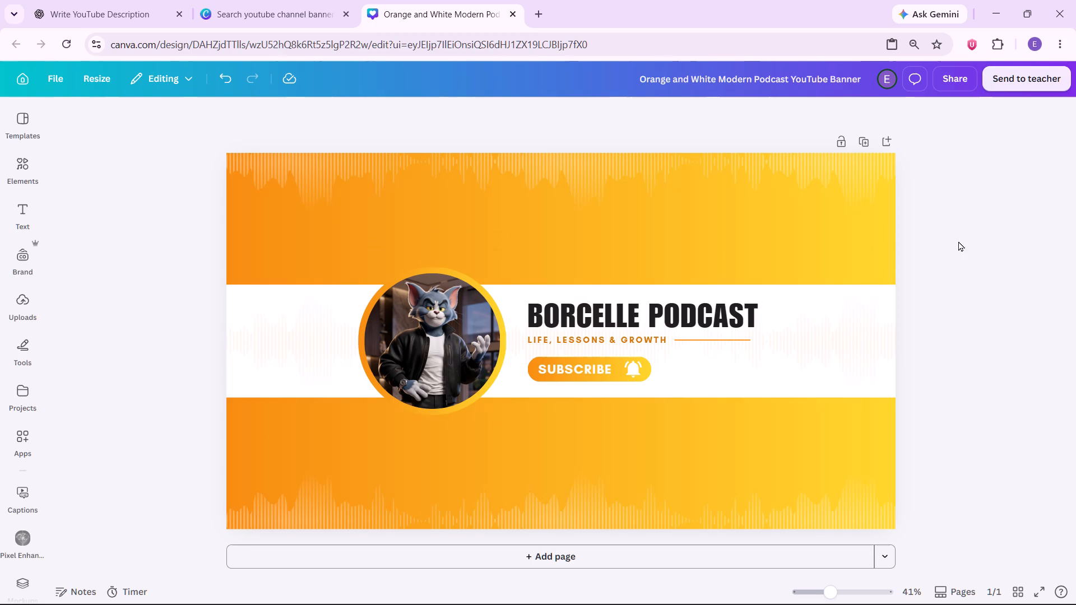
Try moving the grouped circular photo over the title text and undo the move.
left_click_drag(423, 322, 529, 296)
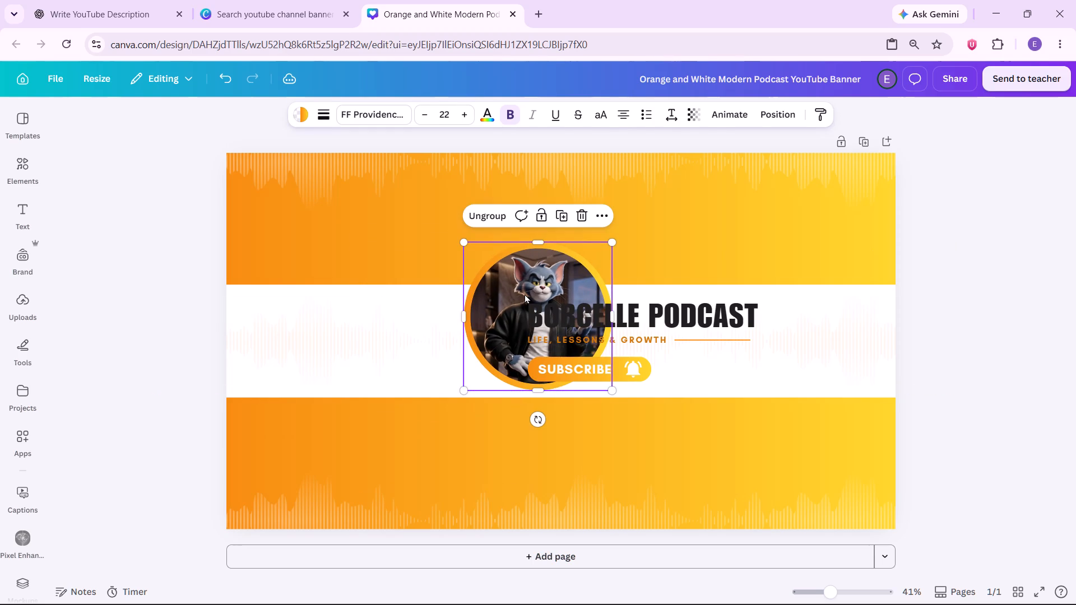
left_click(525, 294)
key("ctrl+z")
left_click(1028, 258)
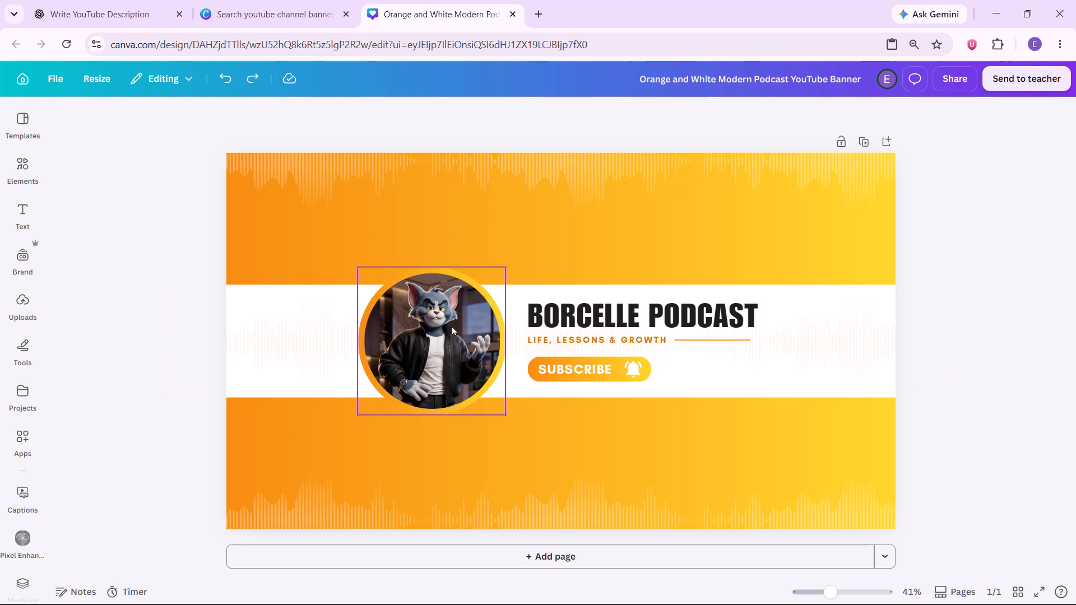
Move the grouped circular photo horizontally away from the title, keeping it vertically centred on the white band.
left_click_drag(443, 306, 393, 306)
left_click(375, 328)
left_click(1064, 302)
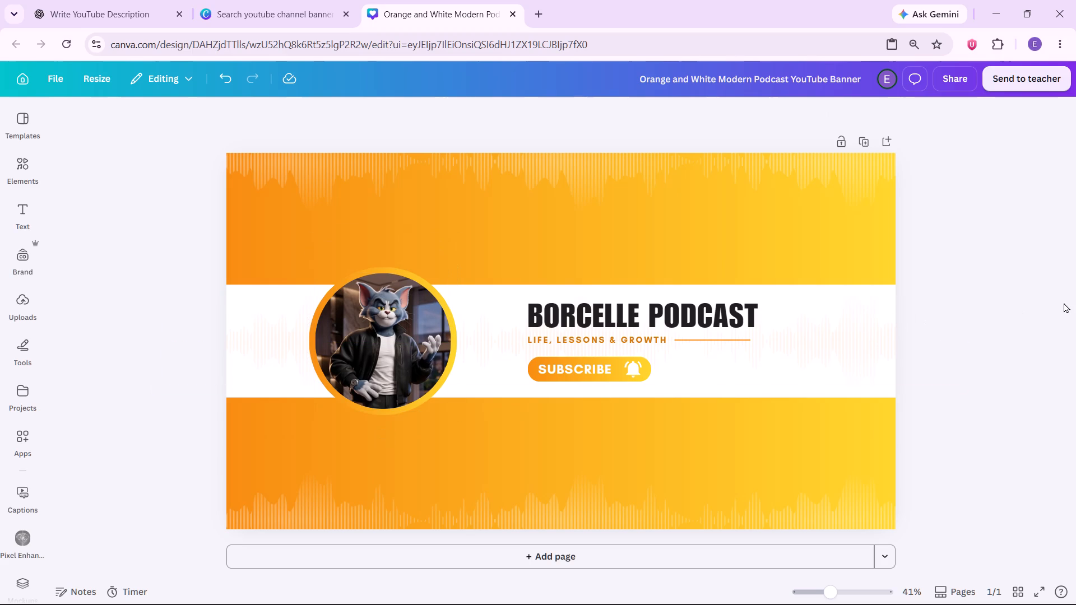
left_click(708, 314)
double_click(708, 314)
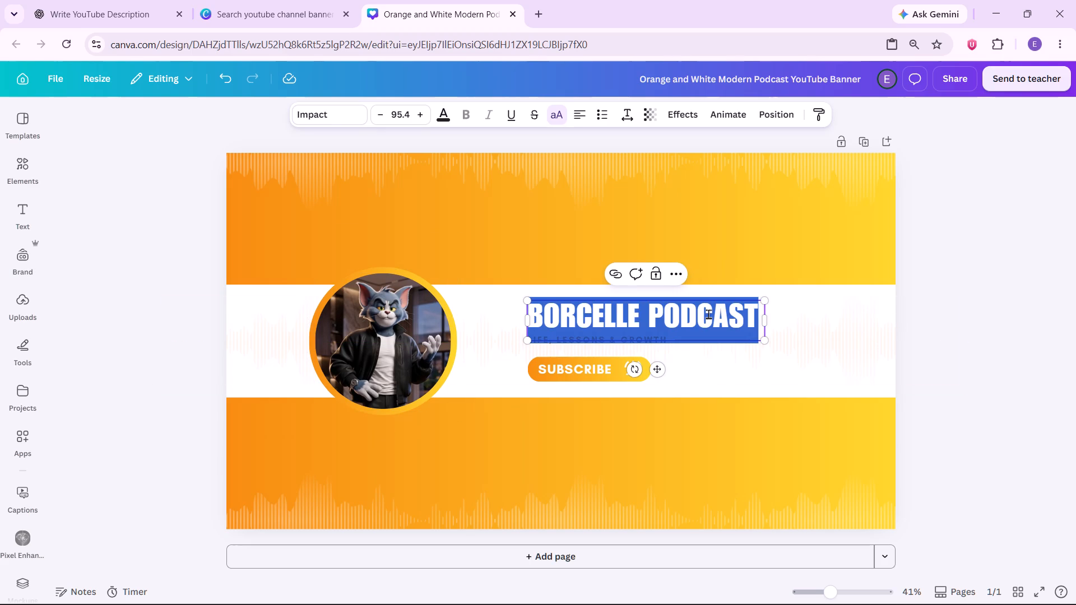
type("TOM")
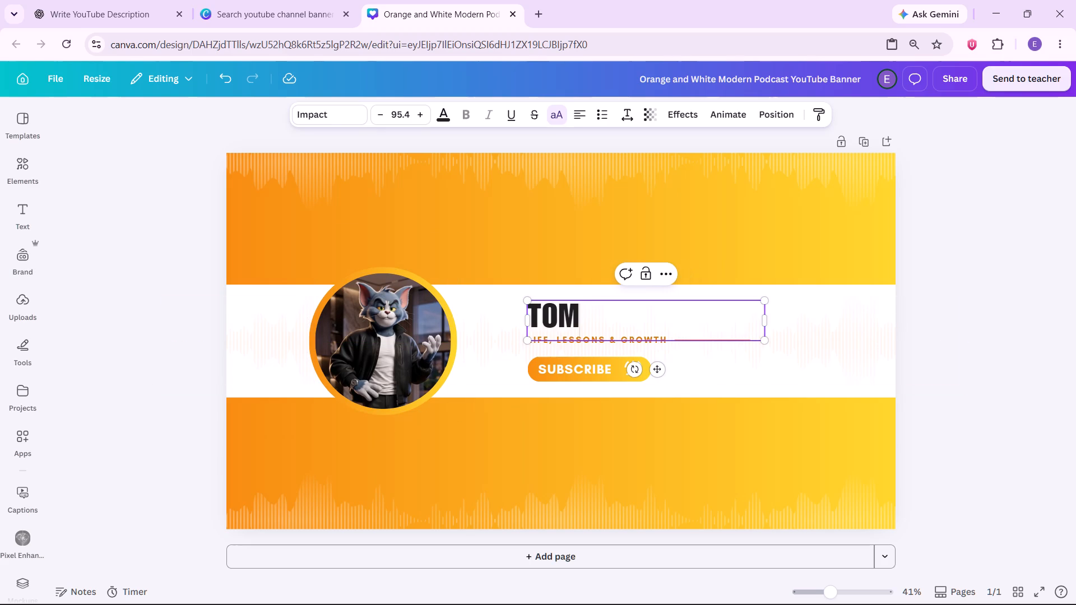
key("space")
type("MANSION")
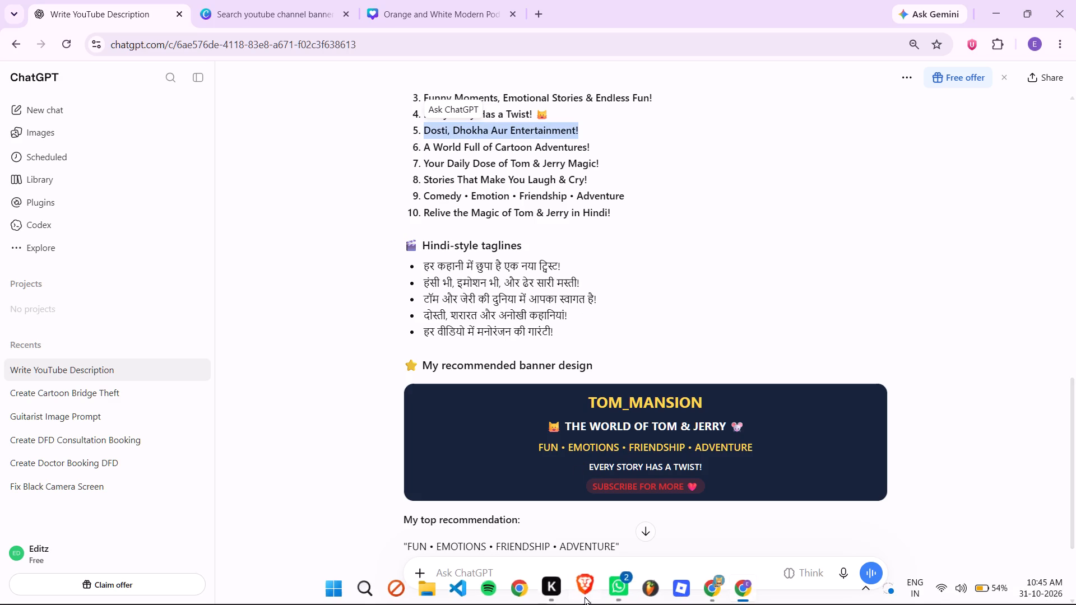
Switch to the Canva banner and replace the tagline LIFE, LESSONS & GROWTH with the copied slogan "Dosti, Dhokha Aur Entertainment!".
left_click(433, 17)
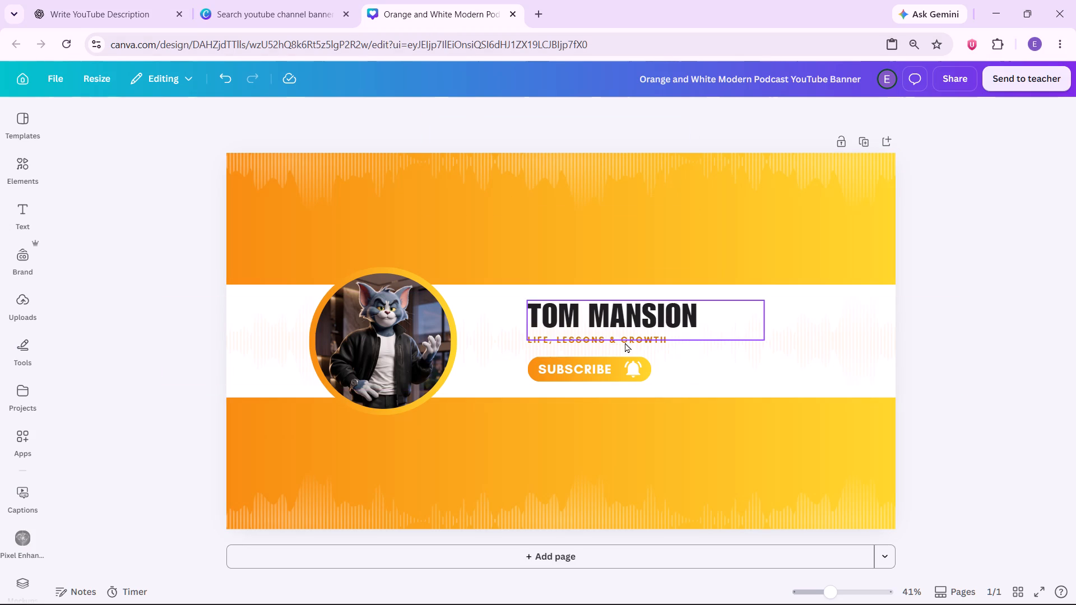
left_click(564, 342)
left_click(514, 351)
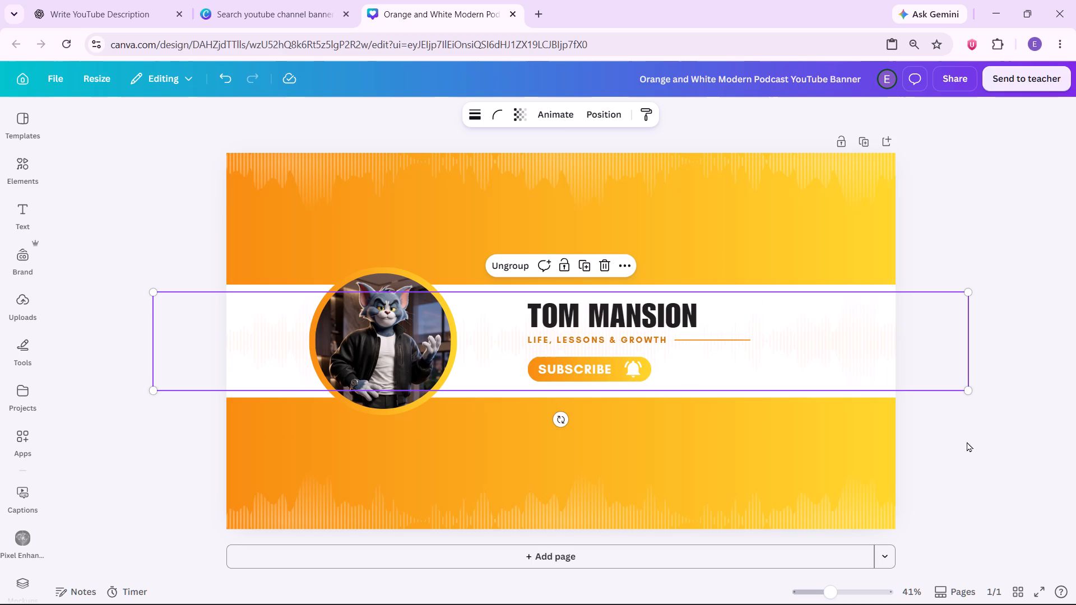
left_click(976, 425)
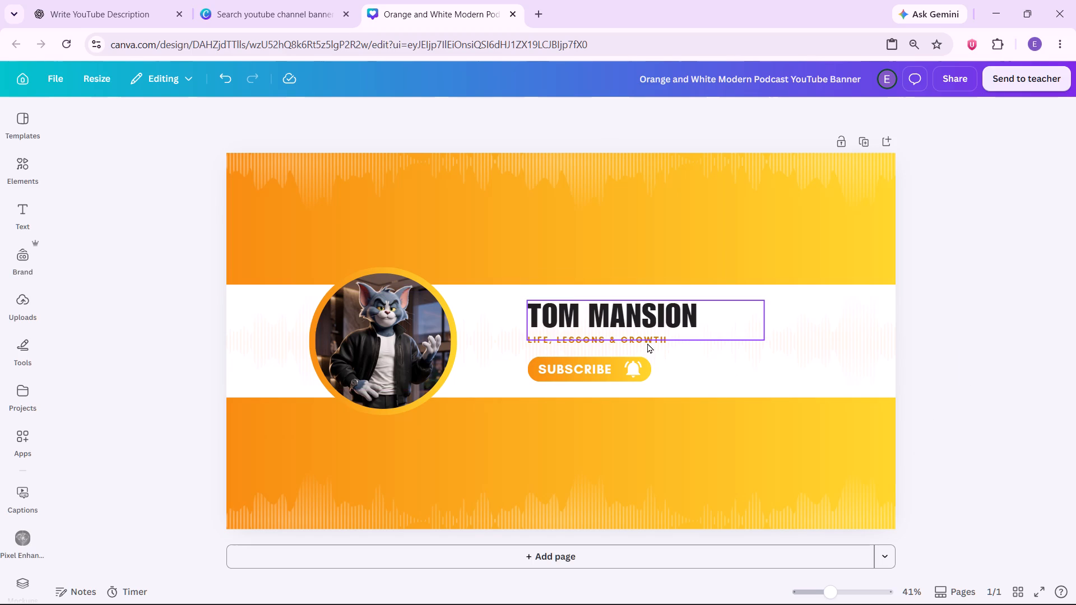
double_click(652, 346)
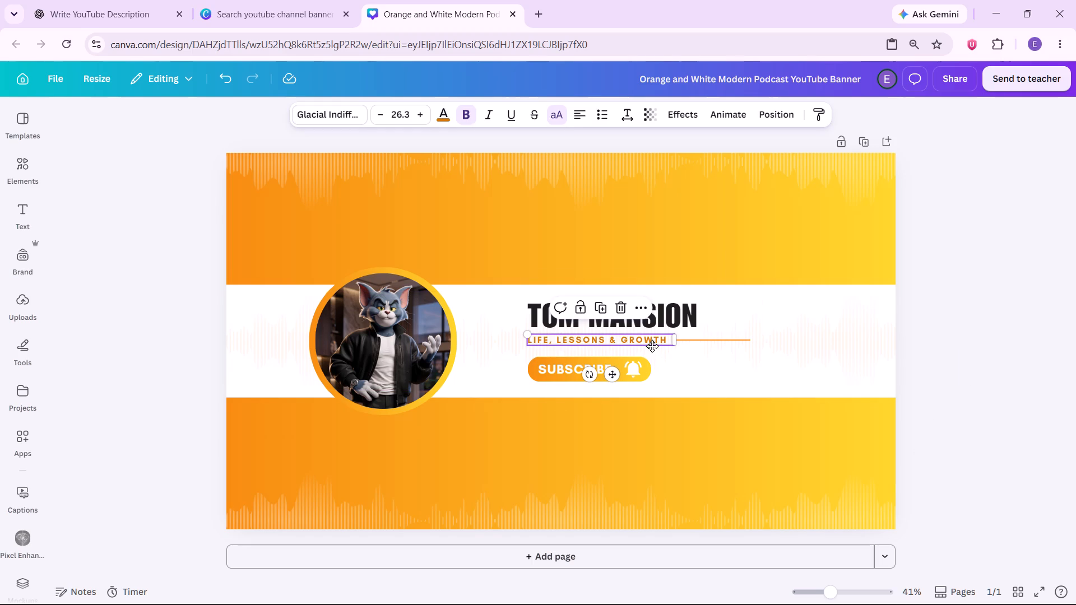
key("ctrl+v")
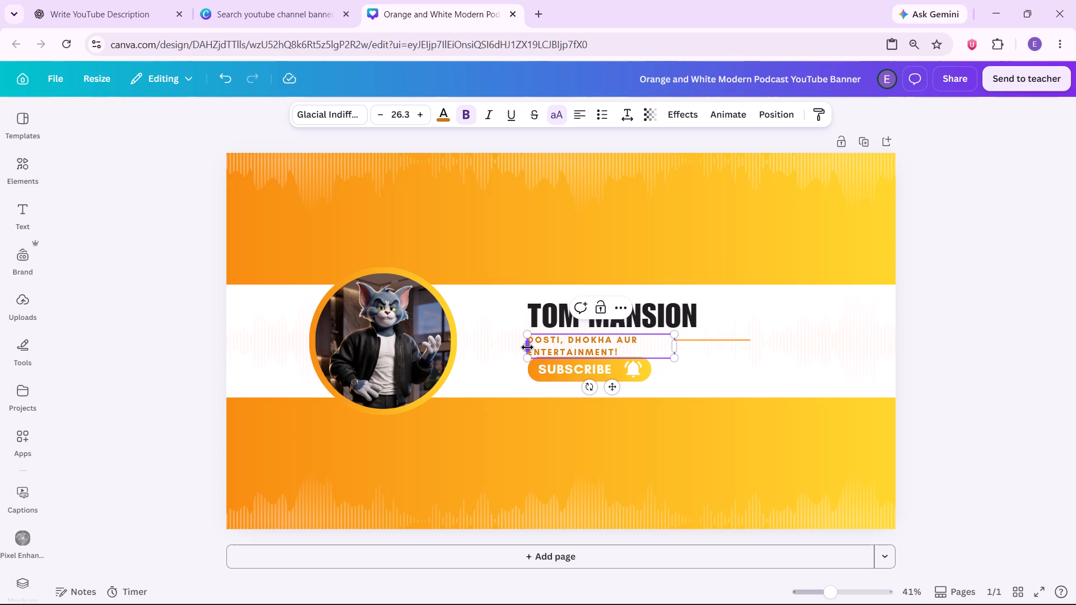
Widen the tagline text box to fit the slogan on one line and scale its text to size 26.4.
left_click_drag(527, 347, 486, 342)
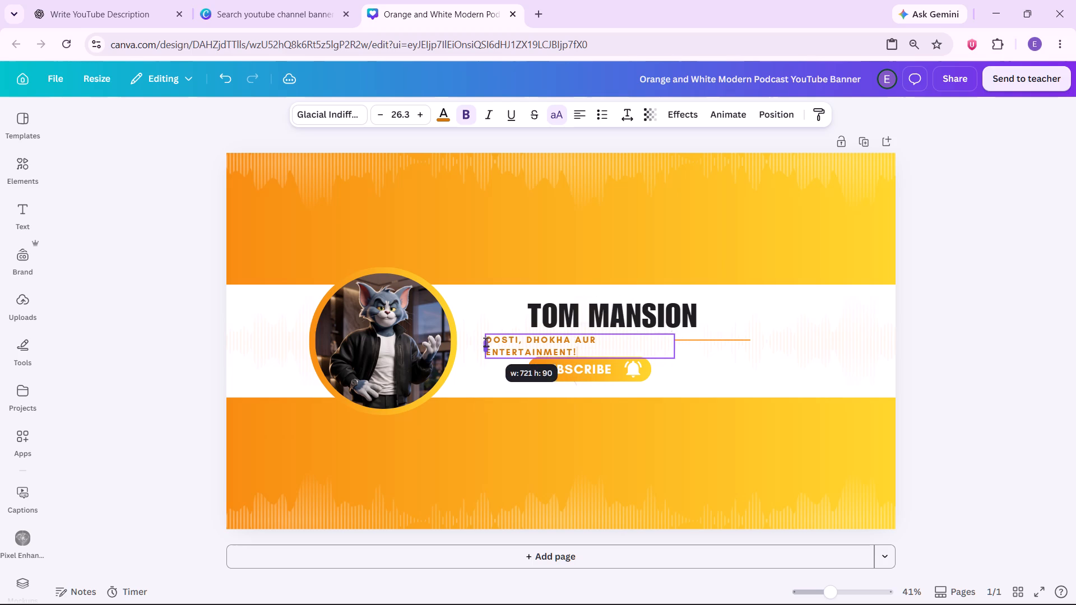
left_click_drag(674, 347, 688, 350)
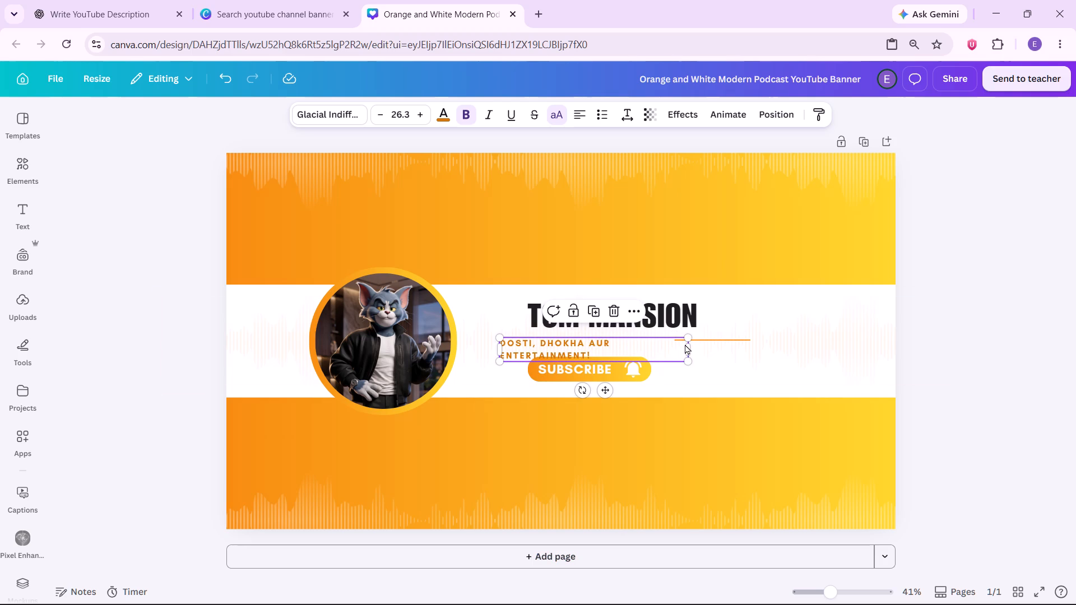
key("ctrl+z")
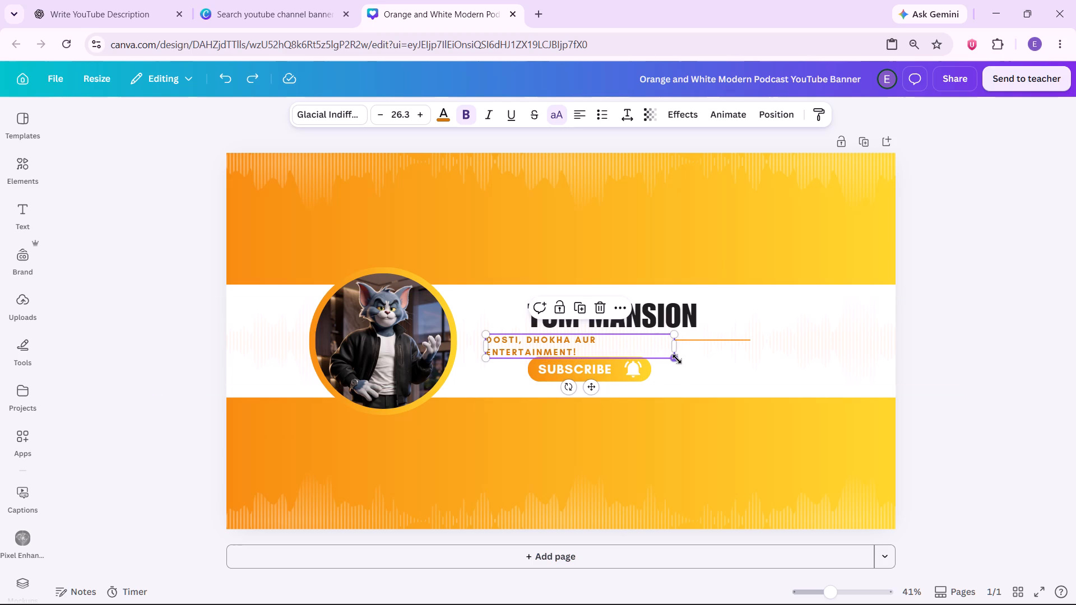
left_click_drag(677, 359, 671, 353)
left_click_drag(670, 346, 698, 346)
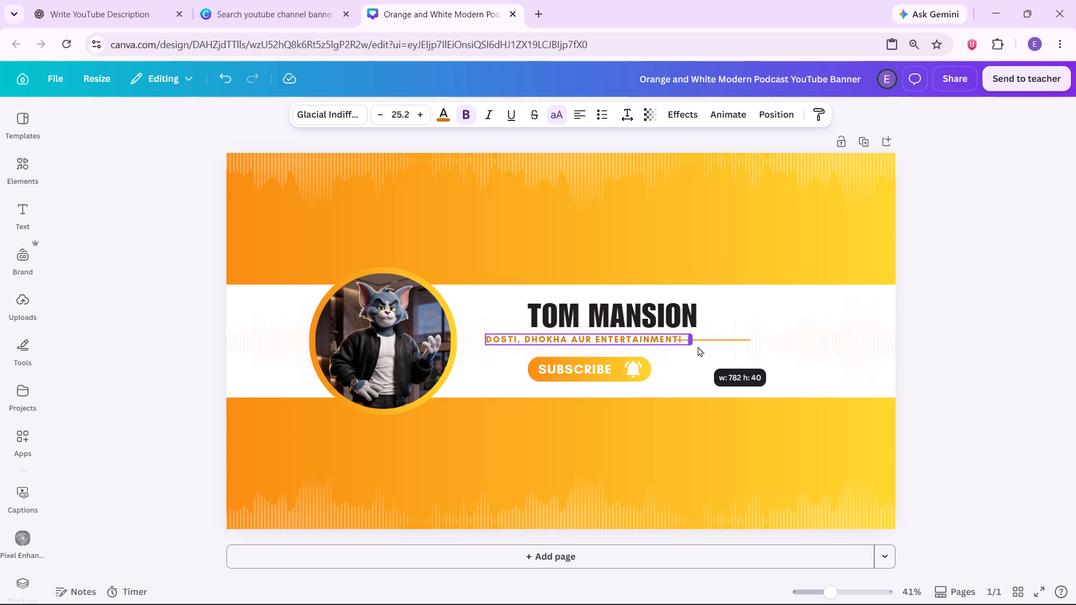
left_click_drag(698, 346, 697, 346)
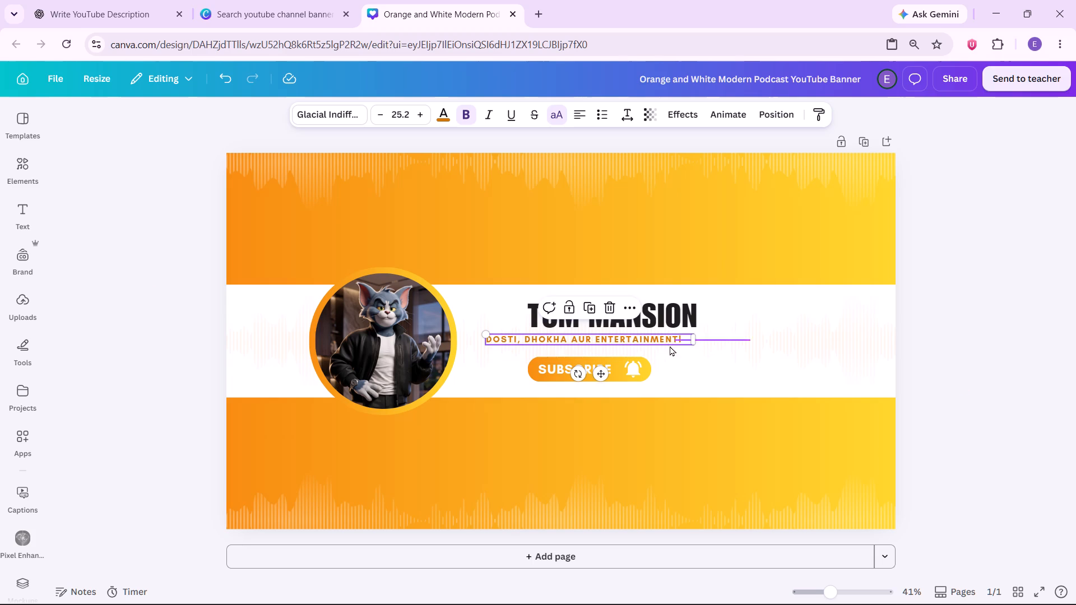
left_click_drag(488, 333, 478, 328)
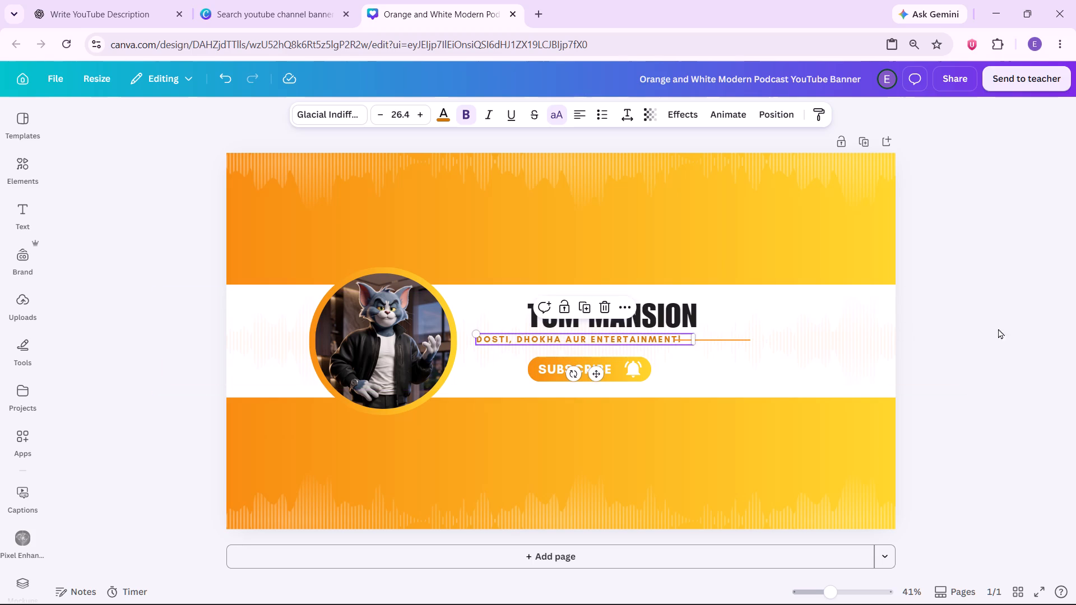
left_click(1038, 329)
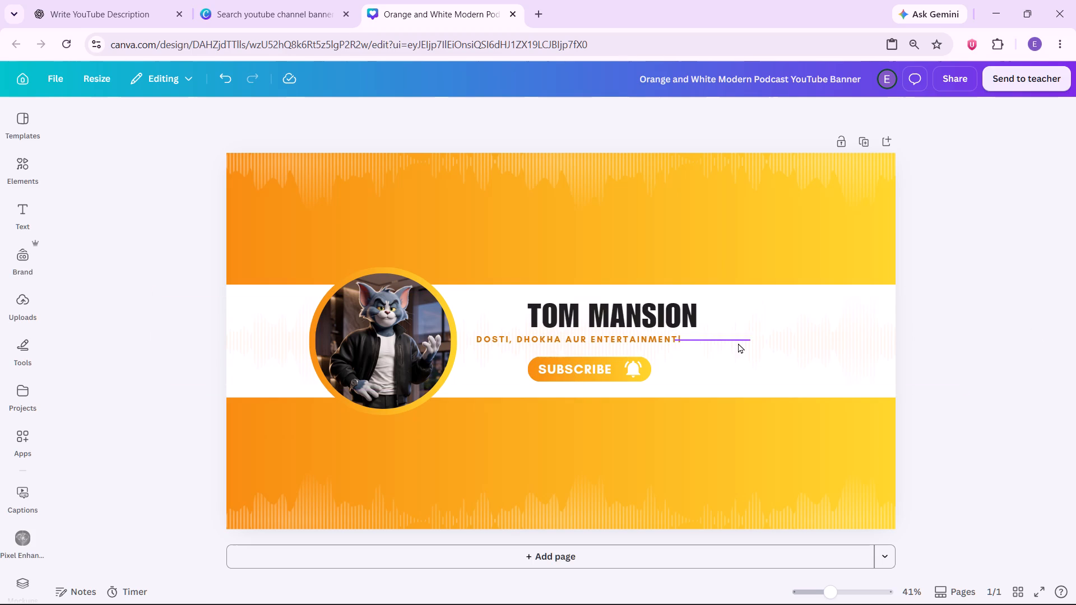
Move the TOM MANSION title horizontally closer to the circular Tom photo.
left_click_drag(709, 320, 653, 318)
left_click(1070, 324)
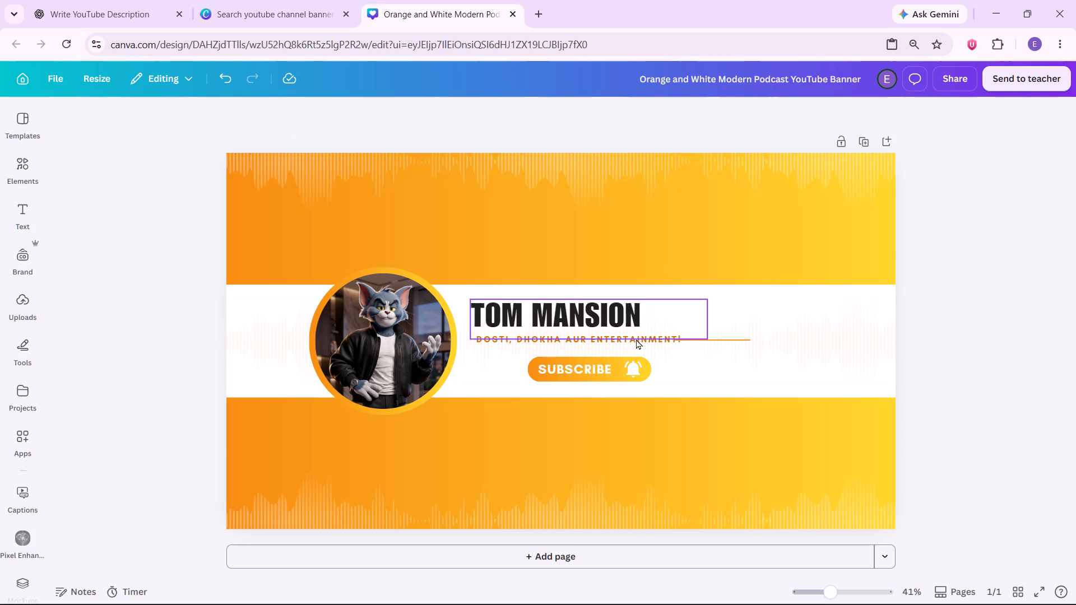
Select the tagline layer and shift the tagline horizontally to align its start with the start of the TOM MANSION title.
left_click(609, 341)
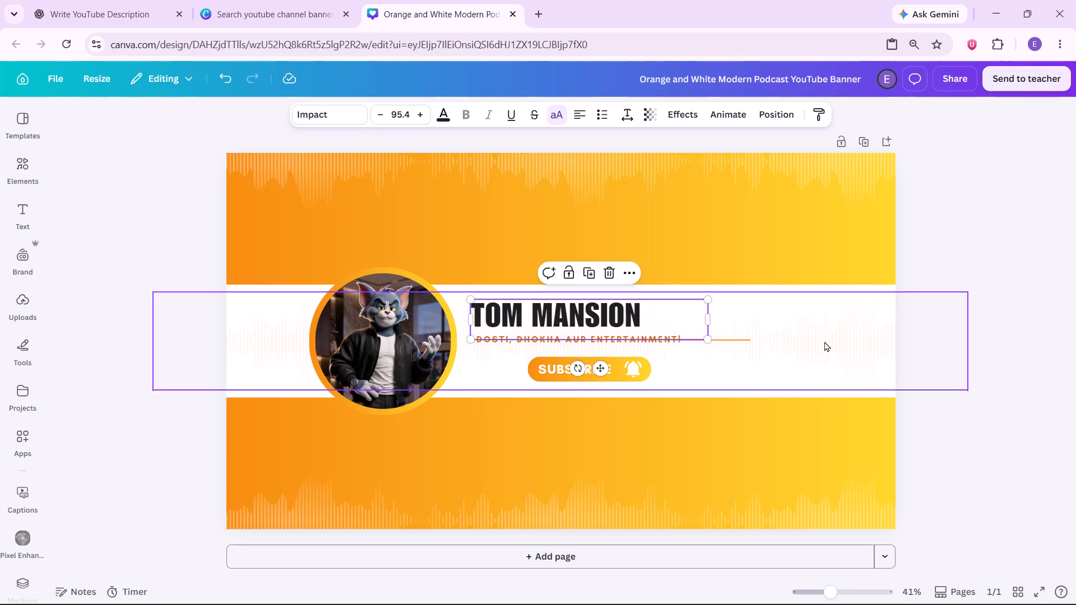
left_click(963, 342)
key("alt+1")
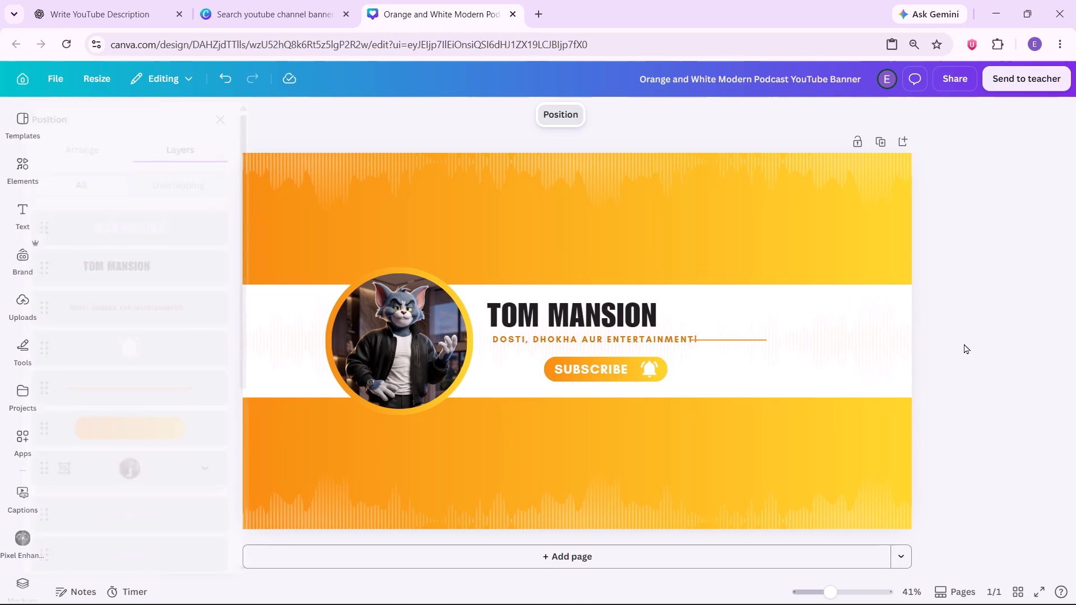
left_click(189, 296)
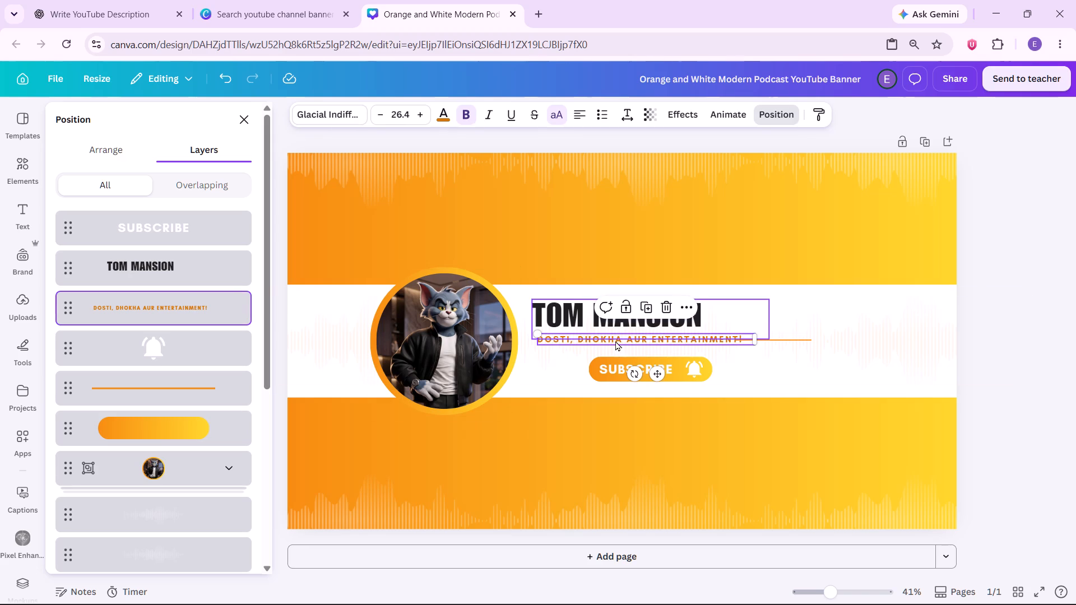
left_click_drag(566, 338, 555, 338)
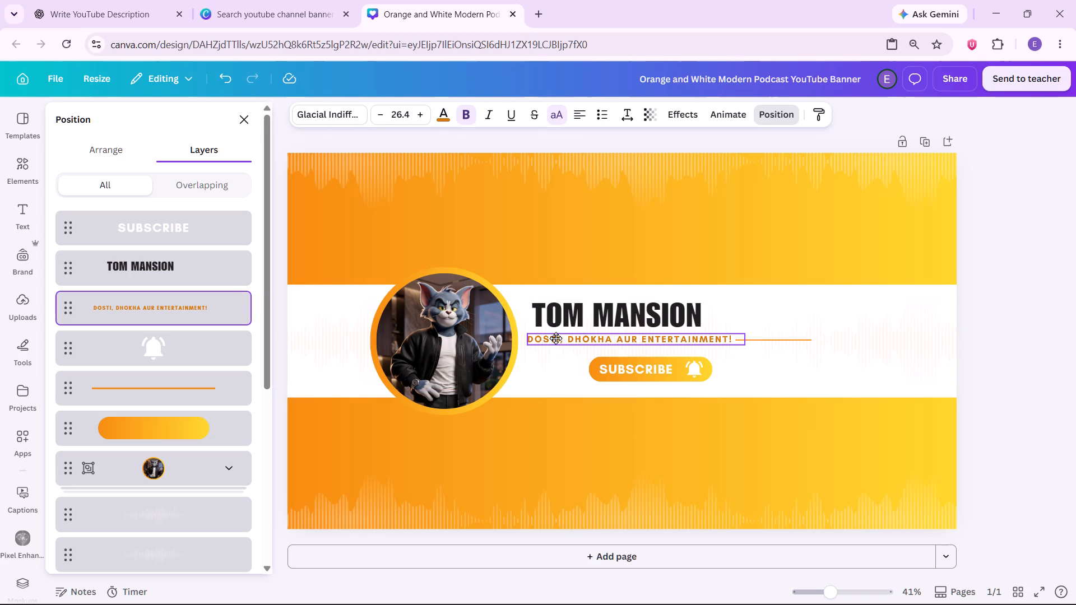
left_click_drag(555, 338, 561, 338)
left_click(1022, 334)
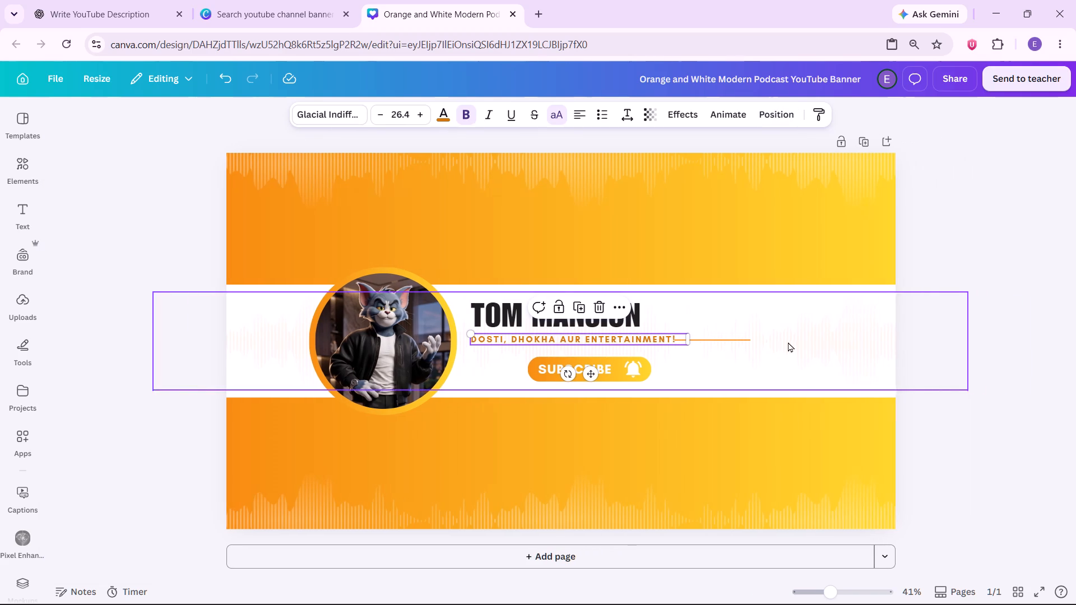
Move the thin orange line horizontally clear of the end of the tagline.
left_click_drag(716, 338, 724, 339)
left_click(971, 334)
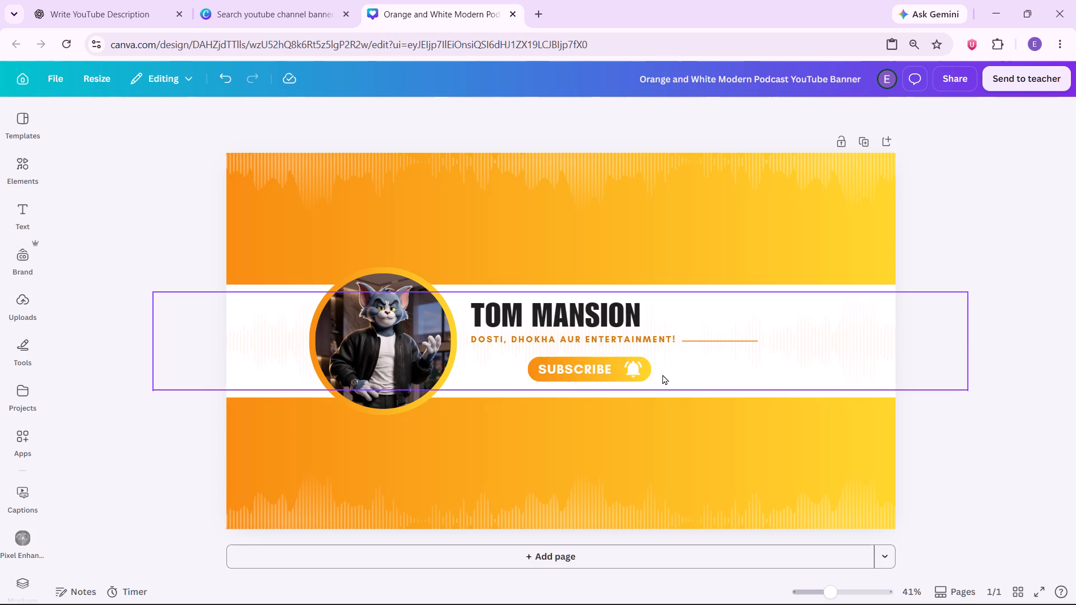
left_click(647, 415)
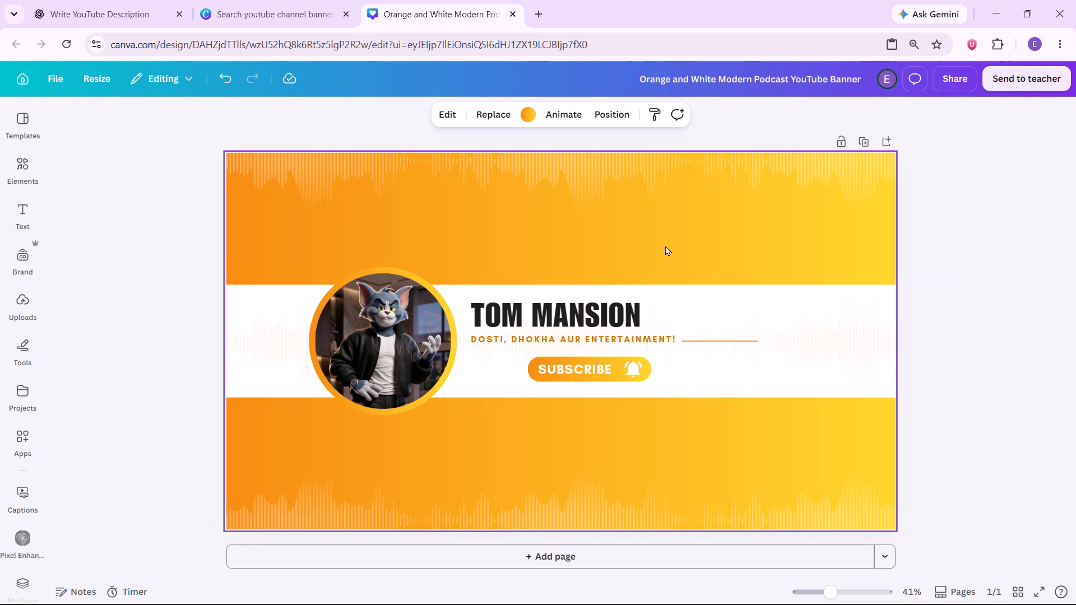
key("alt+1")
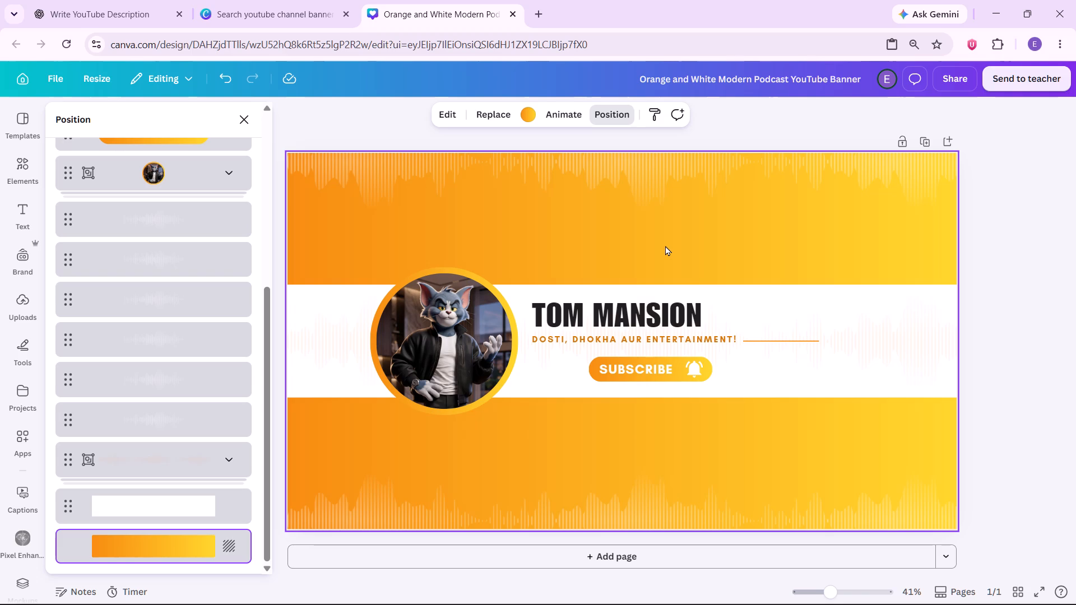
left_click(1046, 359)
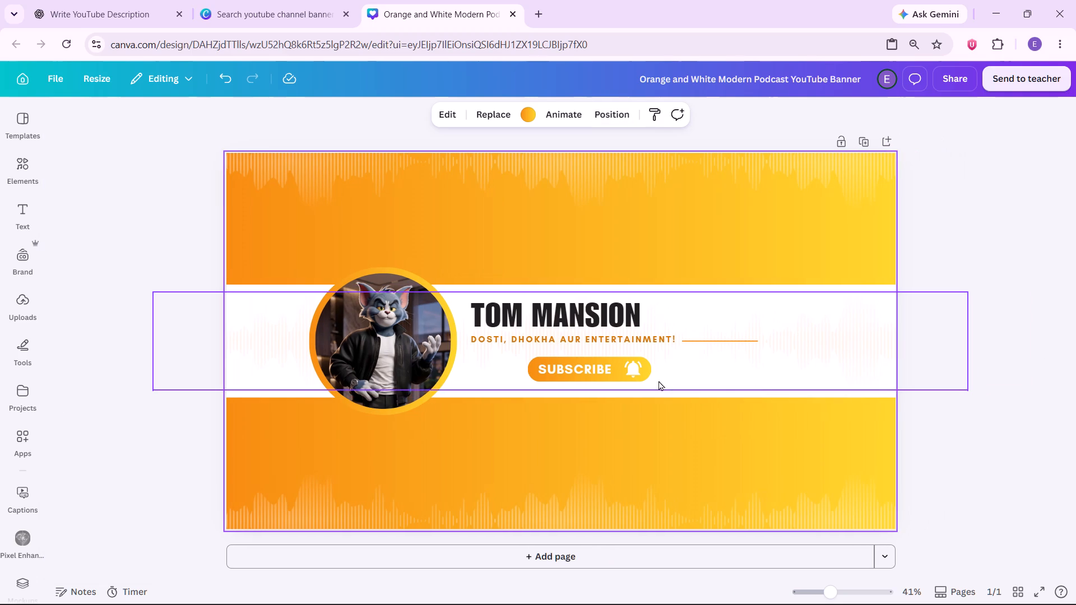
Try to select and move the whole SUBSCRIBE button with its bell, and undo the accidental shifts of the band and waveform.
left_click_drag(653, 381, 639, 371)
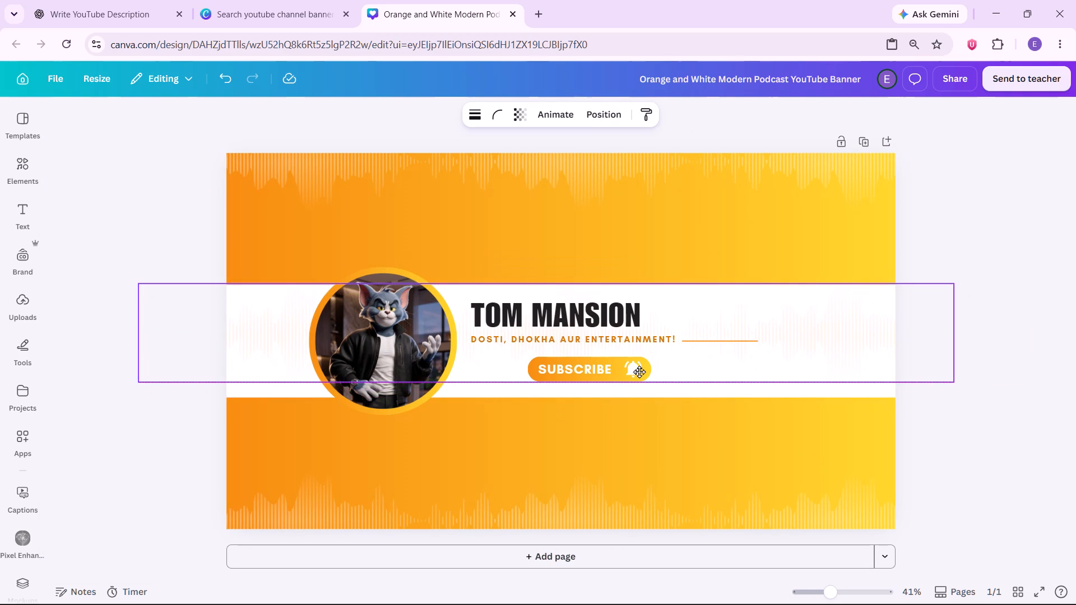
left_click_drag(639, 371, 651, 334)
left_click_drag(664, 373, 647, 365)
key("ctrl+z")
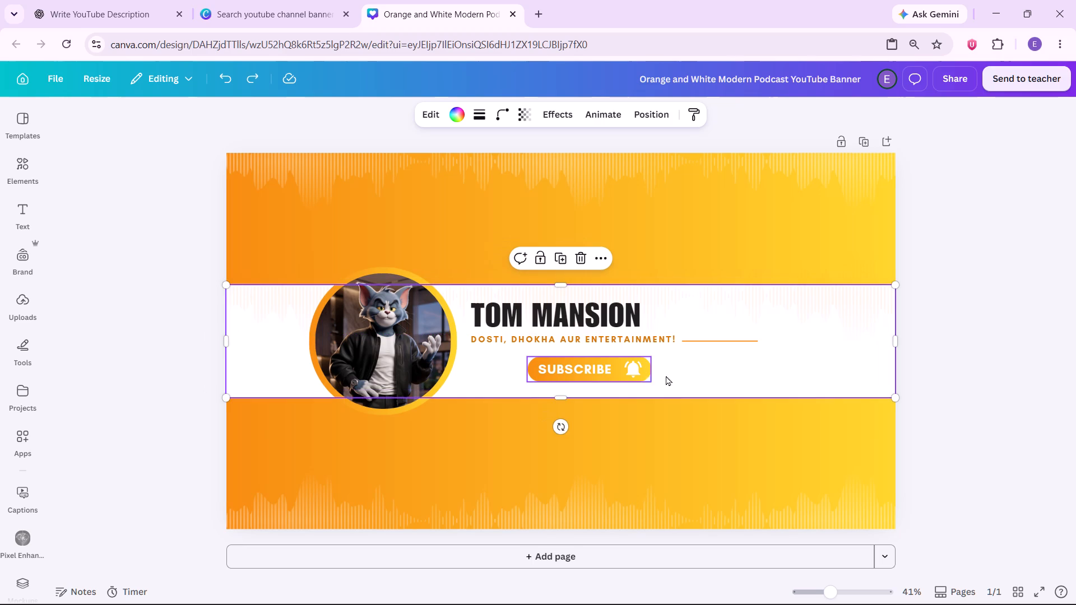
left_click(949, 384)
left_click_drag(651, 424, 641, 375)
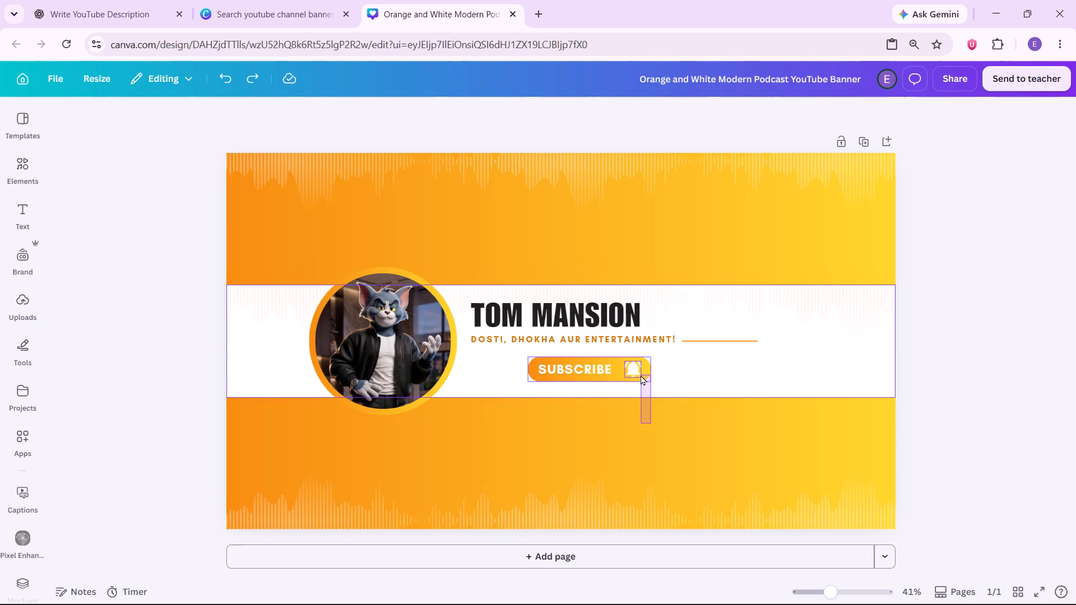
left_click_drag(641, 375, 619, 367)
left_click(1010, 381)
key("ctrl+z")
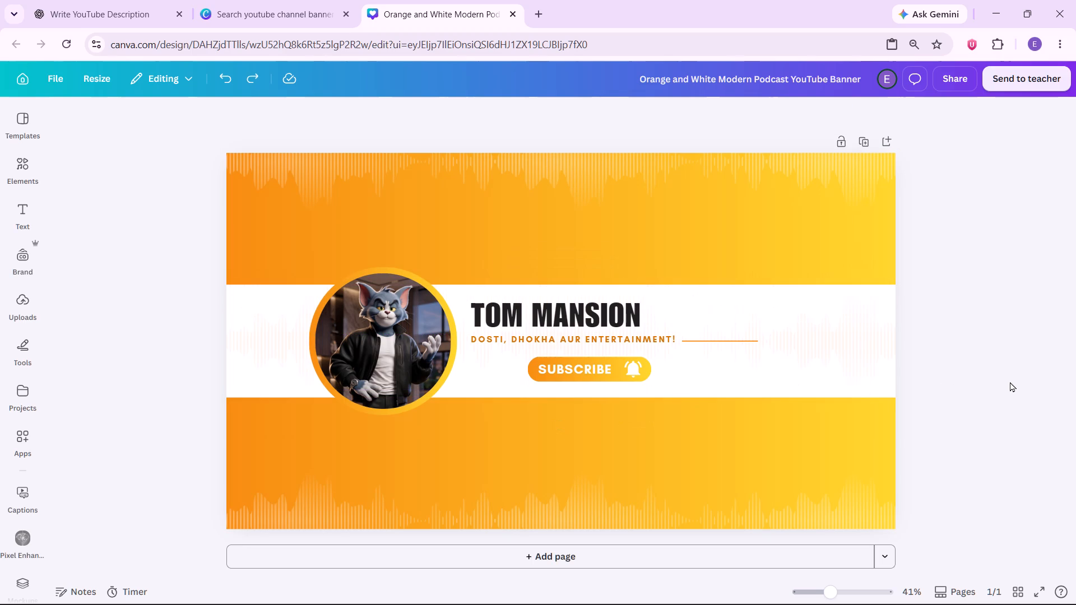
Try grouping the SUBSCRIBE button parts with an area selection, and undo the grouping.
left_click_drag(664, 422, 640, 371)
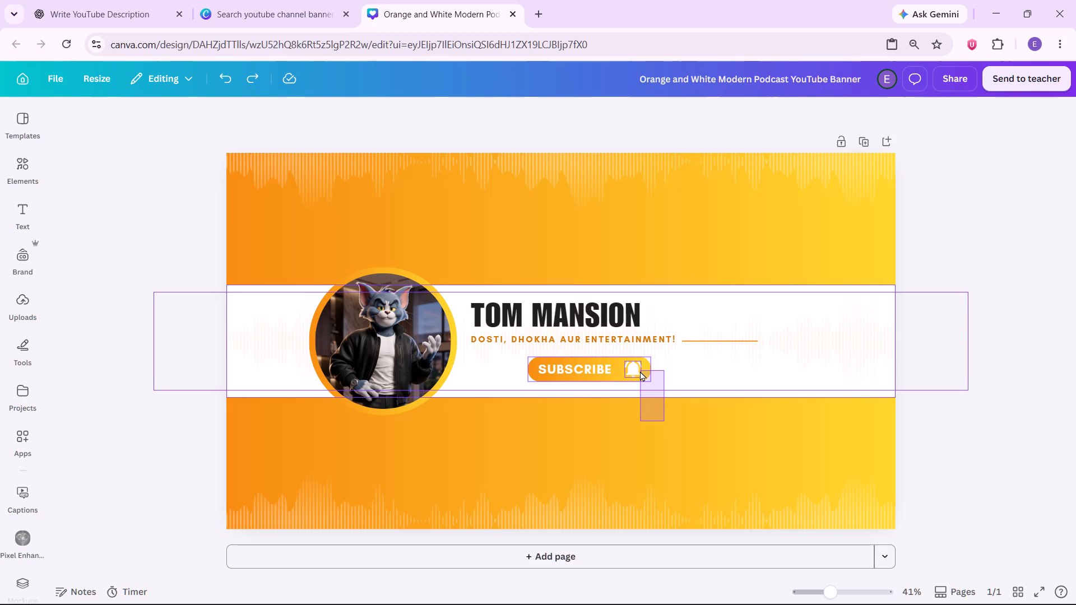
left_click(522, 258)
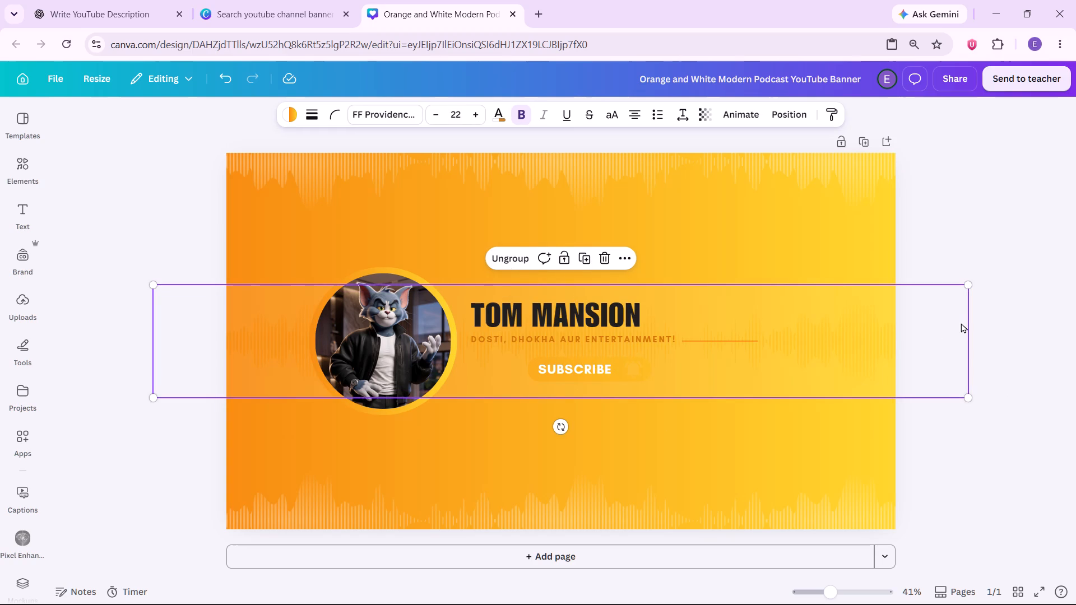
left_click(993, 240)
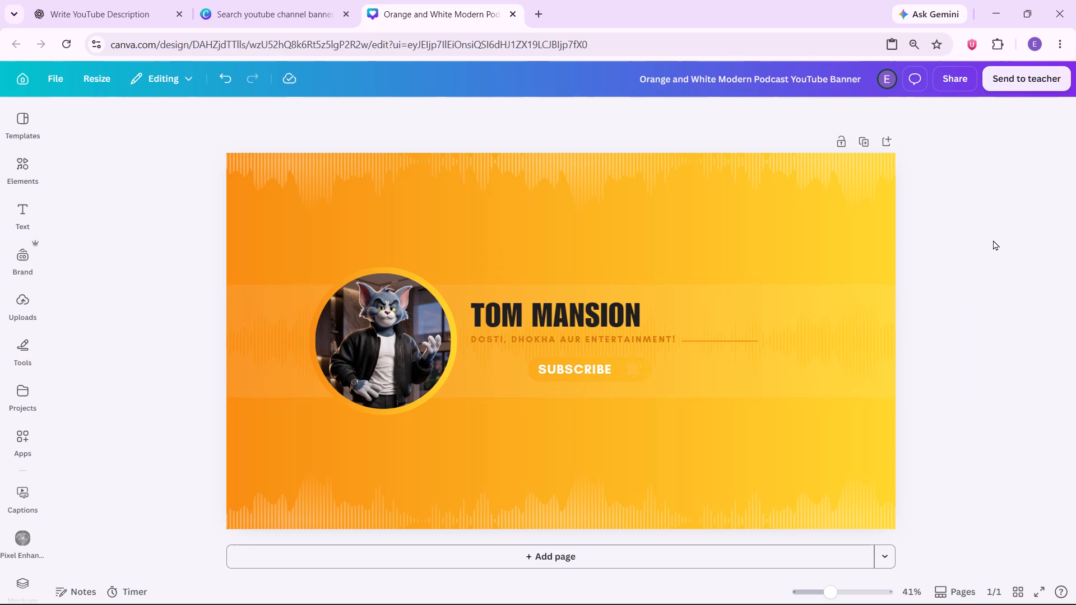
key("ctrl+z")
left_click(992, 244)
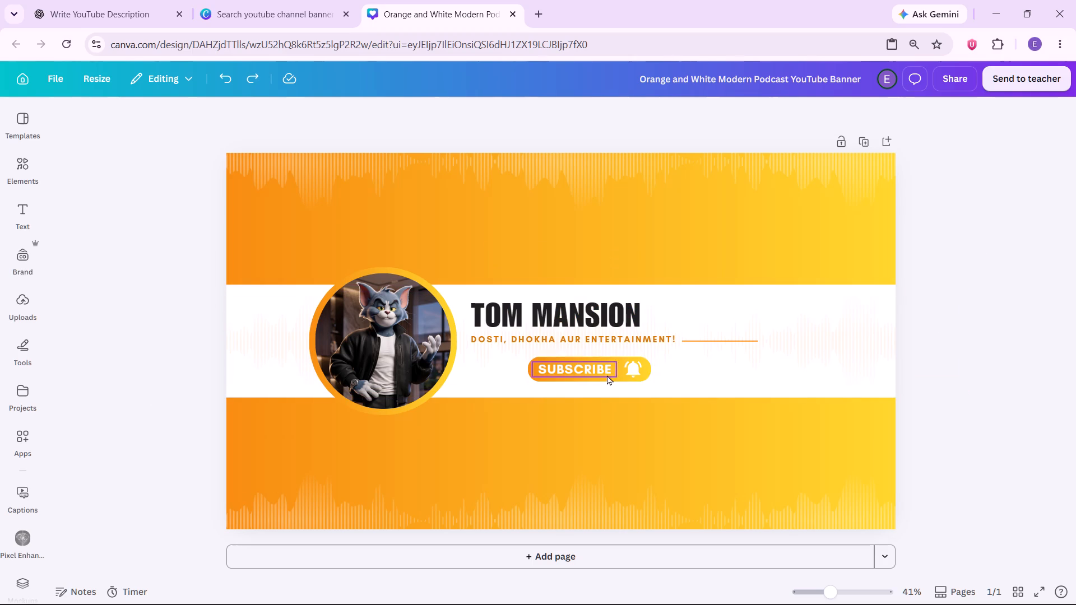
Move the SUBSCRIBE text, its gradient pill and the bell icon horizontally toward the start of the tagline, reassembling the button.
left_click_drag(609, 375, 576, 375)
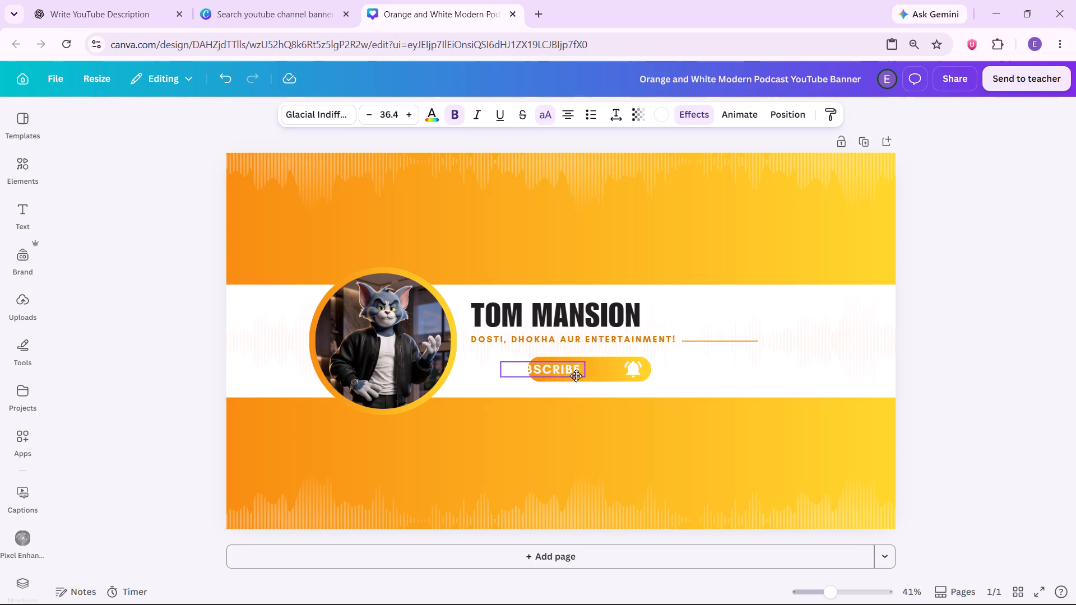
left_click_drag(576, 375, 566, 375)
left_click_drag(602, 371, 557, 371)
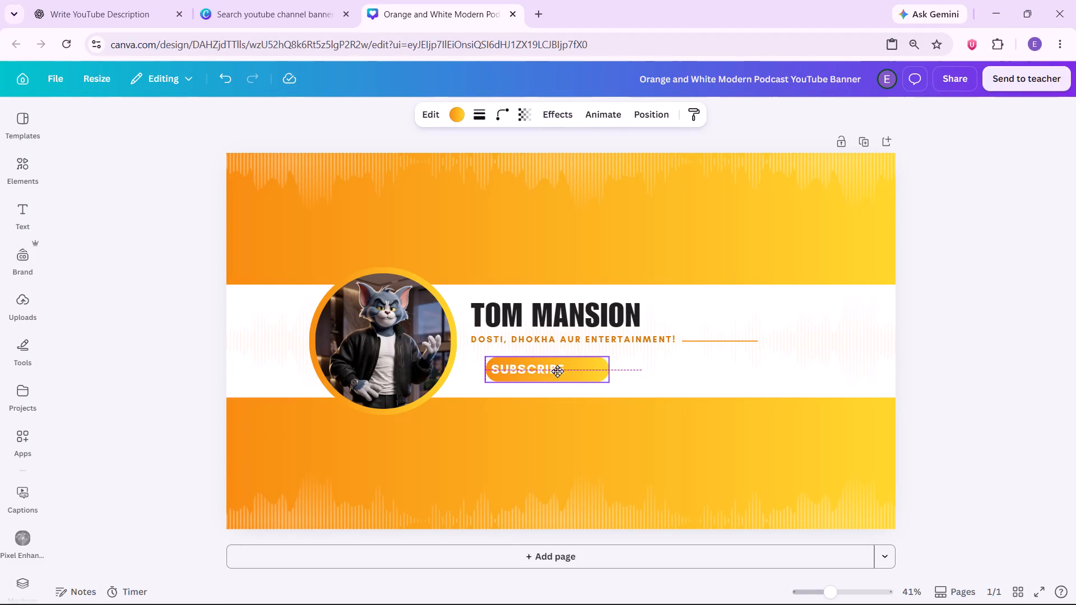
left_click_drag(557, 371, 553, 371)
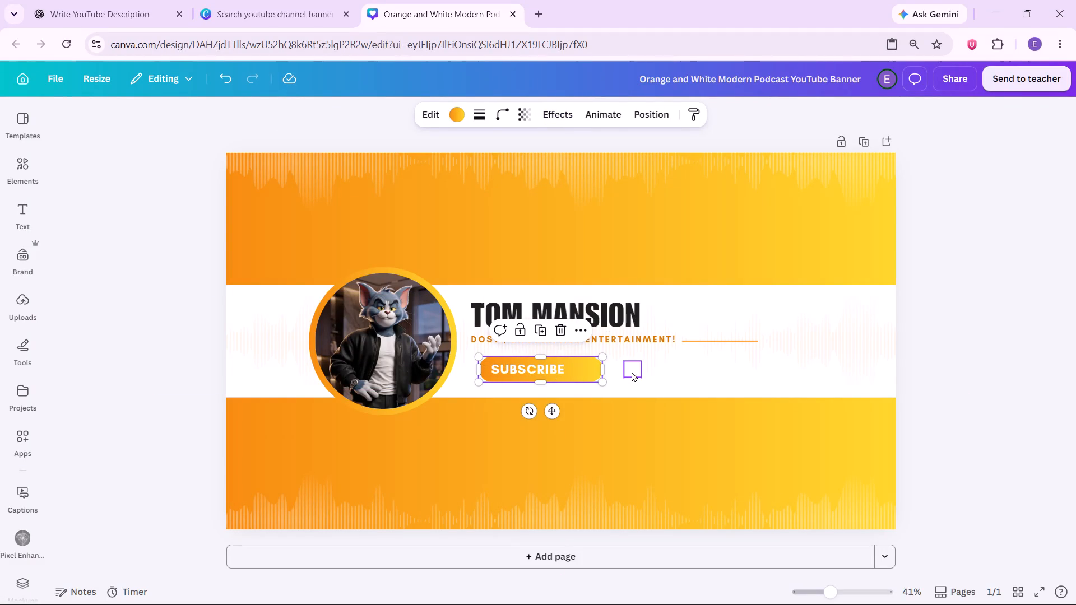
left_click_drag(632, 371, 581, 370)
left_click(1053, 336)
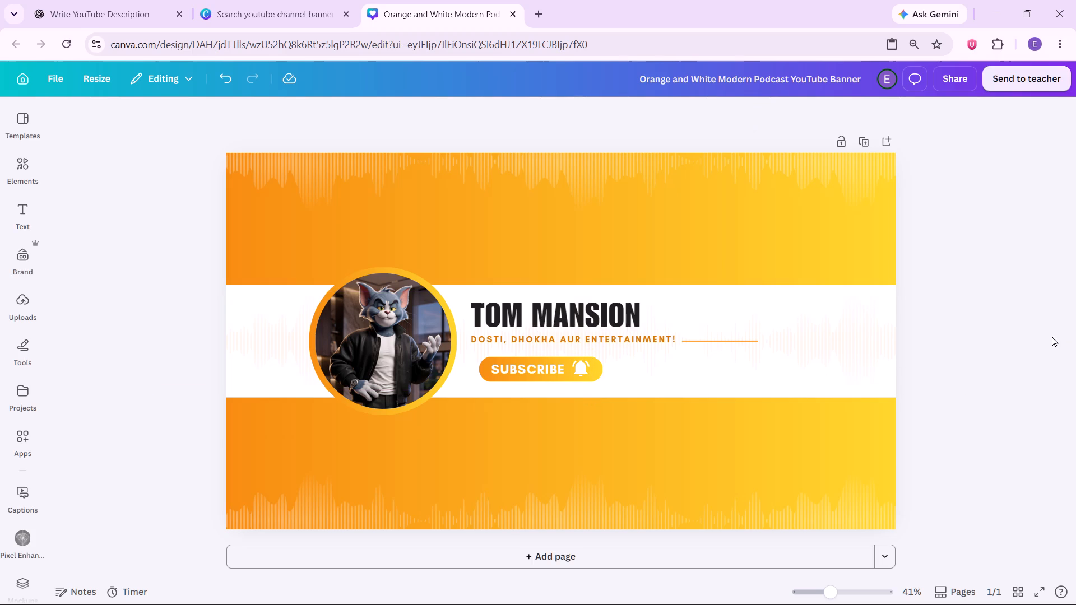
left_click(481, 364)
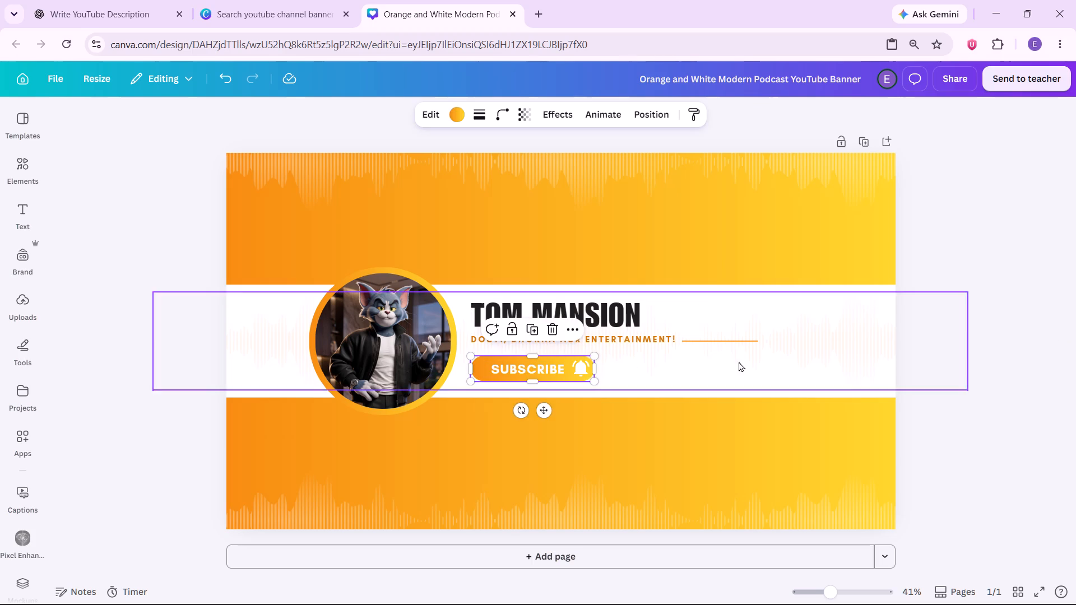
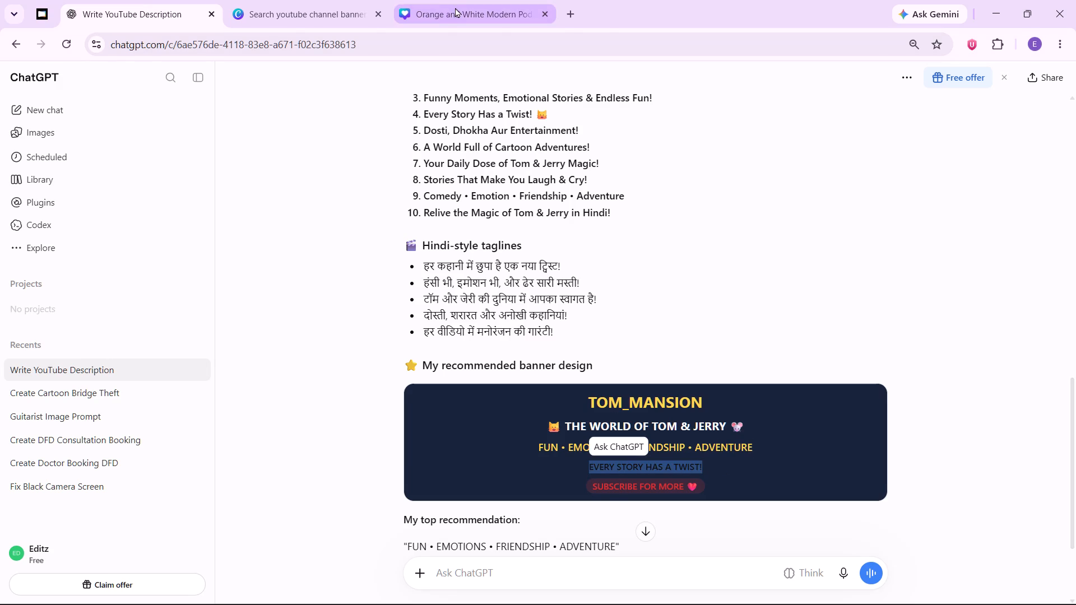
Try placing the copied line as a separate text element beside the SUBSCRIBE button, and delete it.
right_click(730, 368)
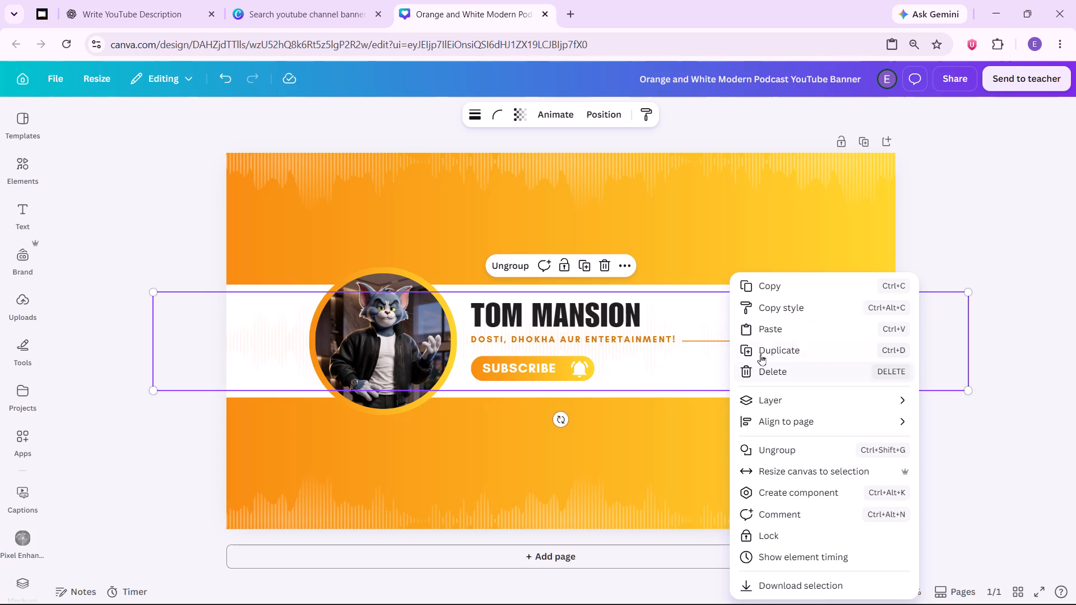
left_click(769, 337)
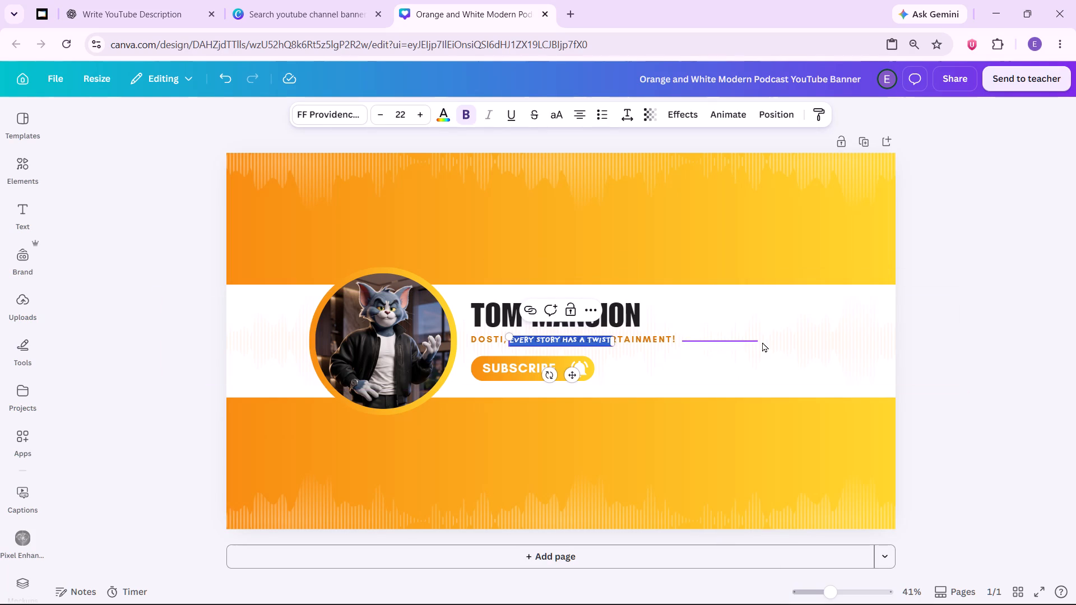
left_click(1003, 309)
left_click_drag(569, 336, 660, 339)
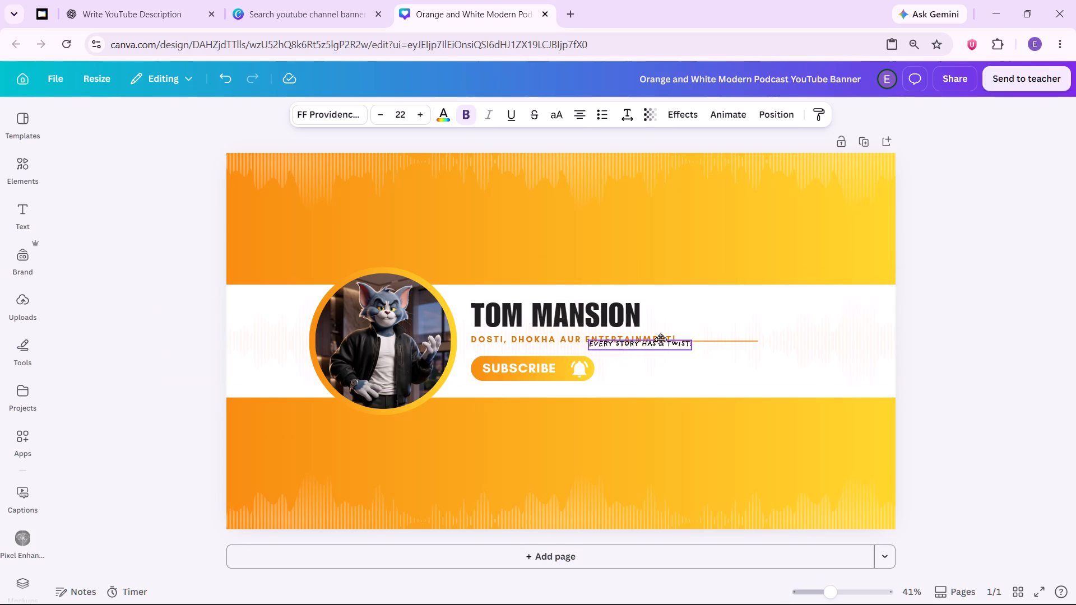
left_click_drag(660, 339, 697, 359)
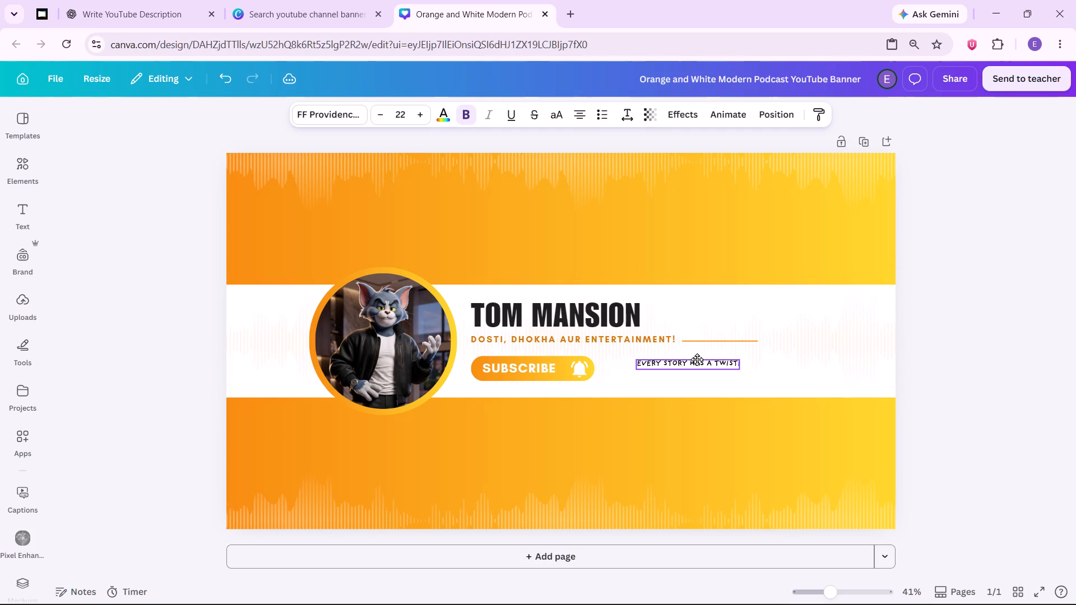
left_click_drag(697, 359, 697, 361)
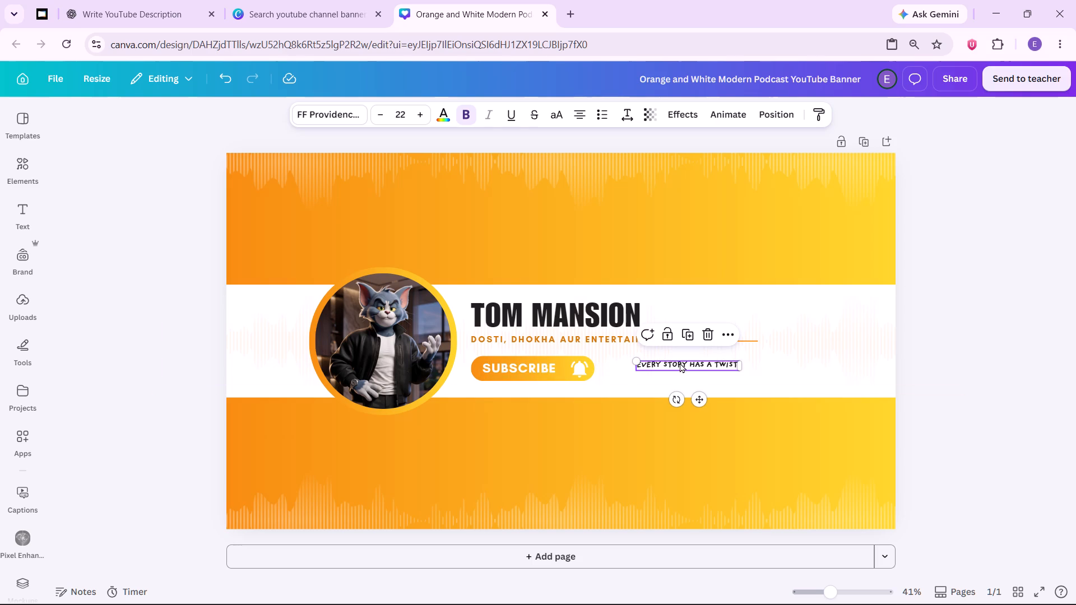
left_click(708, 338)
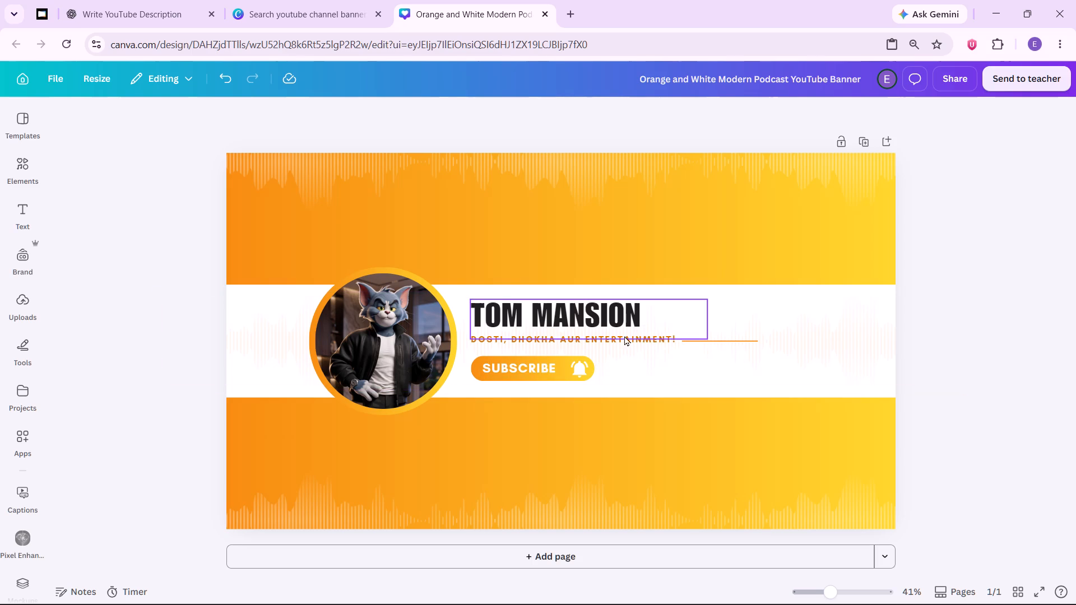
Duplicate the "DOSTI, DHOKHA AUR ENTERTAINMENT!" tagline and replace the duplicate's text with "EVERY STORY HAS A TWIST!".
left_click(594, 342)
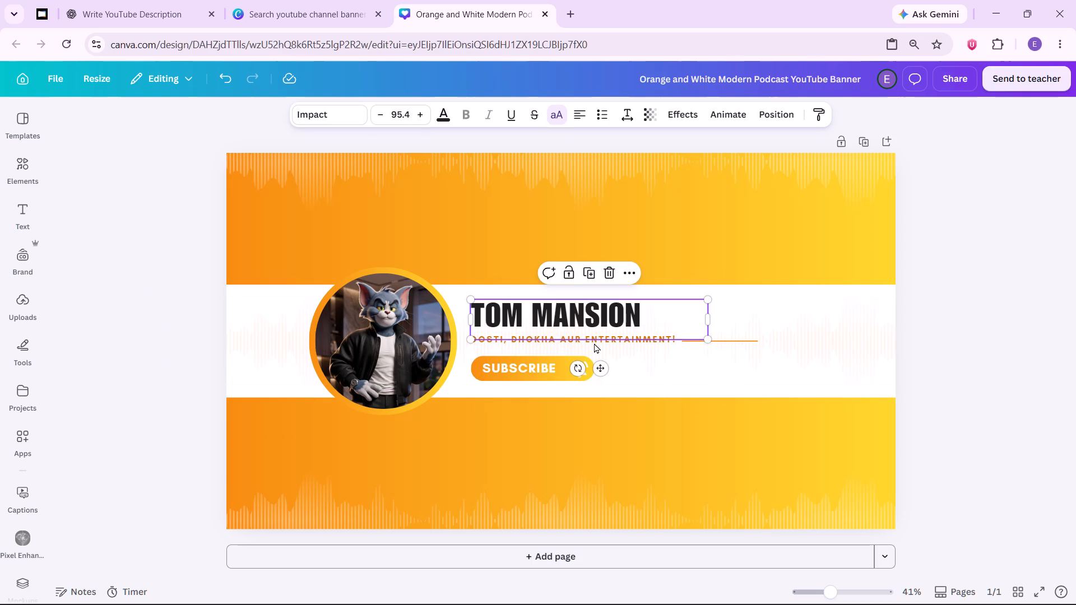
left_click(594, 343)
left_click(576, 302)
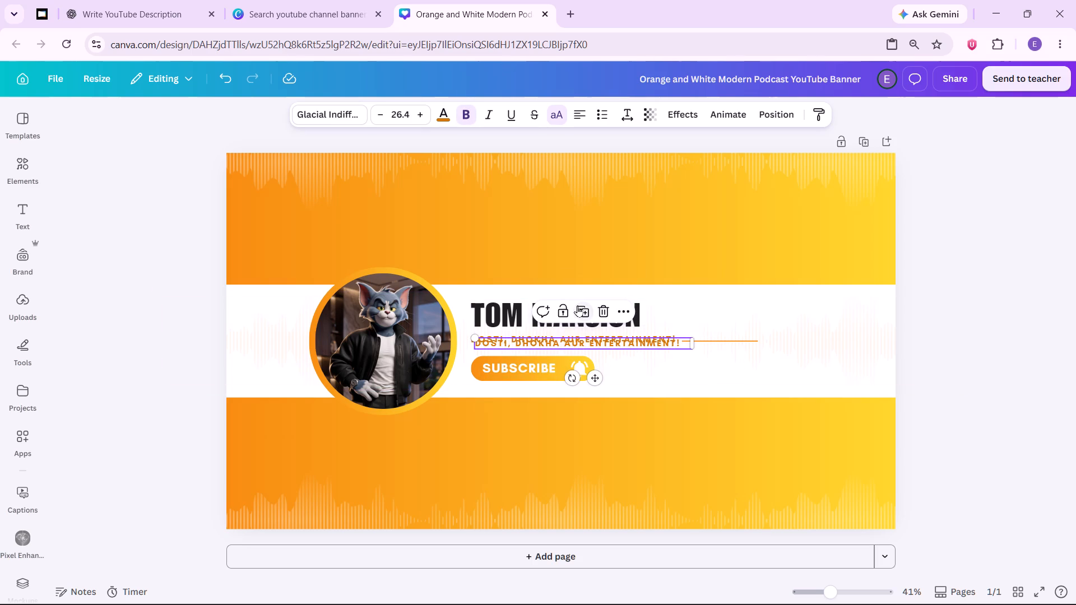
double_click(589, 339)
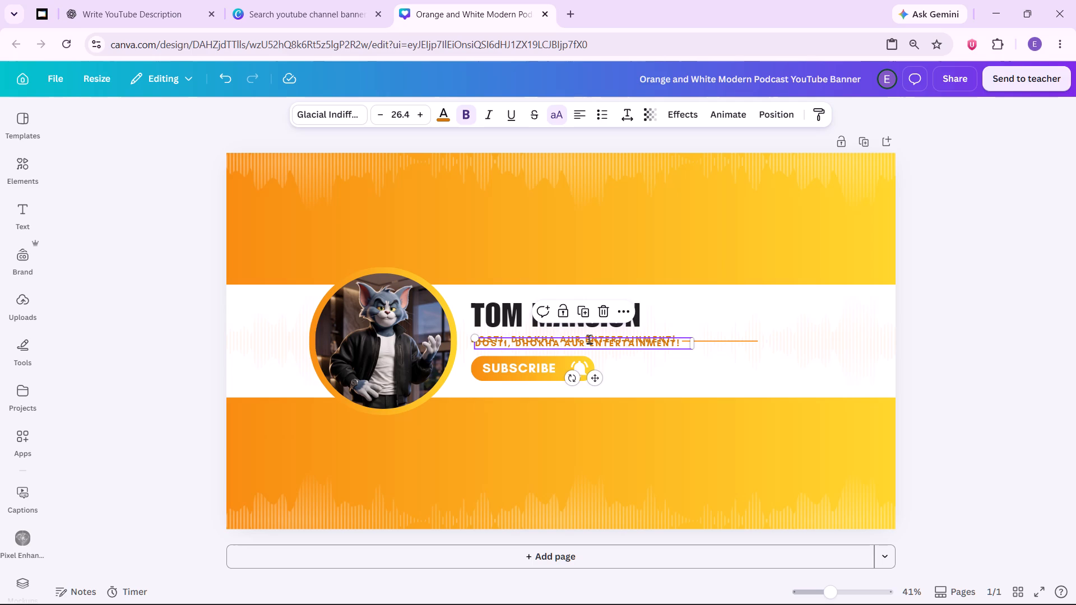
key("ctrl+v")
left_click(589, 339, "ctrl")
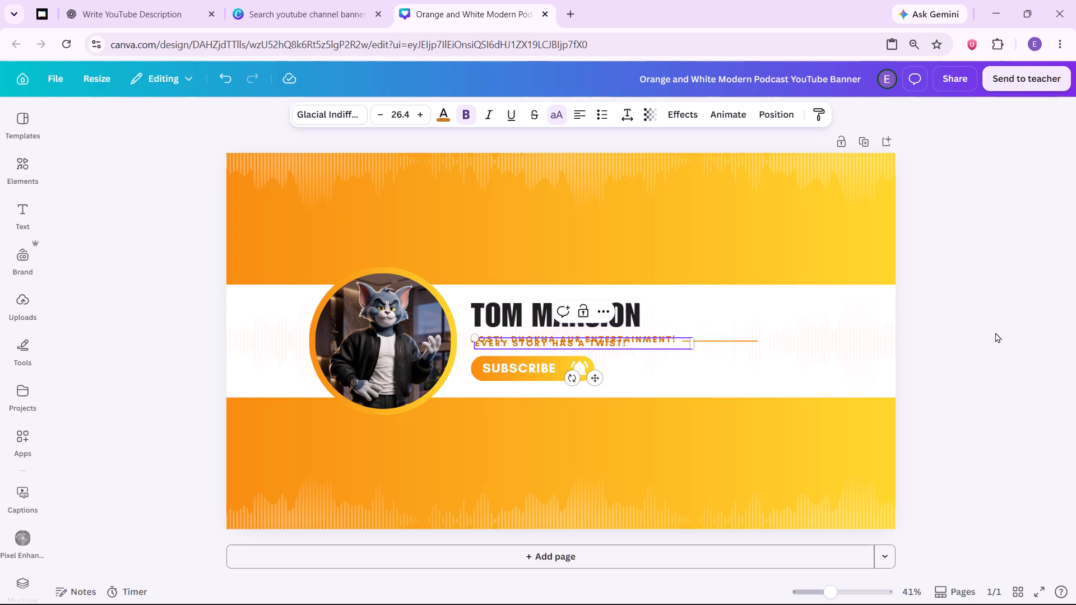
left_click(995, 332)
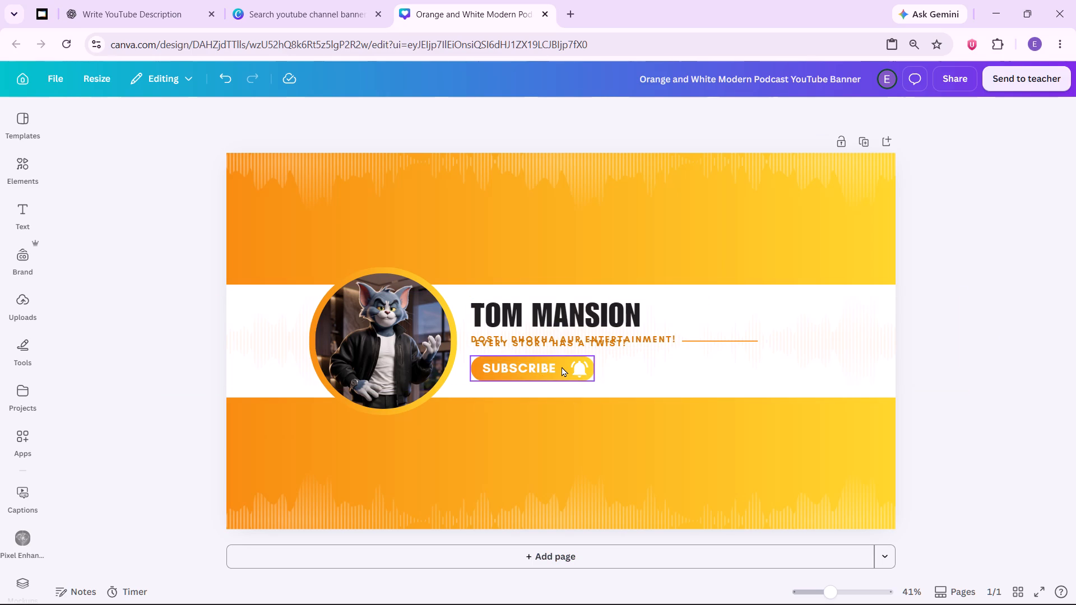
Open the banner's layer list and examine the stacked elements from the taglines down to the background.
left_click(606, 367)
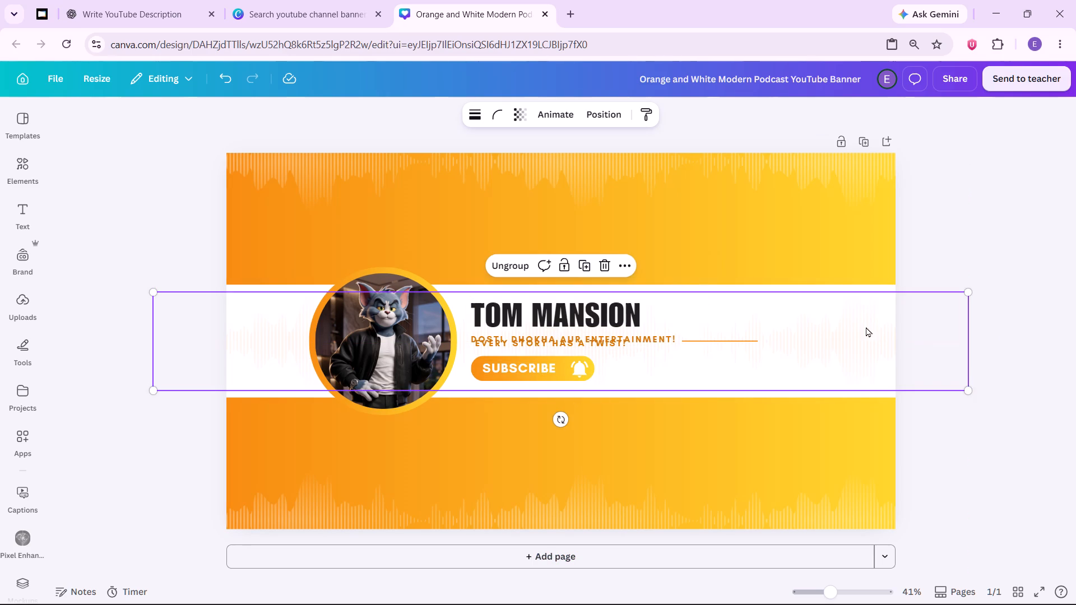
left_click(976, 253)
key("alt+1")
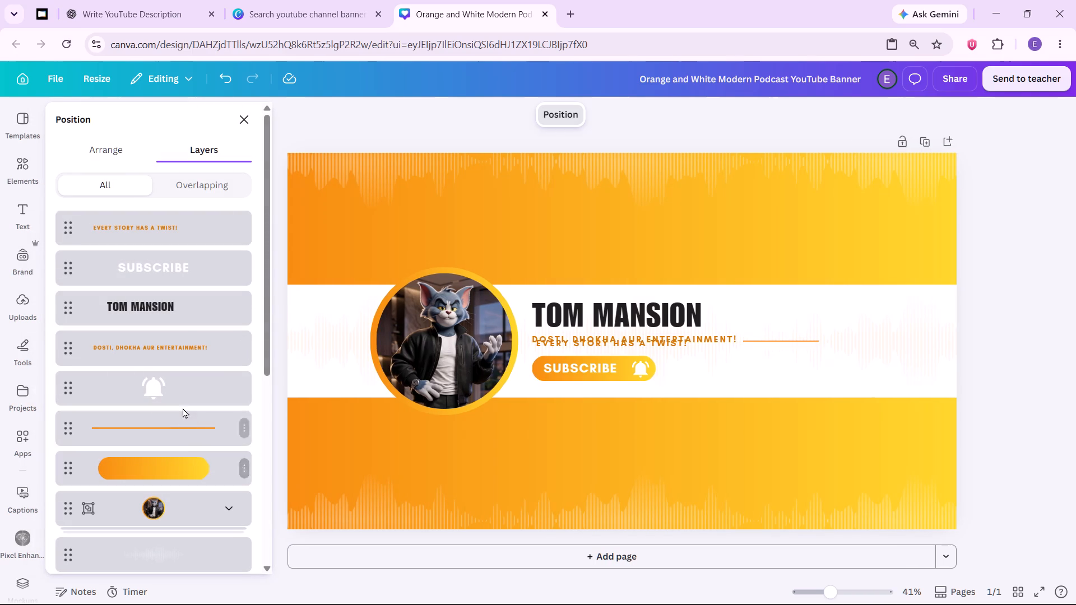
scroll(185, 431, "down", 1)
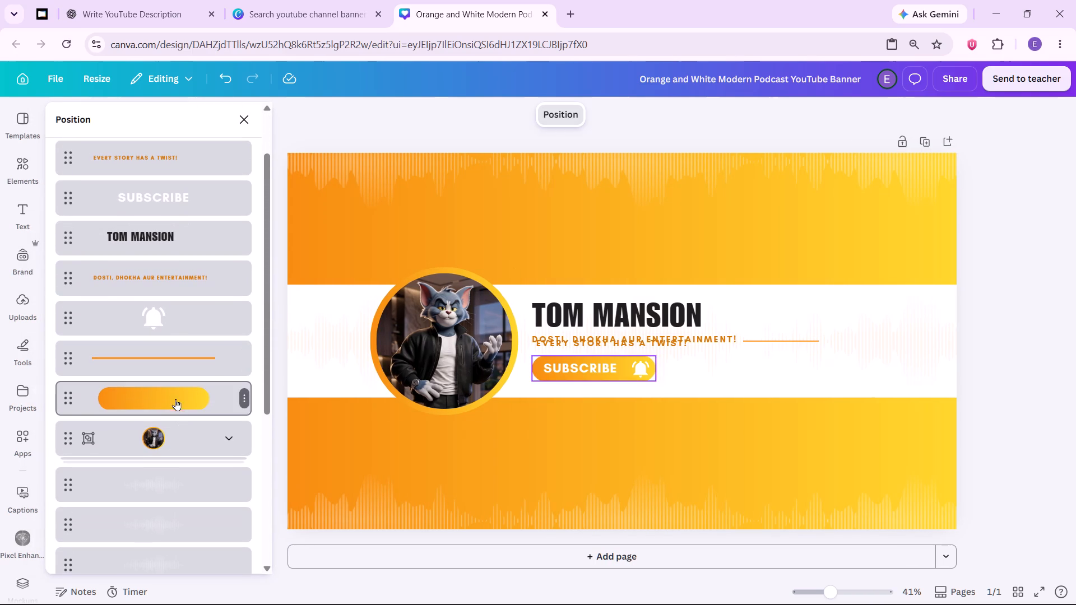
scroll(191, 385, "down", 3)
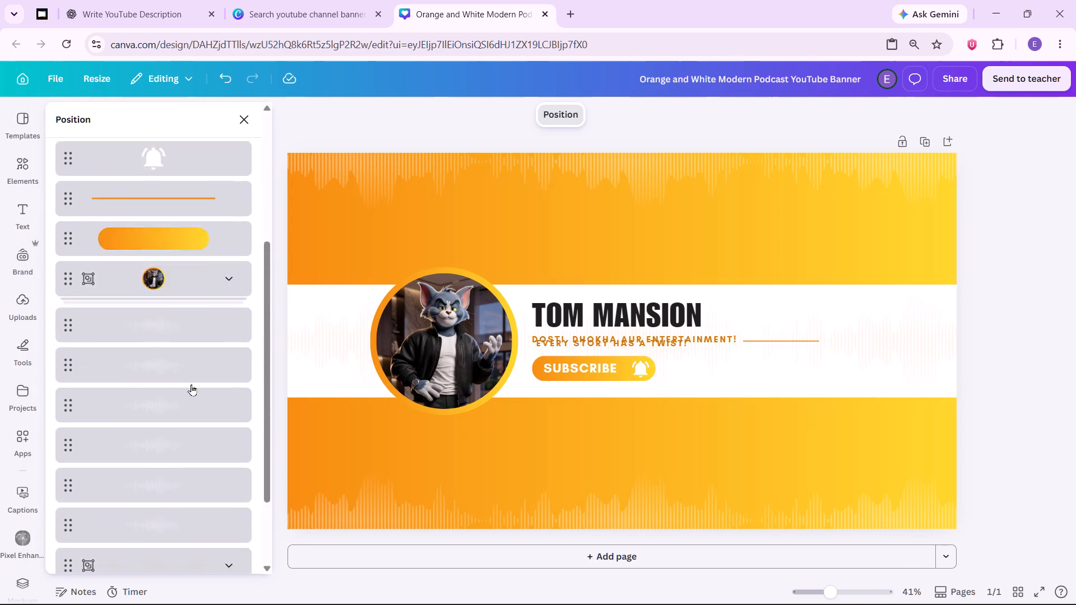
scroll(191, 382, "down", 2)
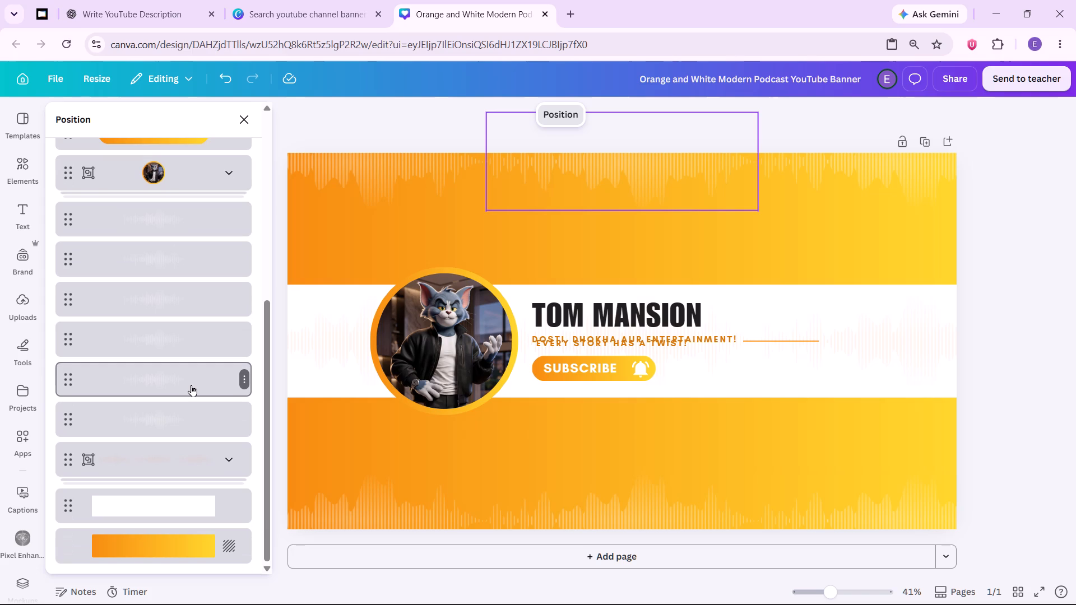
scroll(191, 385, "up", 5)
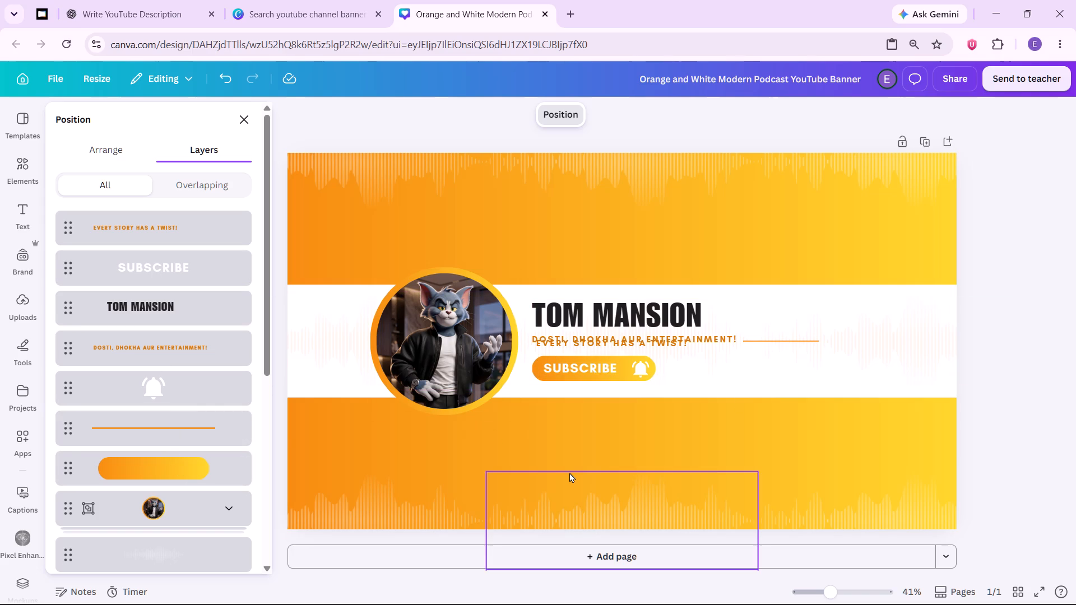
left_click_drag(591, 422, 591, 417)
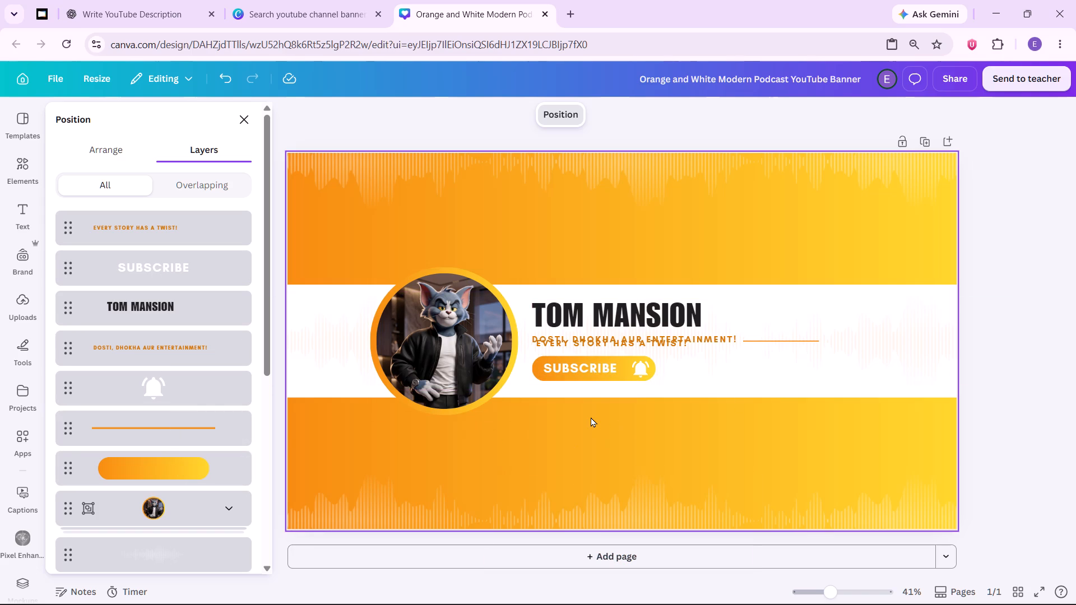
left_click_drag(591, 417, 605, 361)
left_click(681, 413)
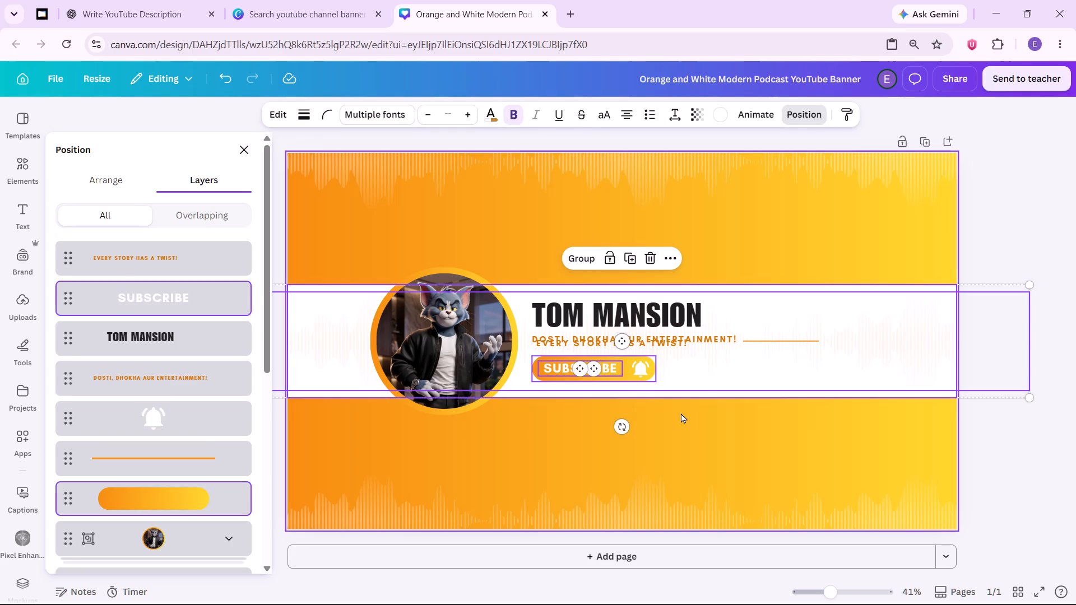
Move the SUBSCRIBE button's gradient shape, bell icon and text down onto the lower orange area, keeping them arranged together.
left_click_drag(627, 372, 654, 431)
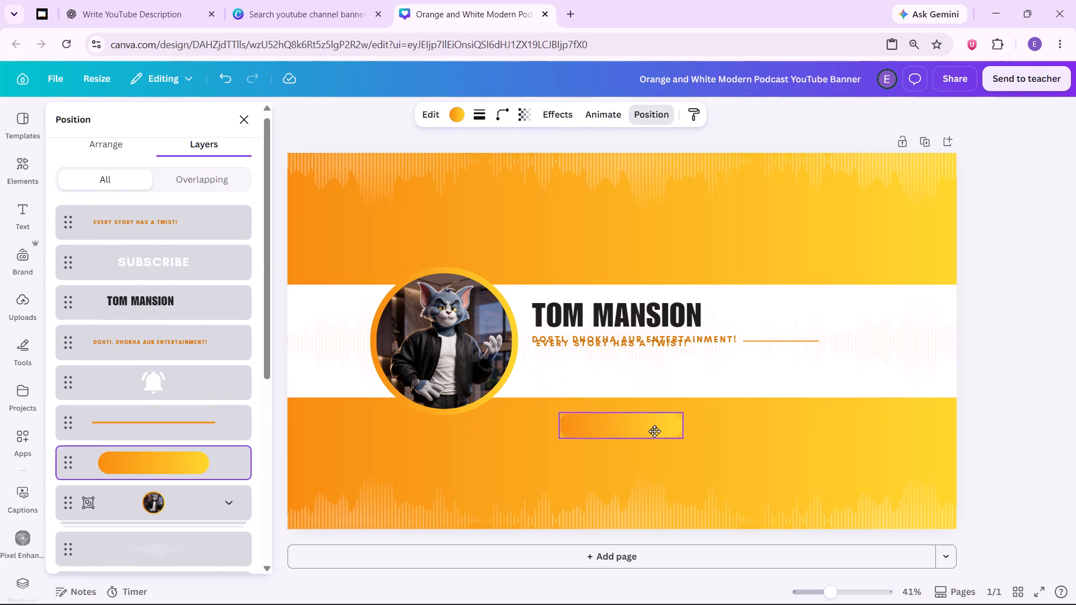
left_click_drag(654, 431, 655, 444)
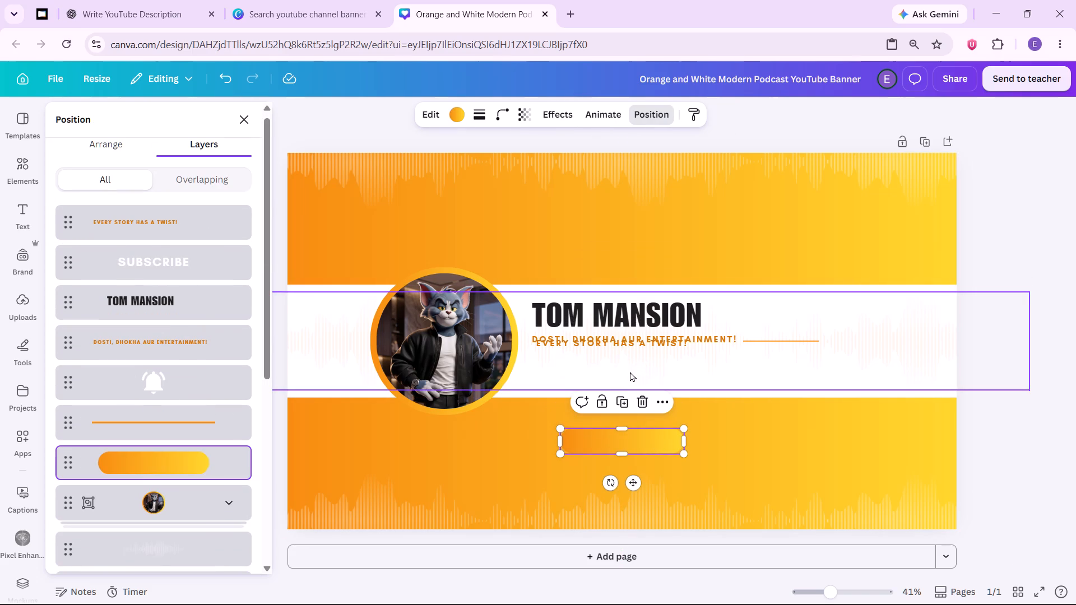
left_click_drag(635, 372, 655, 439)
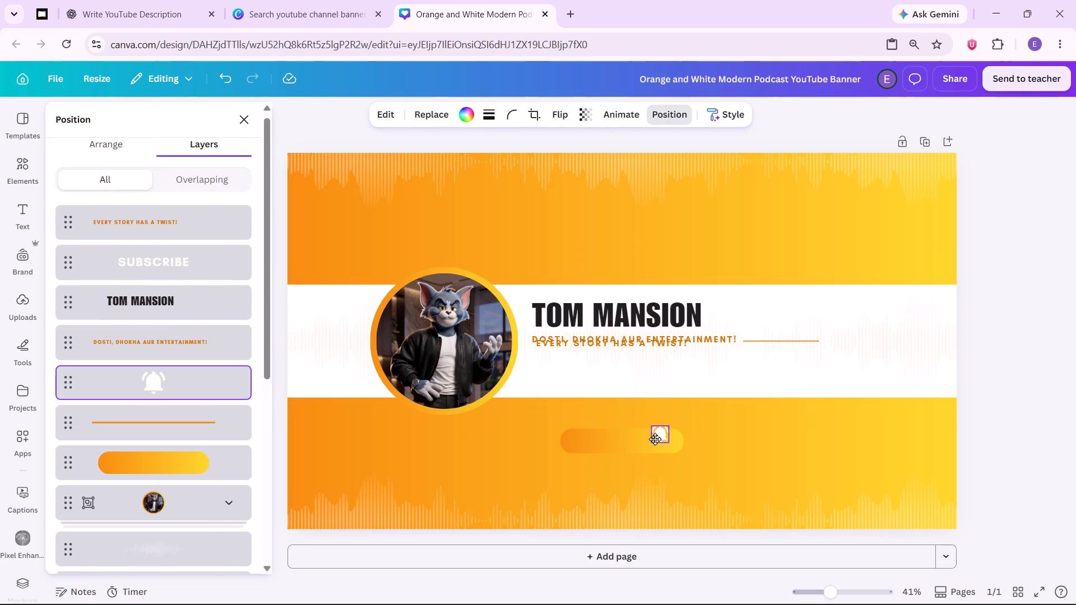
left_click_drag(655, 439, 656, 445)
left_click_drag(586, 362, 595, 383)
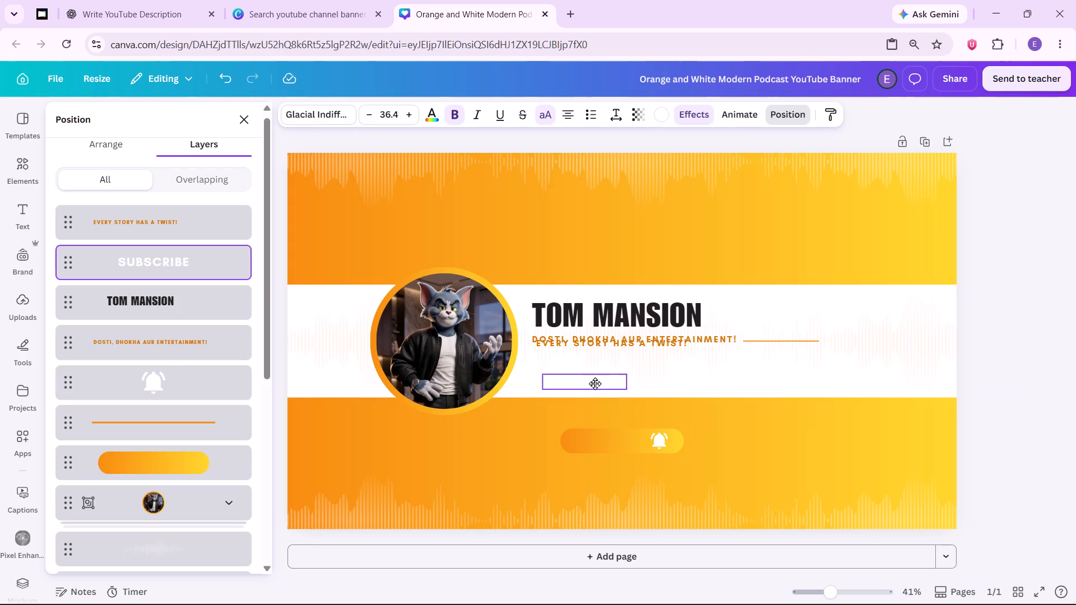
left_click_drag(595, 383, 616, 436)
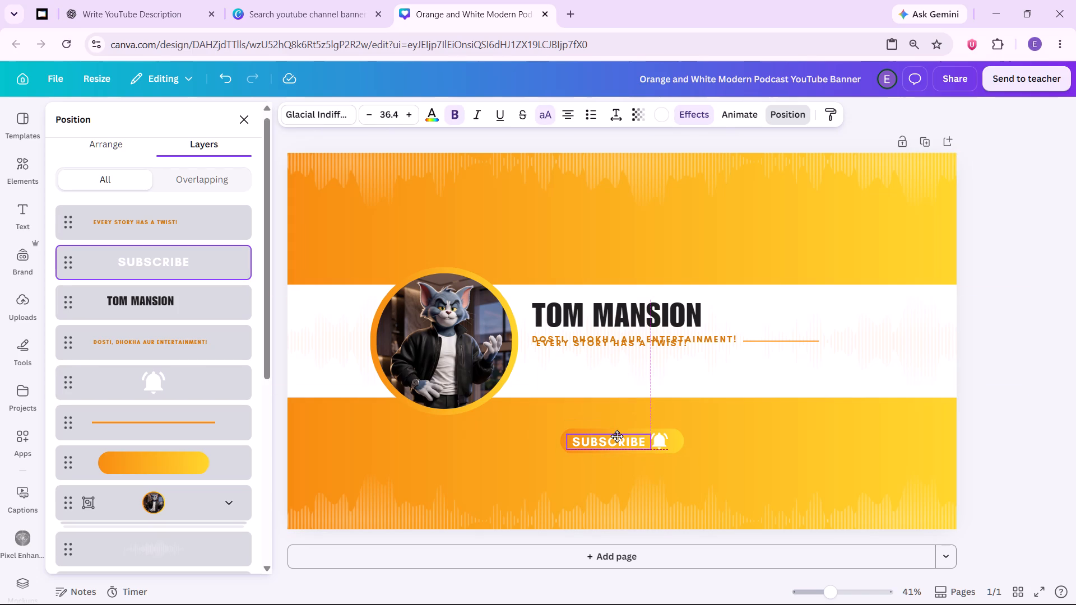
left_click_drag(616, 436, 616, 434)
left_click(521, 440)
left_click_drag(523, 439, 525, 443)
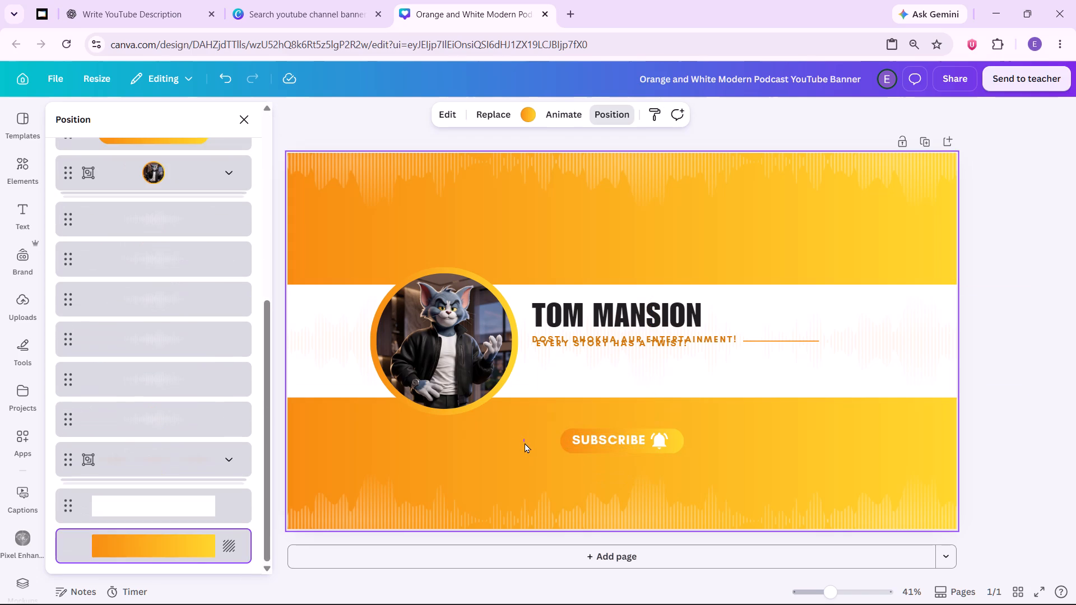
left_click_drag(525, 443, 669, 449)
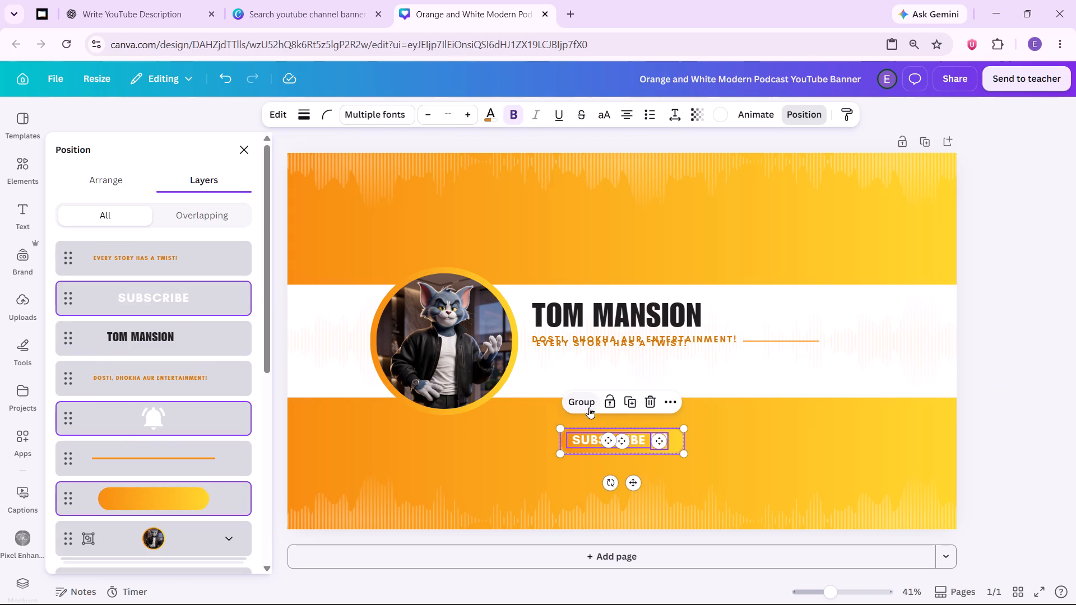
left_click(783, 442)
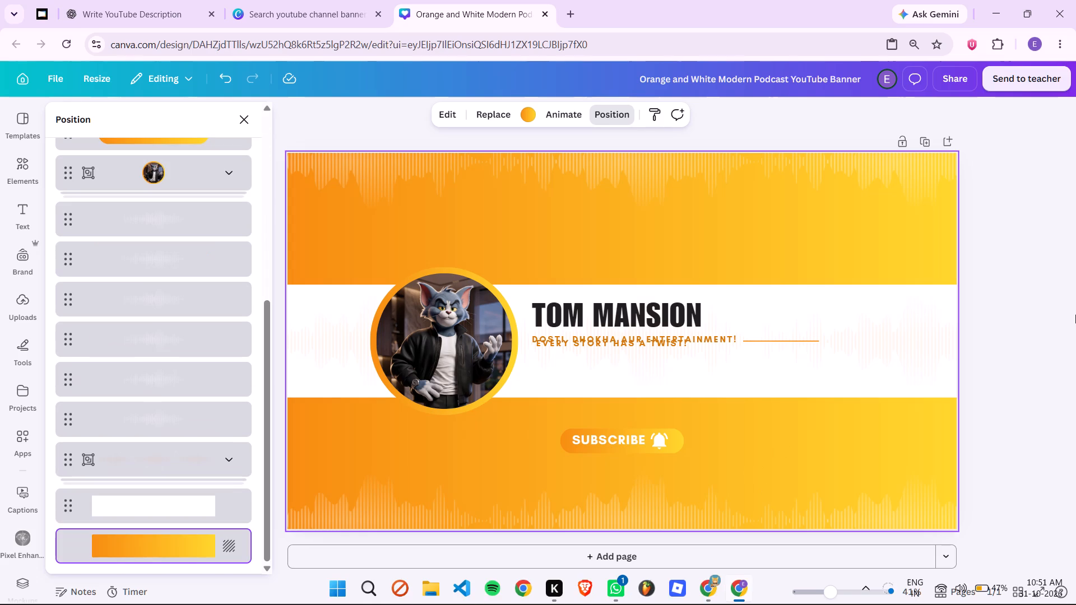
Shift the bell icon slightly away from the SUBSCRIBE text and group the button's shape, text and bell together.
left_click_drag(655, 437, 655, 436)
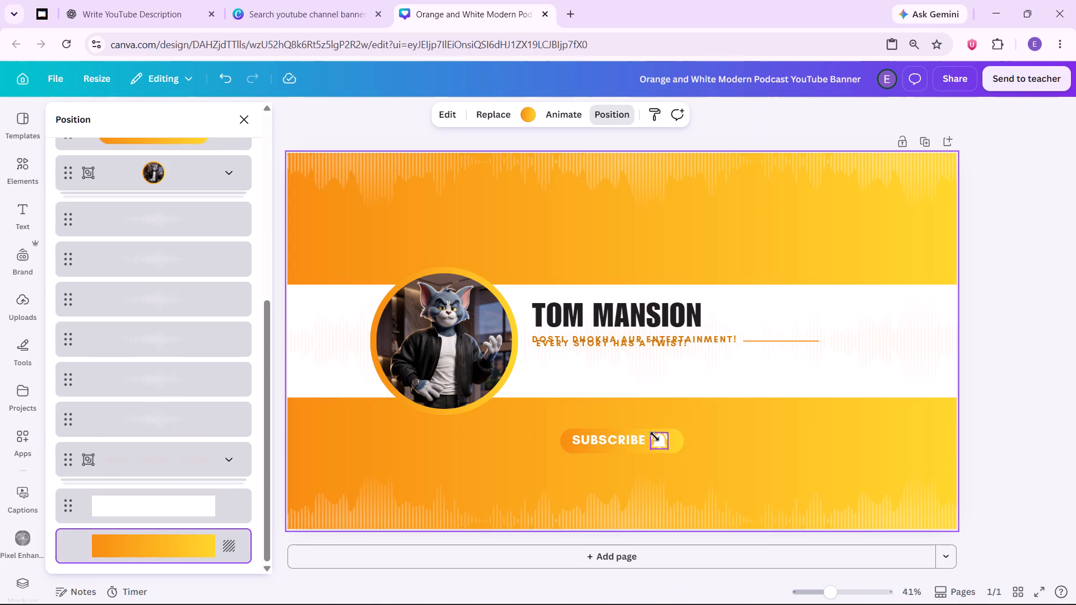
left_click_drag(655, 436, 662, 438)
left_click(753, 444)
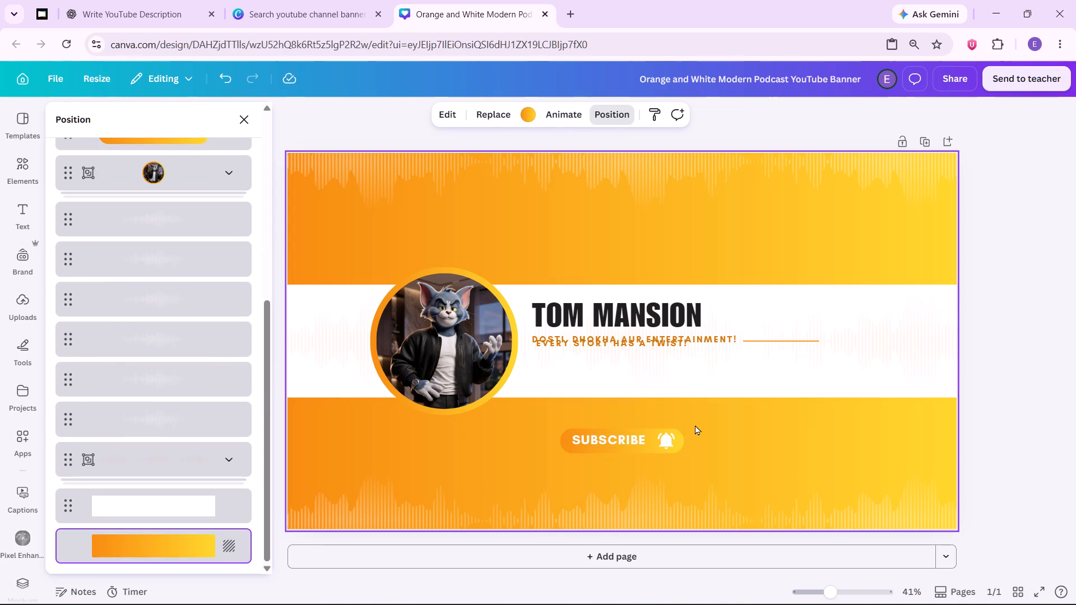
left_click(745, 432)
left_click_drag(702, 449, 618, 433)
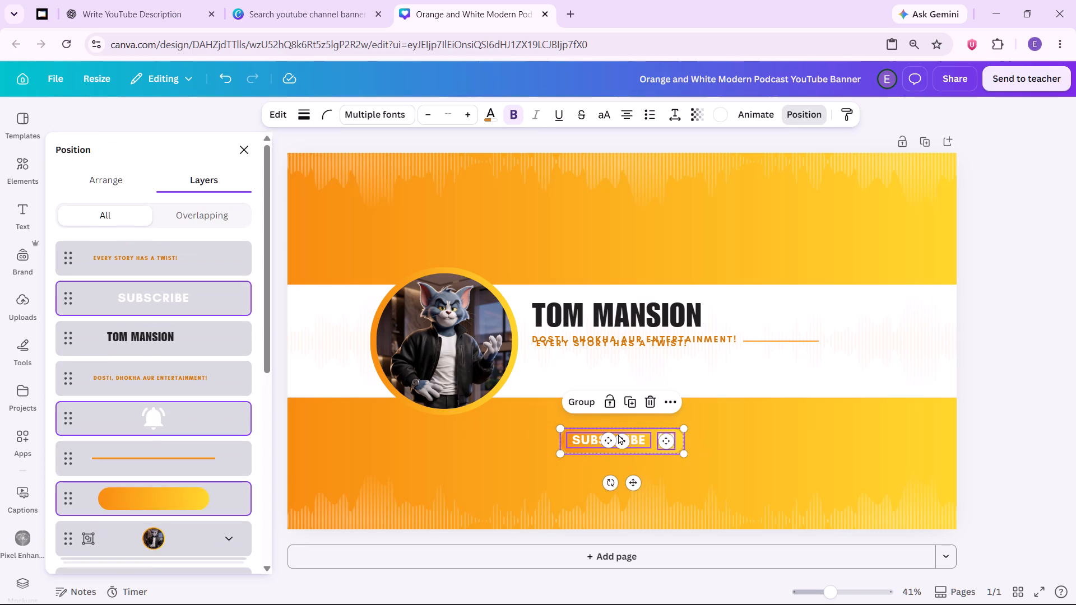
left_click(585, 401)
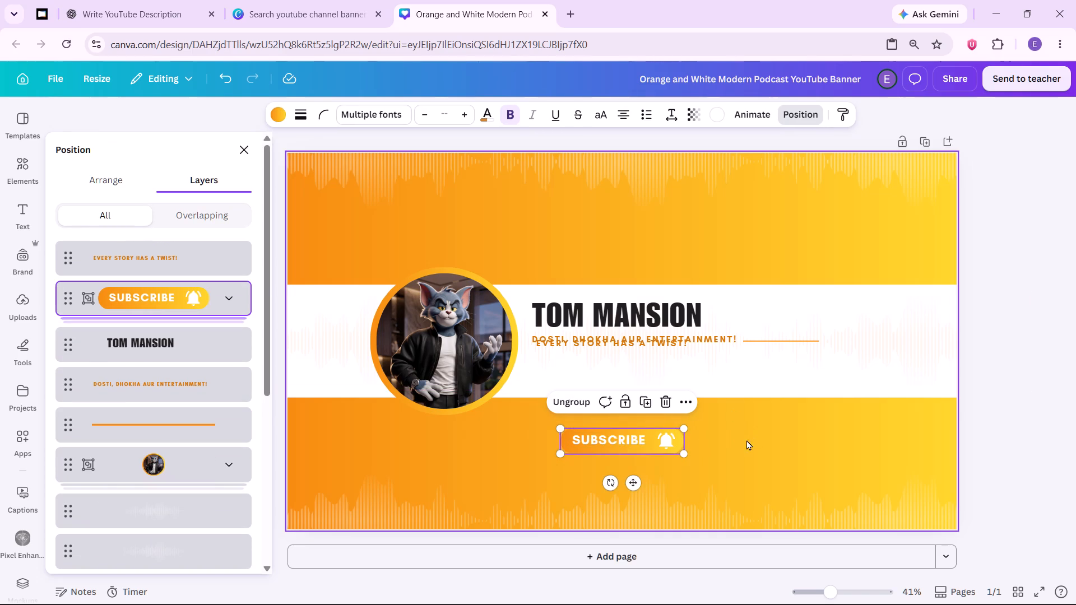
left_click(753, 441)
Move the "EVERY STORY HAS A TWIST!" tagline directly beneath "DOSTI, DHOKHA AUR ENTERTAINMENT!", aligned with its starting edge.
left_click_drag(655, 340, 650, 347)
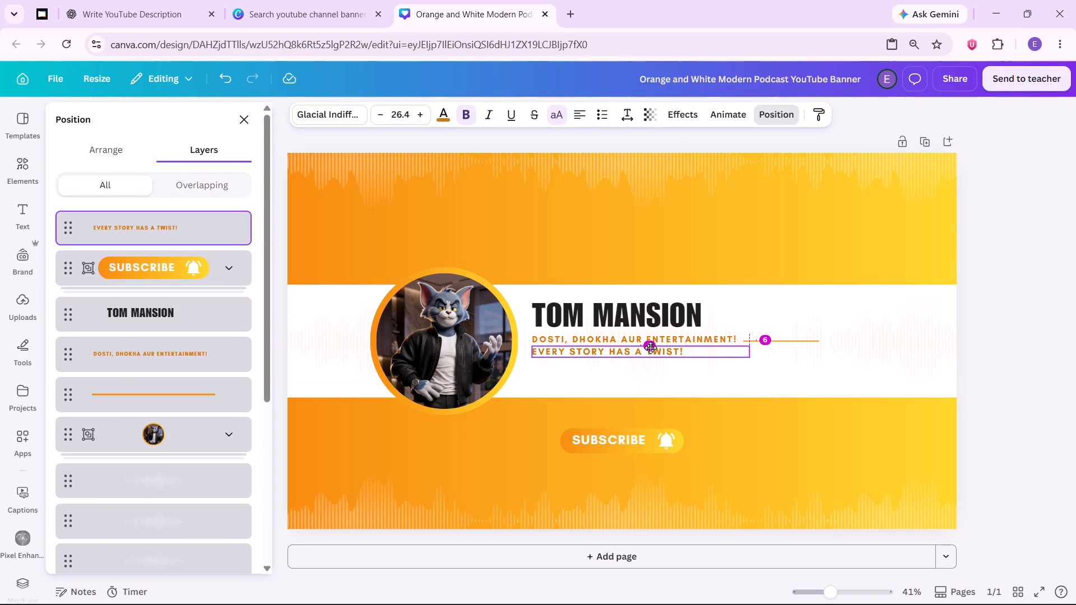
left_click_drag(650, 347, 654, 348)
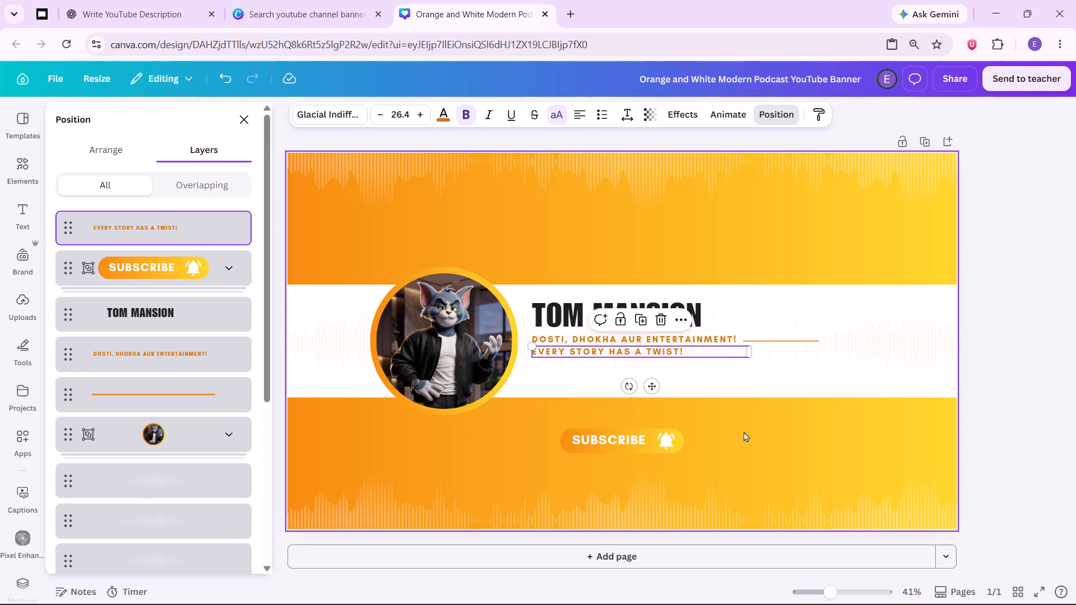
left_click(744, 431)
Move the grouped SUBSCRIBE button into the white band, just below the second tagline and aligned with the text.
left_click_drag(647, 437, 620, 370)
left_click(735, 455)
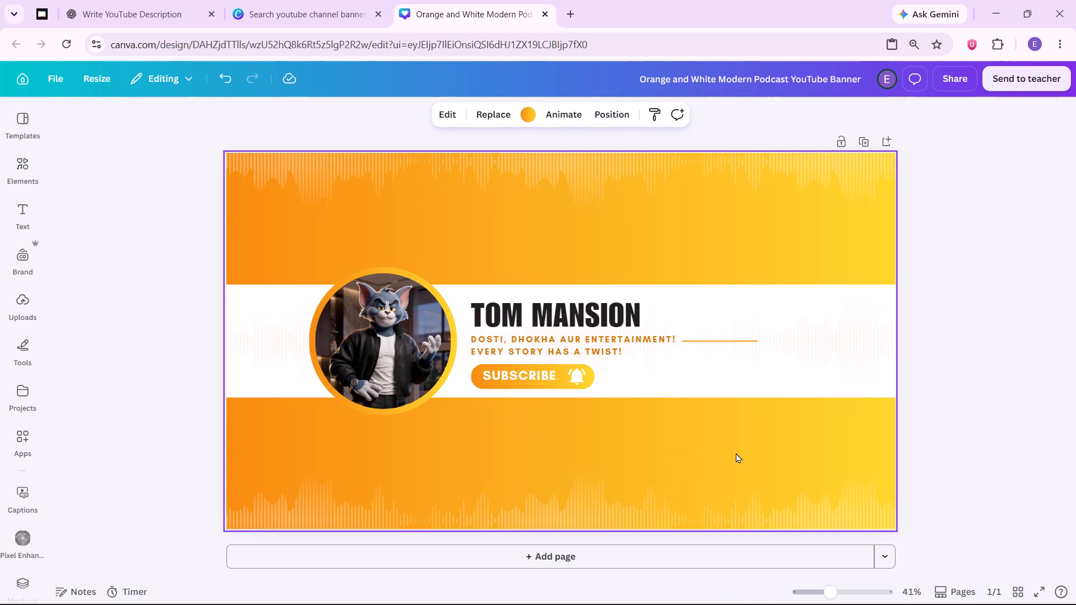
Change the SUBSCRIBE button's gradient fill to solid red.
left_click(553, 376)
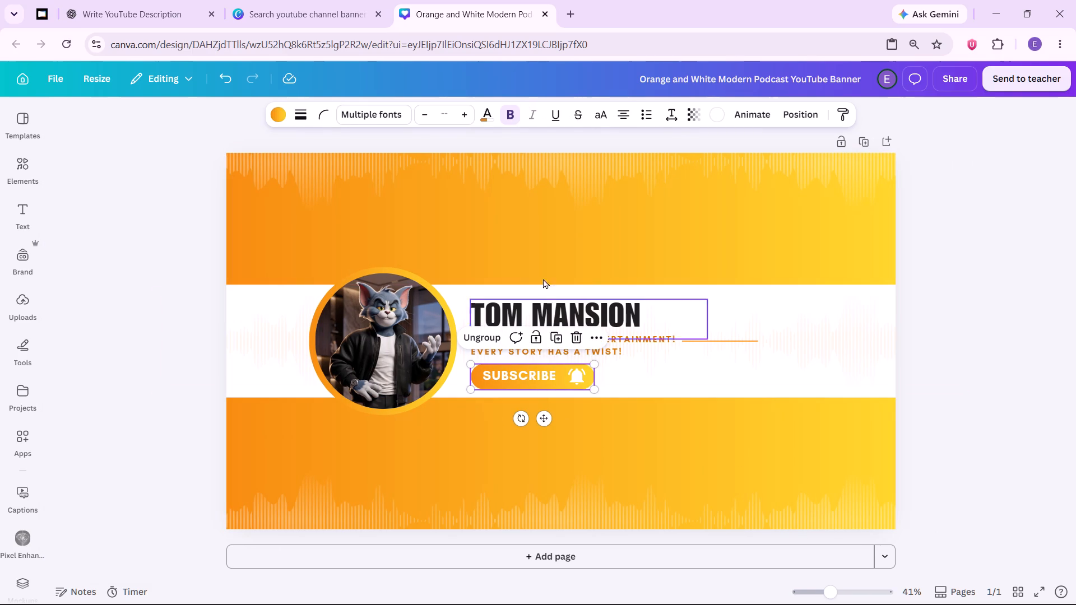
left_click(277, 113)
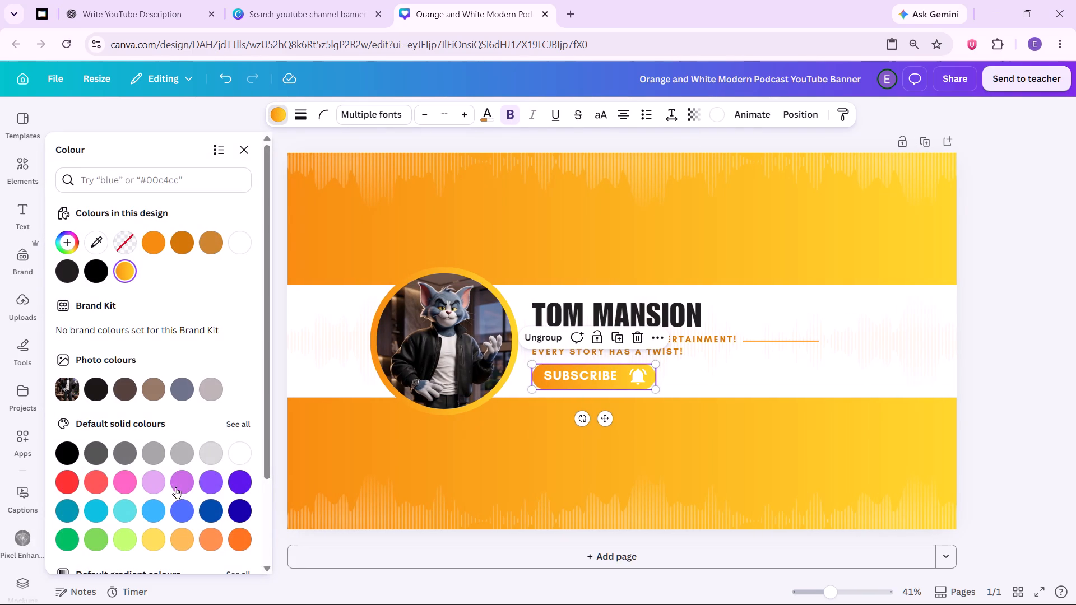
left_click(65, 476)
Try light blue #38b6ff and pale turquoise on the banner background, and settle on solid bright cyan-blue.
left_click(730, 453)
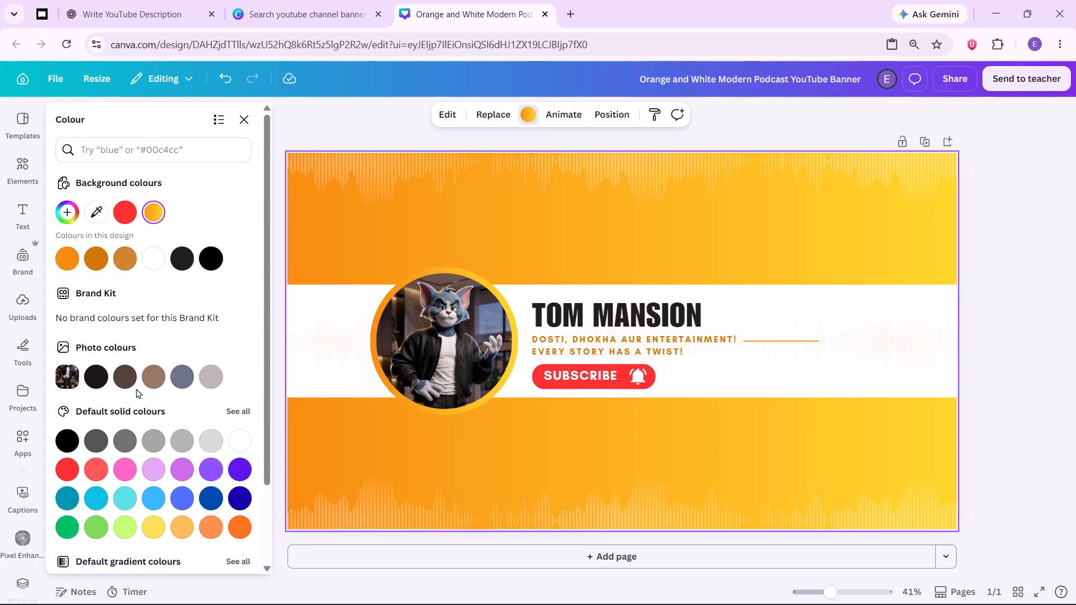
scroll(136, 388, "down", 1)
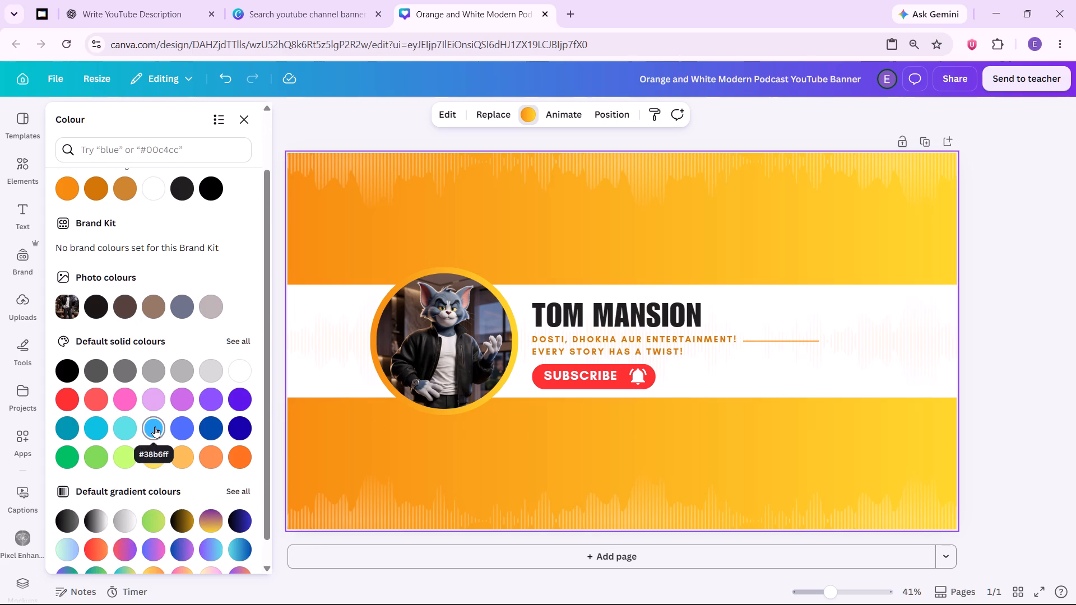
left_click(154, 429)
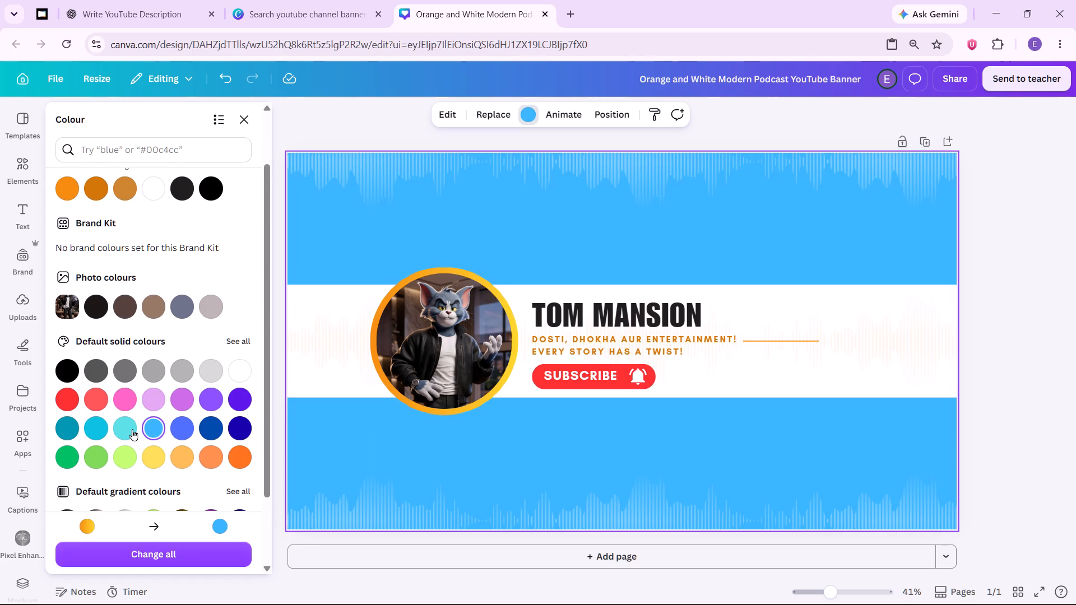
left_click(128, 429)
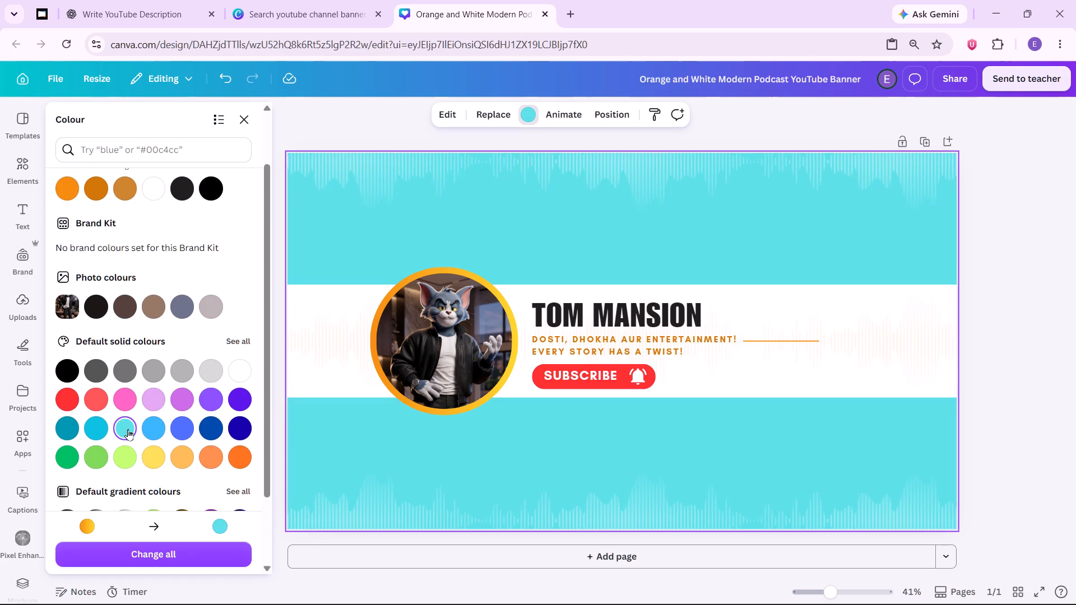
left_click(101, 430)
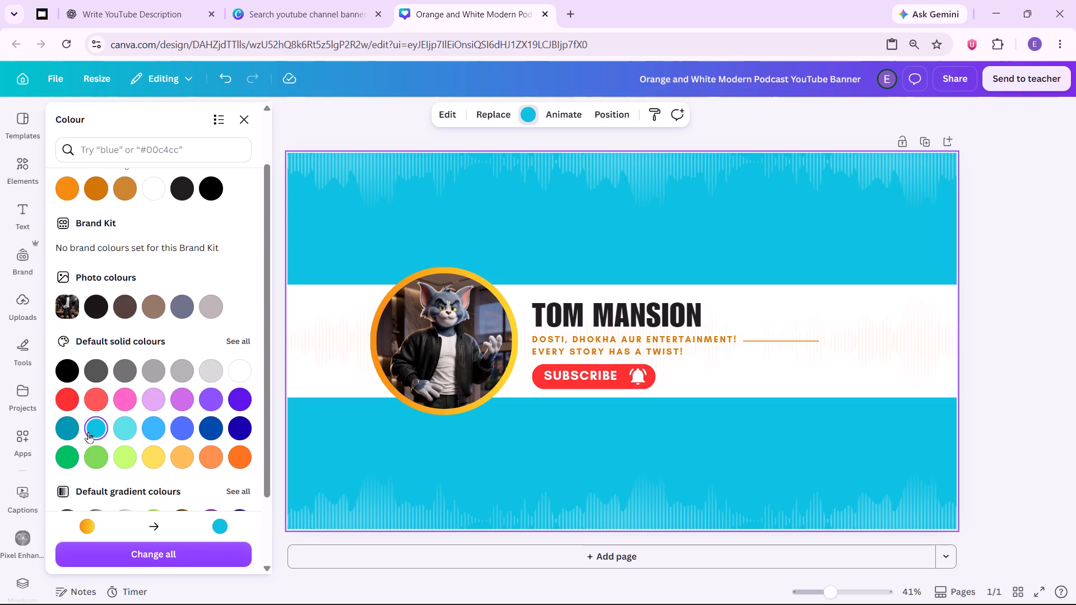
left_click(355, 436)
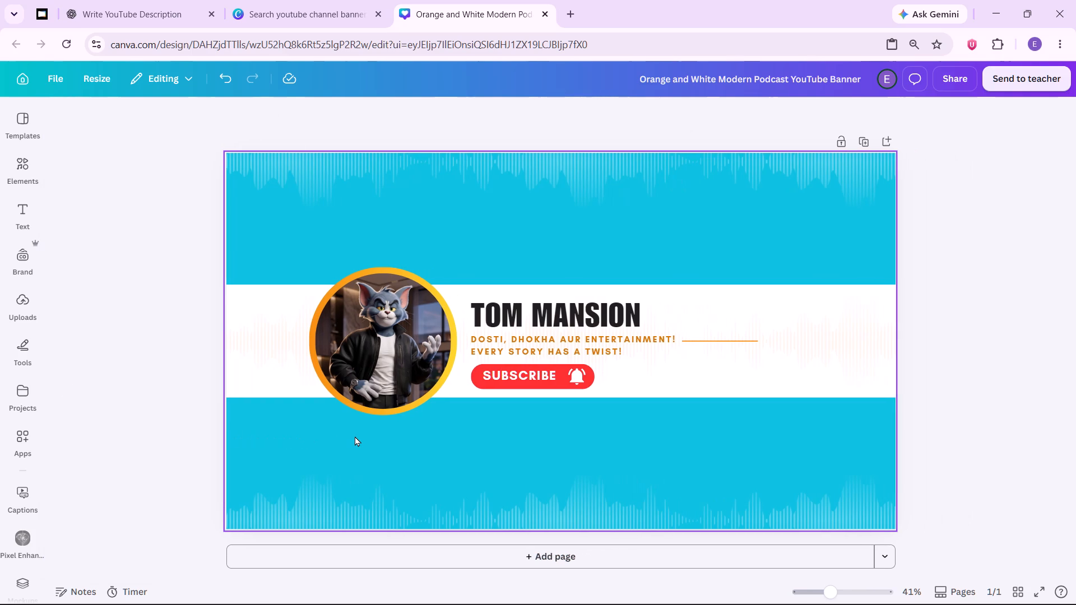
Recolour the three white waveform graphics along the banner's bottom edge black, leaving them ungrouped.
left_click(379, 503)
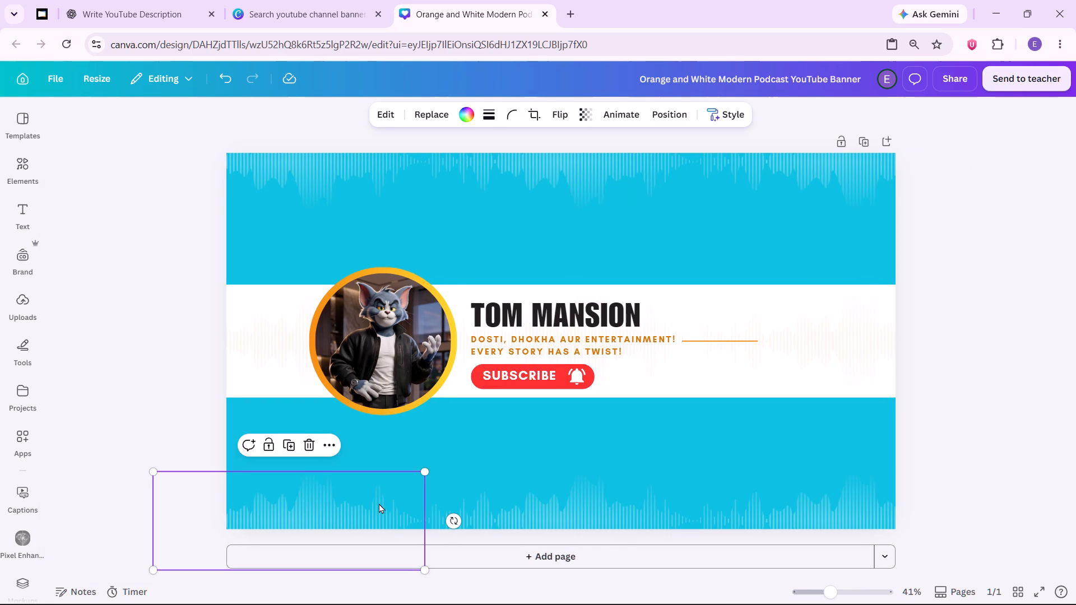
left_click(535, 503)
left_click(1018, 503)
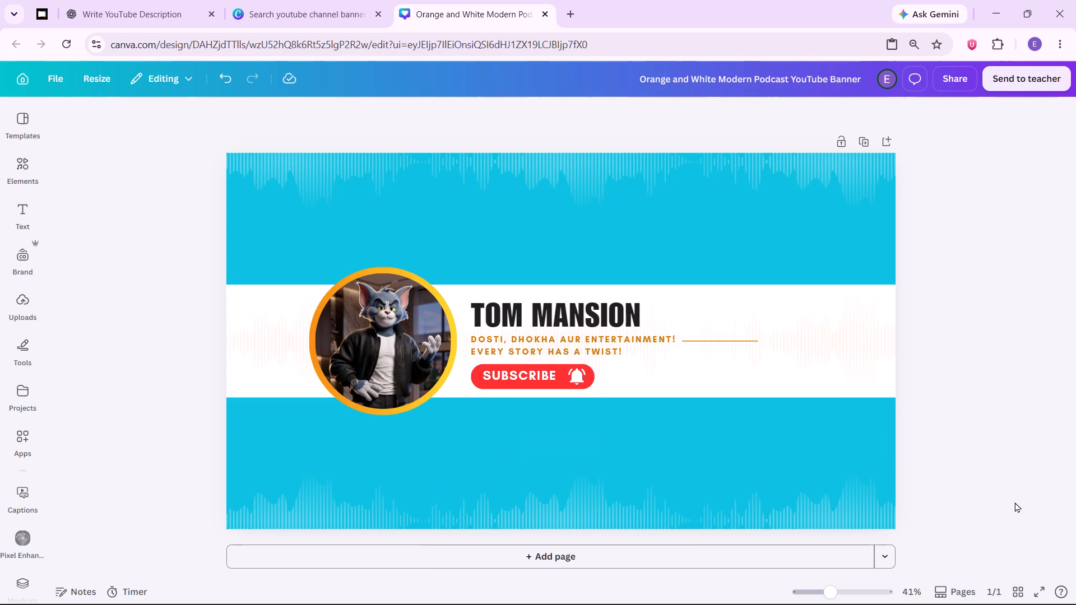
left_click_drag(940, 519, 293, 500)
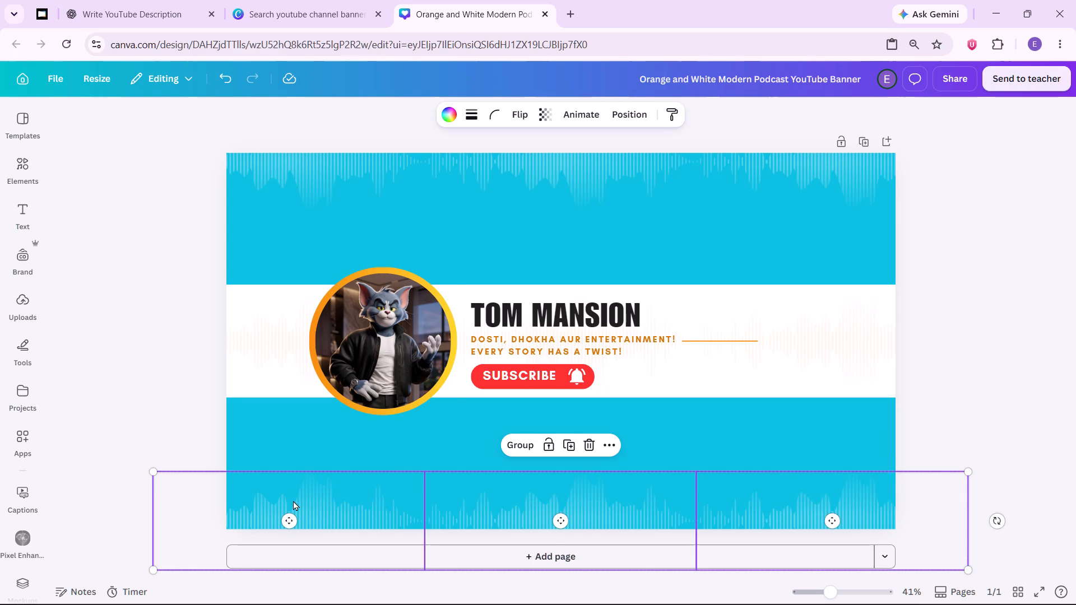
left_click(528, 443)
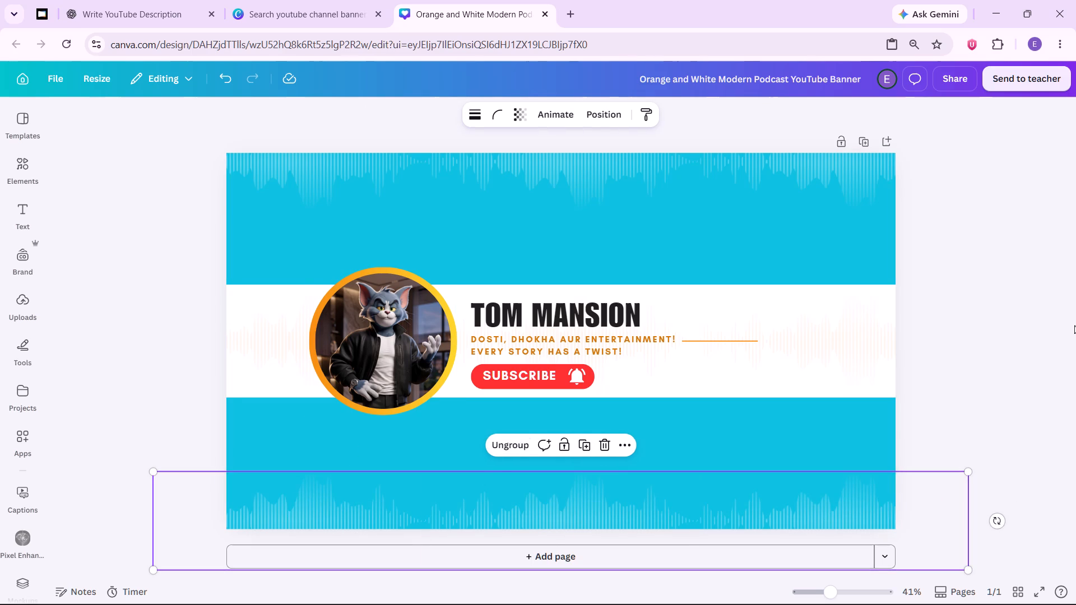
left_click(1047, 307)
left_click(561, 495)
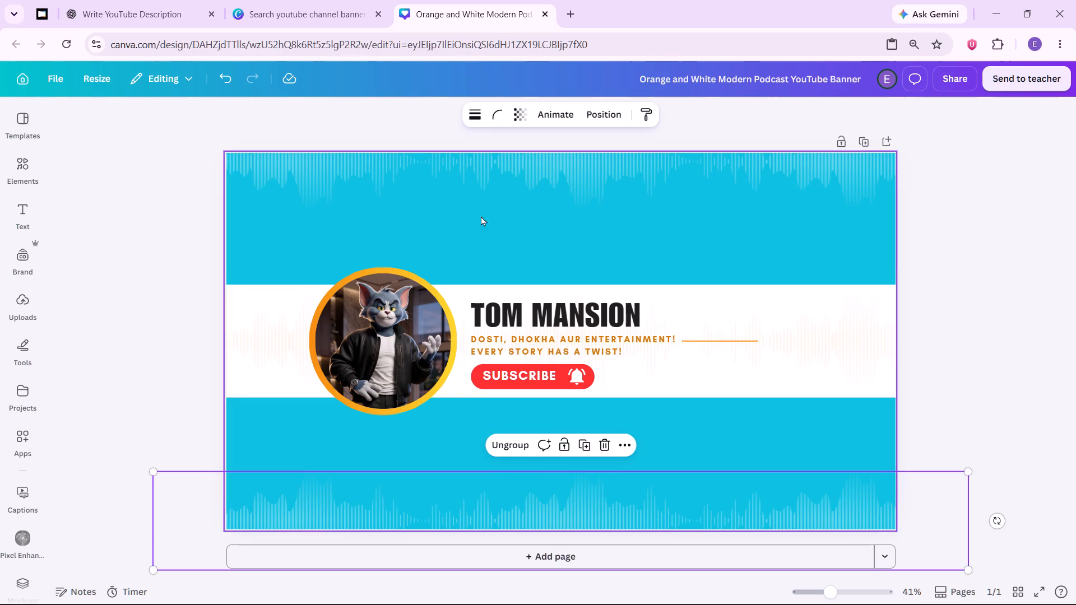
left_click(504, 441)
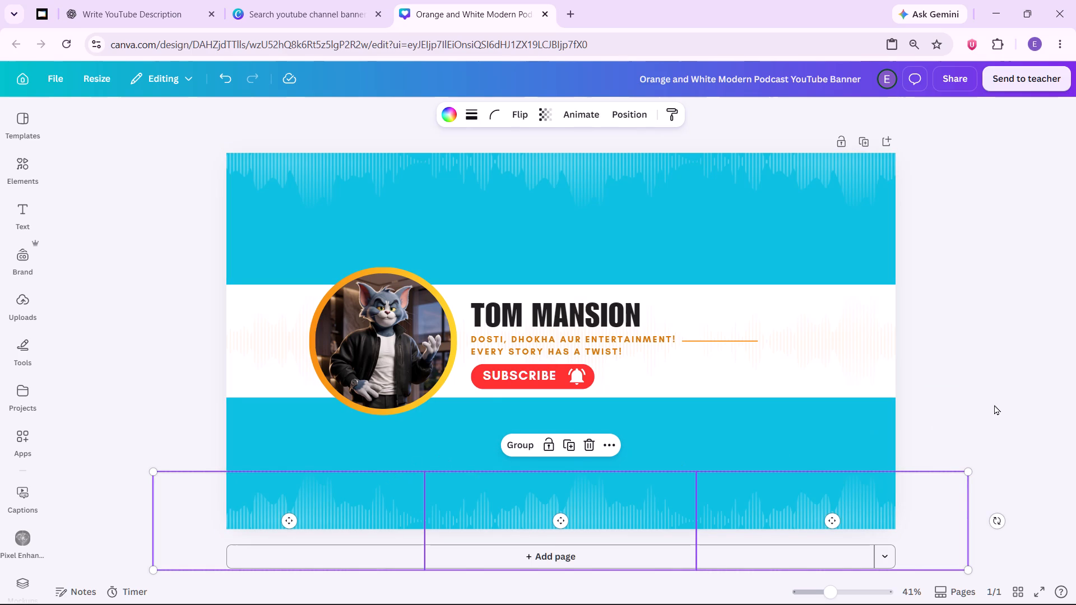
left_click(453, 115)
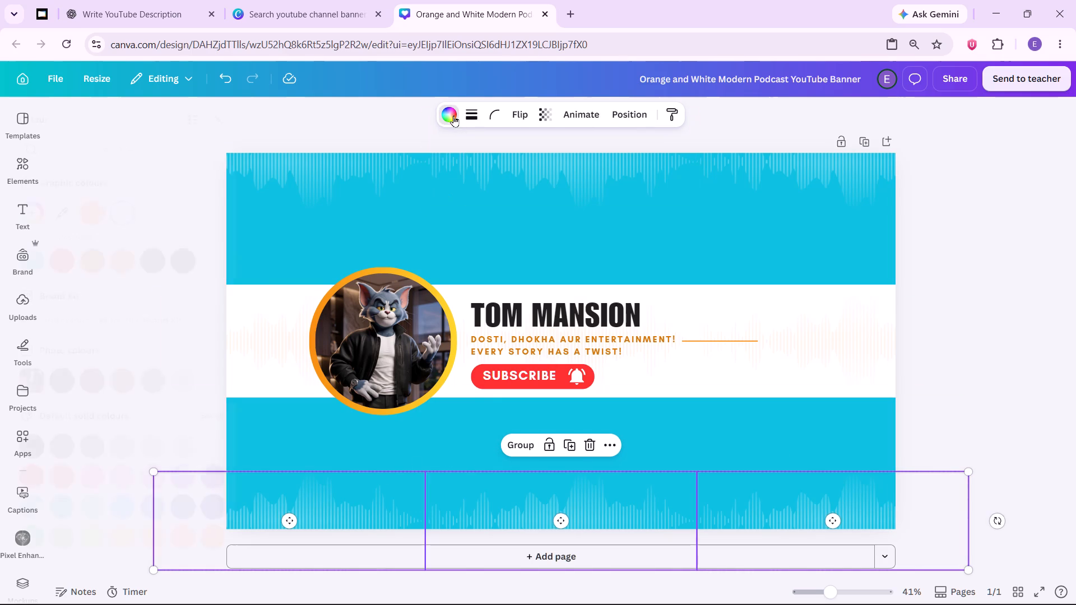
left_click(222, 260)
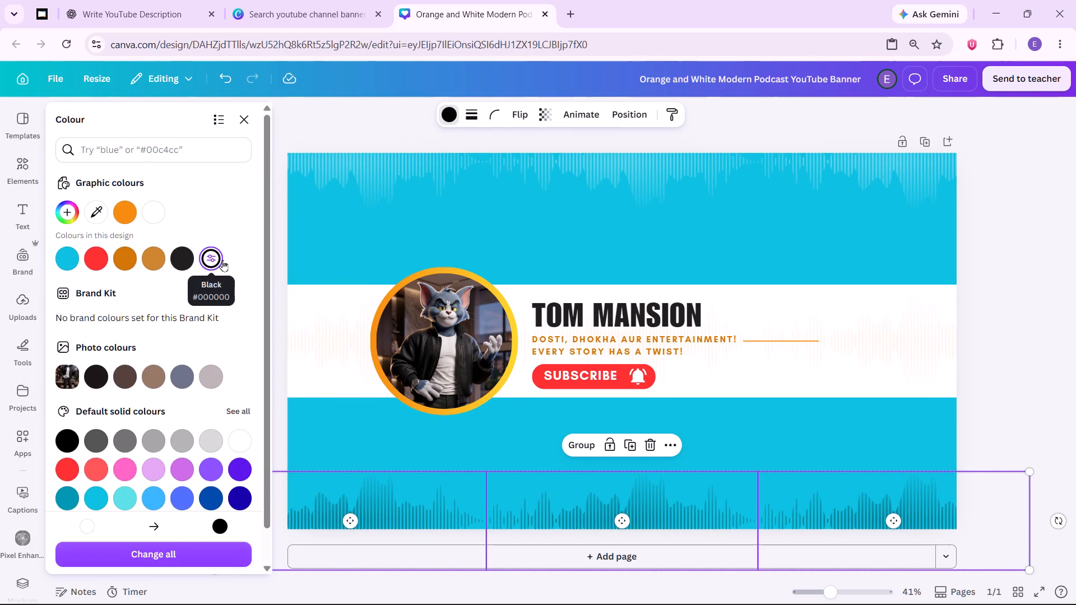
left_click(1035, 296)
left_click(1035, 296)
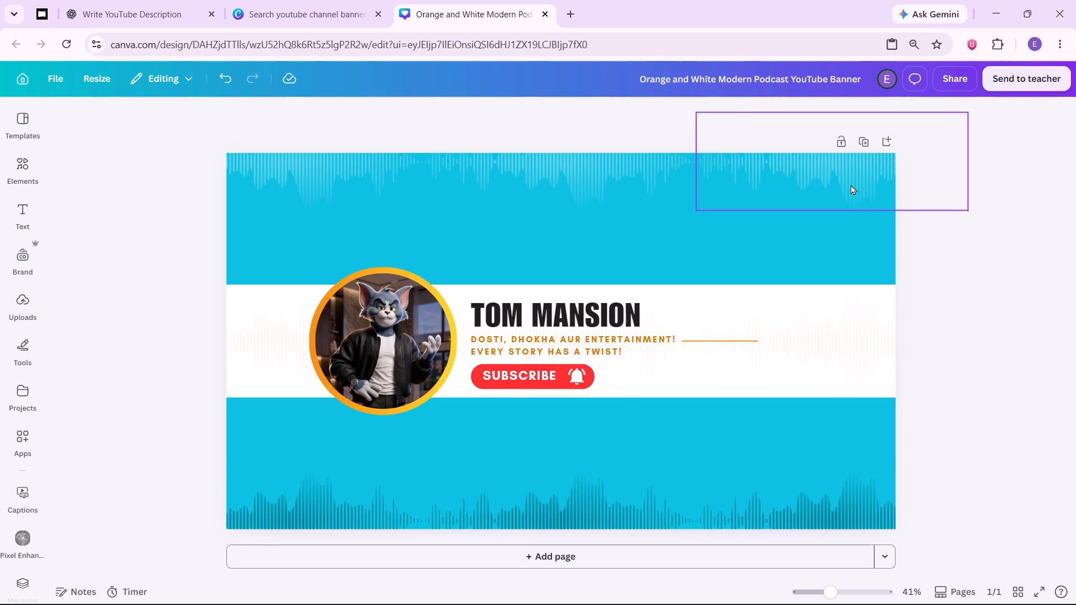
Recolour the three white waveform graphics along the banner's top edge black.
left_click(851, 184)
left_click(590, 176)
left_click(367, 176)
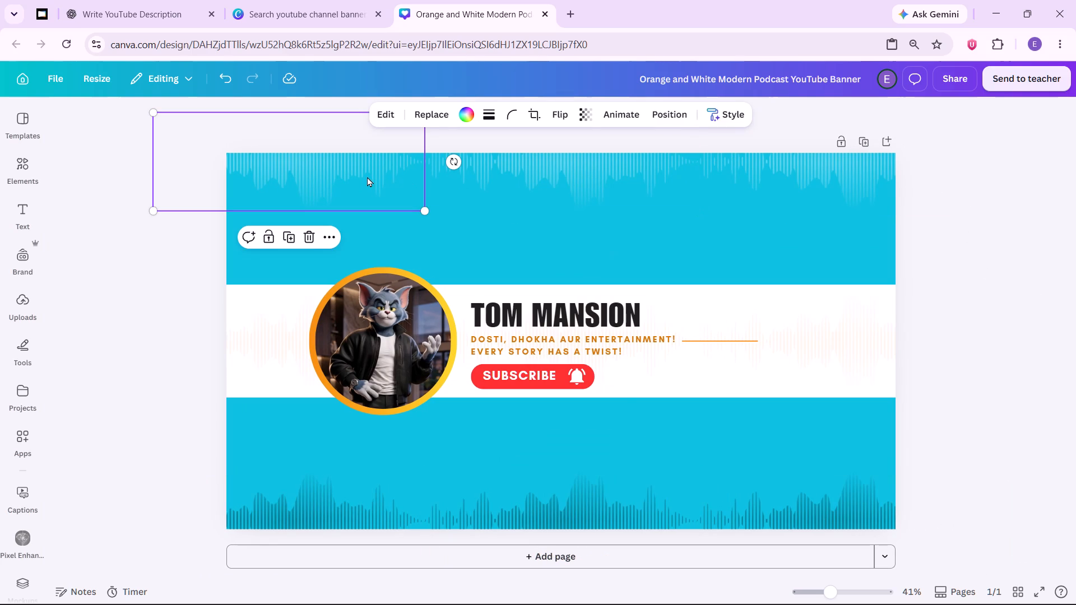
left_click(509, 172, "ctrl")
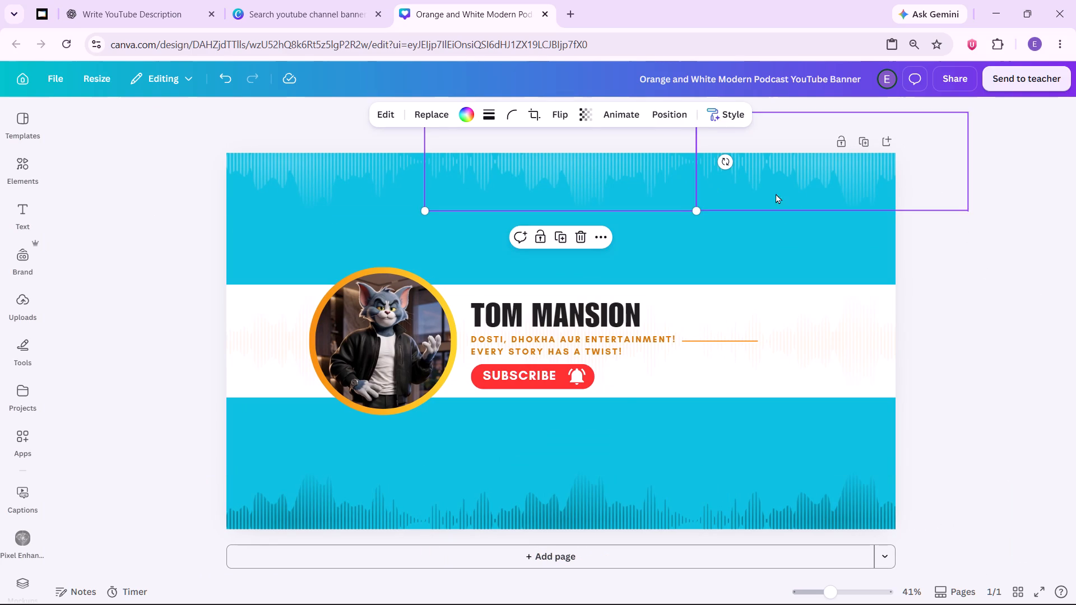
left_click(801, 194, "ctrl")
left_click(1041, 228)
left_click_drag(903, 180, 231, 173)
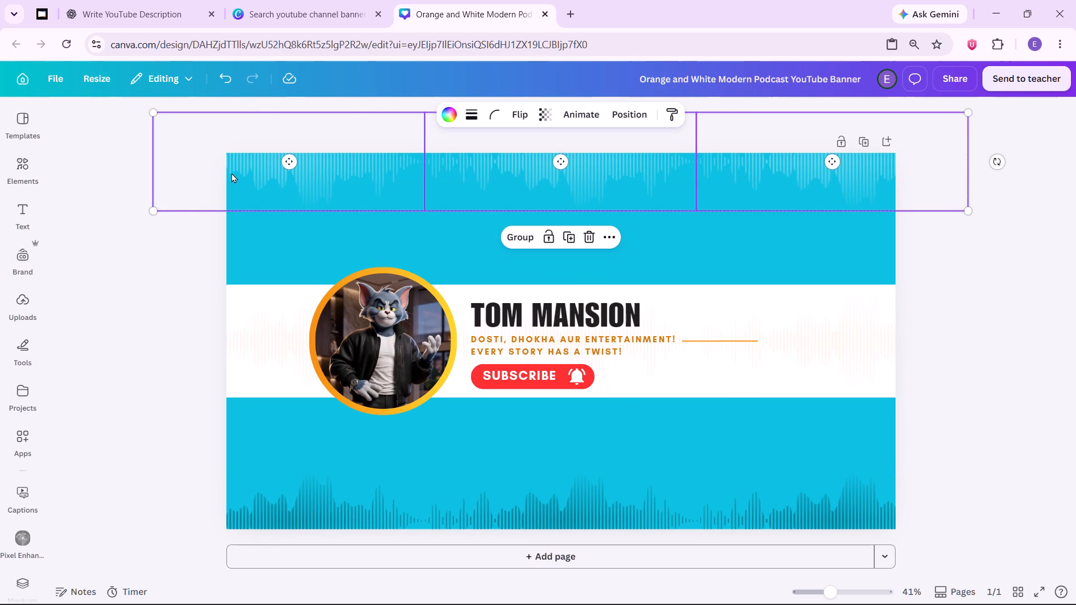
left_click(447, 112)
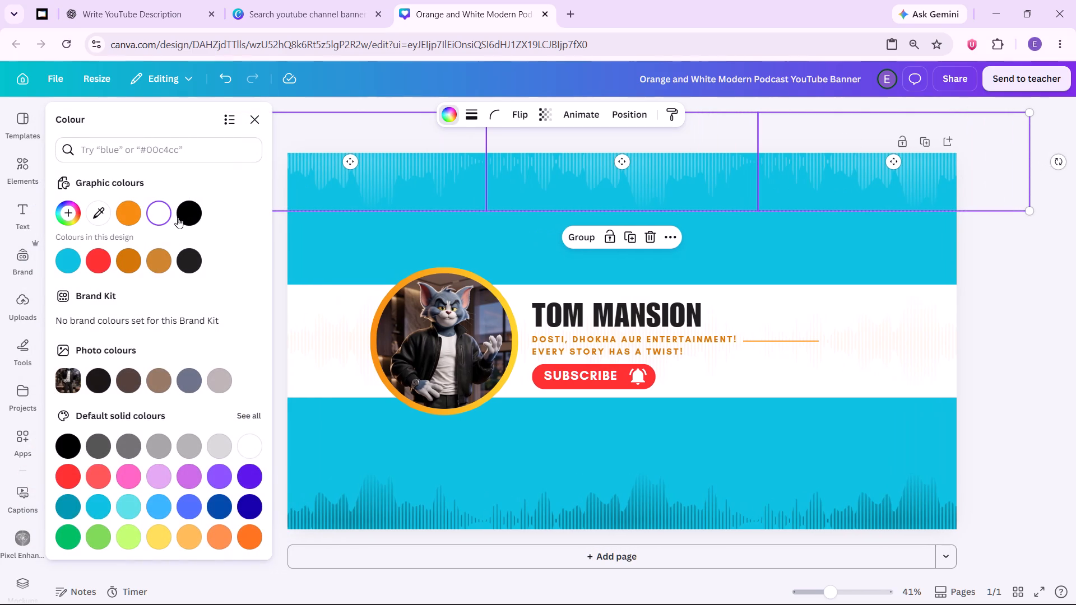
left_click(182, 214)
left_click(1039, 300)
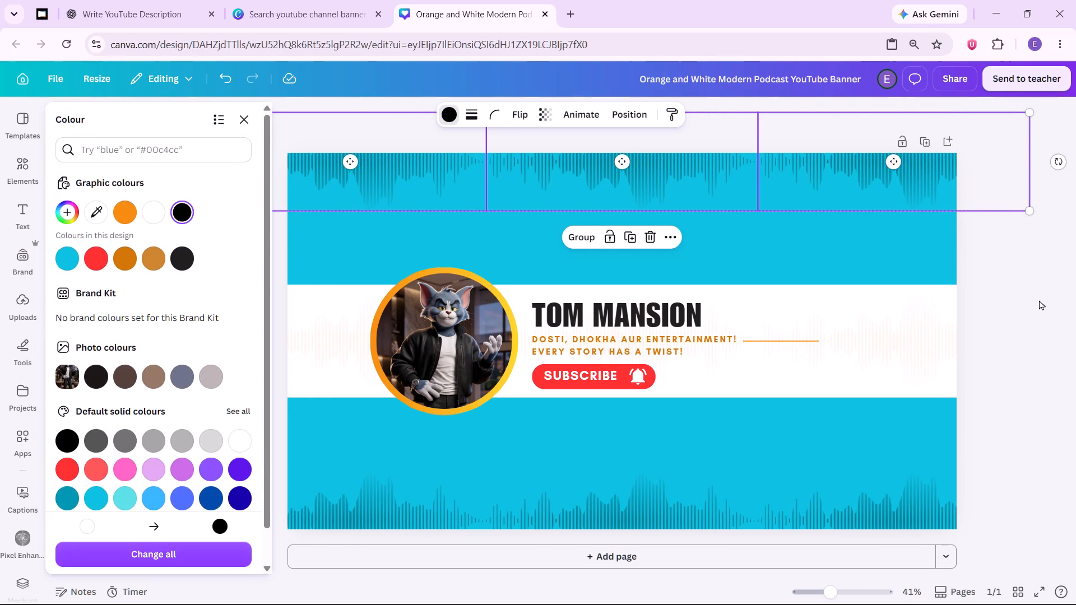
left_click(1035, 304)
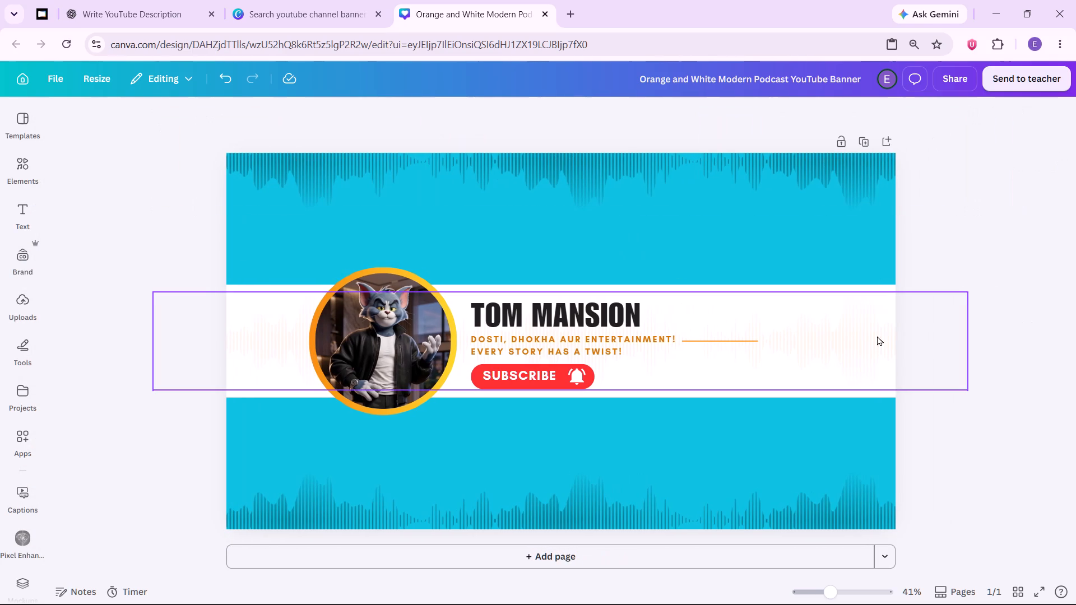
Move the faint orange waveform group from the white band up onto the upper blue area.
left_click(876, 336)
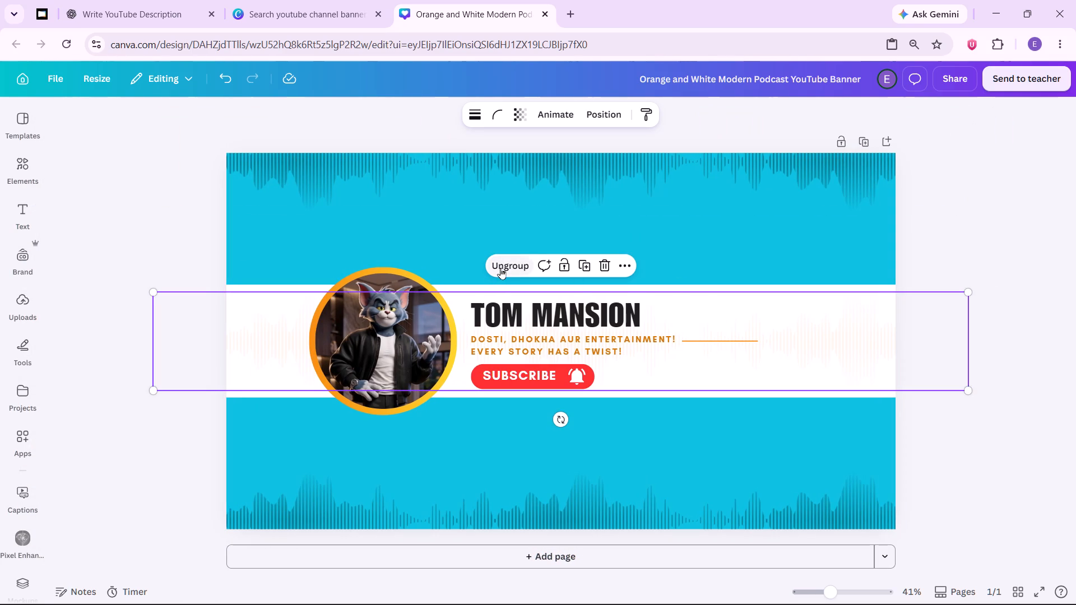
left_click_drag(845, 331, 839, 305)
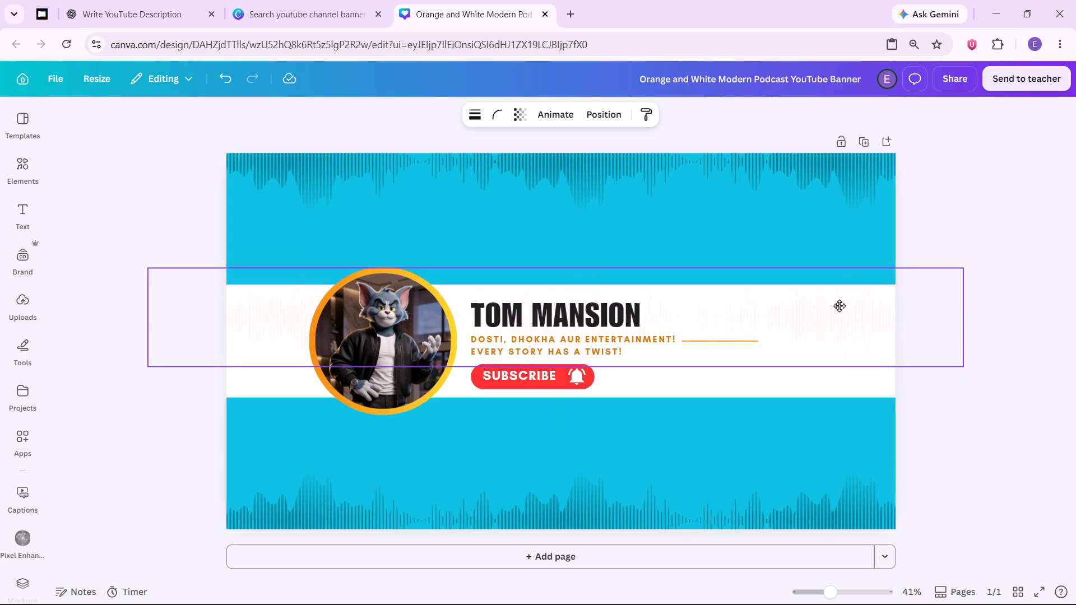
left_click_drag(839, 305, 843, 241)
left_click(1033, 297)
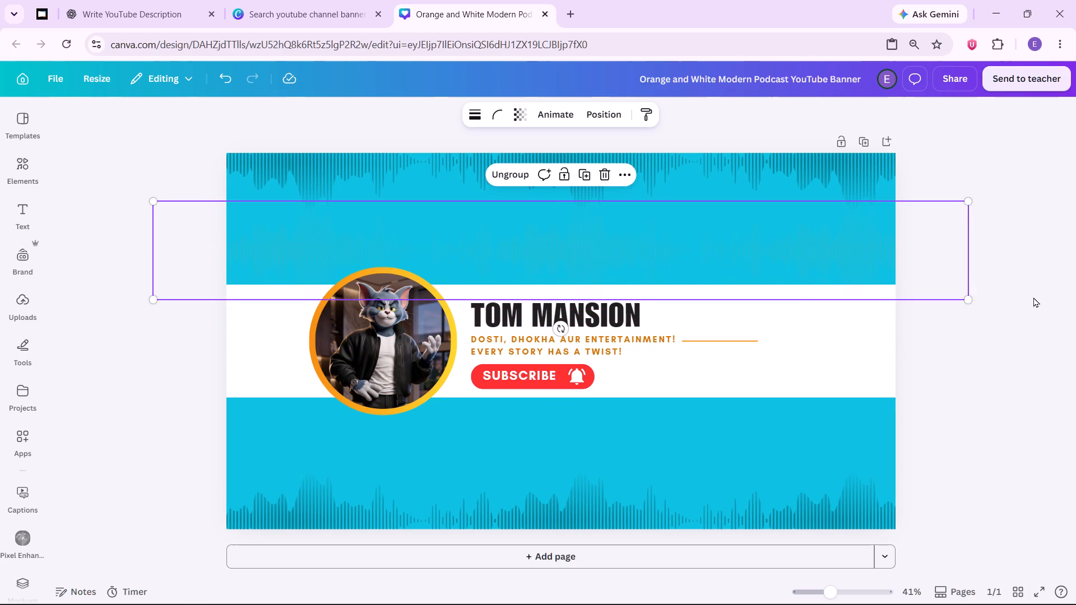
Ungroup the faint orange waveforms on the upper blue area, recolour all three black, and regroup them.
left_click(818, 253)
left_click(512, 172)
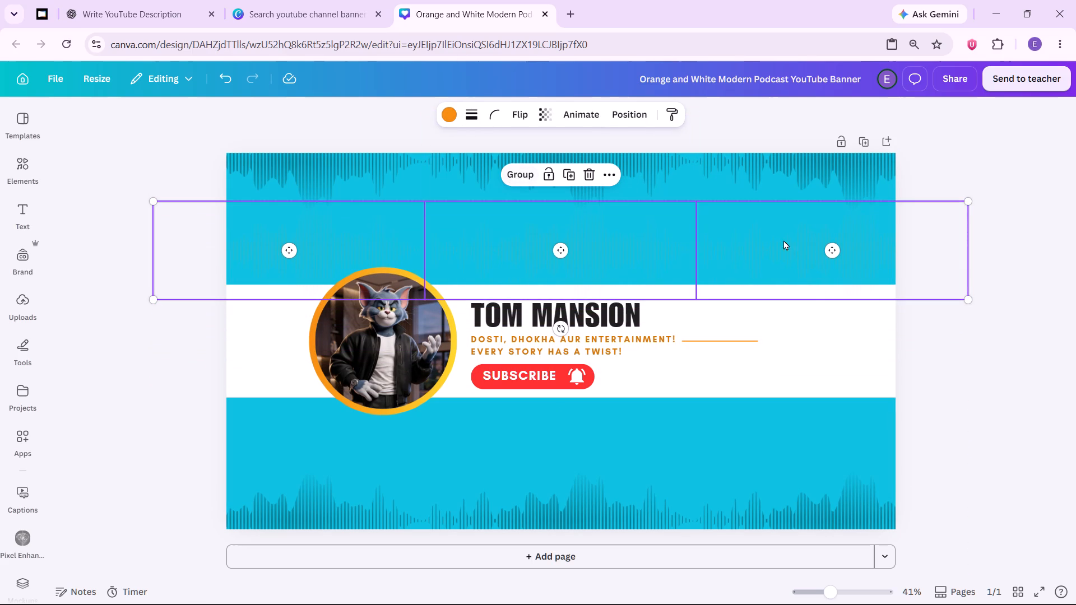
left_click(448, 118)
left_click(186, 212)
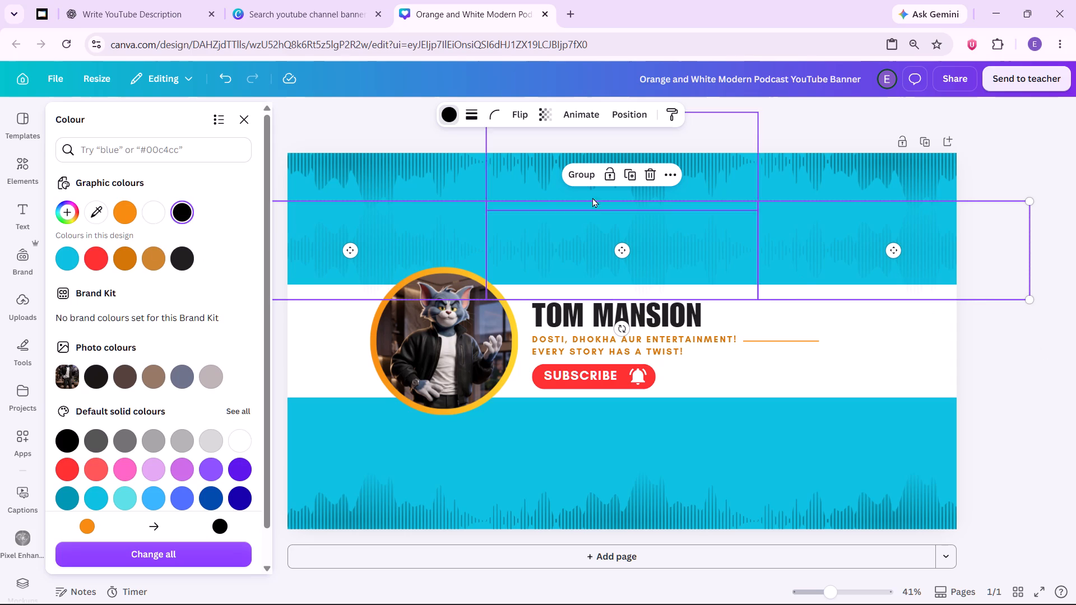
left_click(580, 178)
left_click(961, 353)
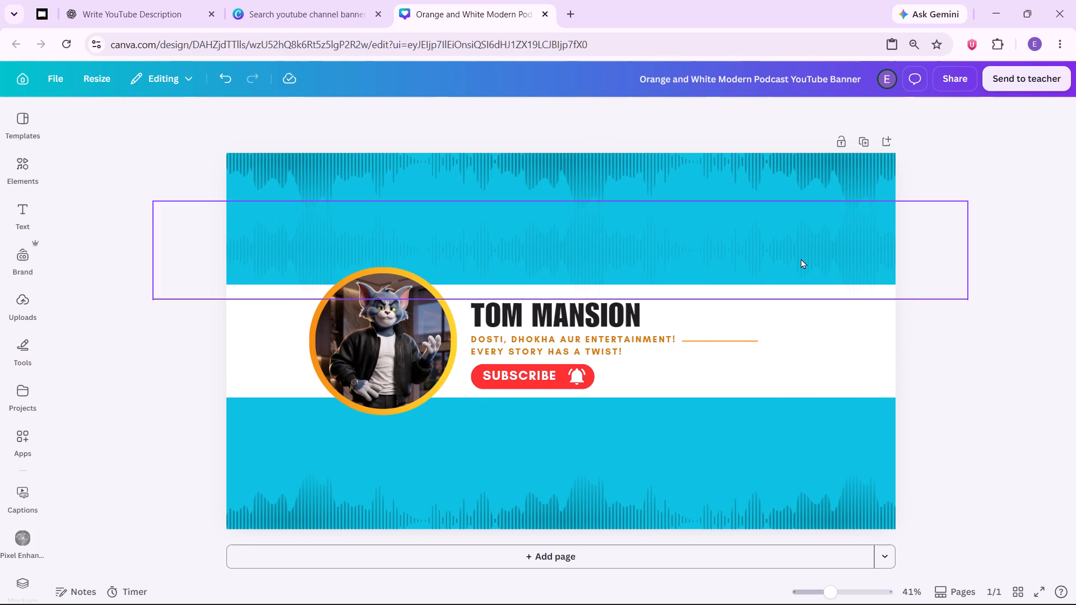
Move the black waveform group down from the upper blue area to the middle of the white band.
left_click_drag(799, 258, 795, 346)
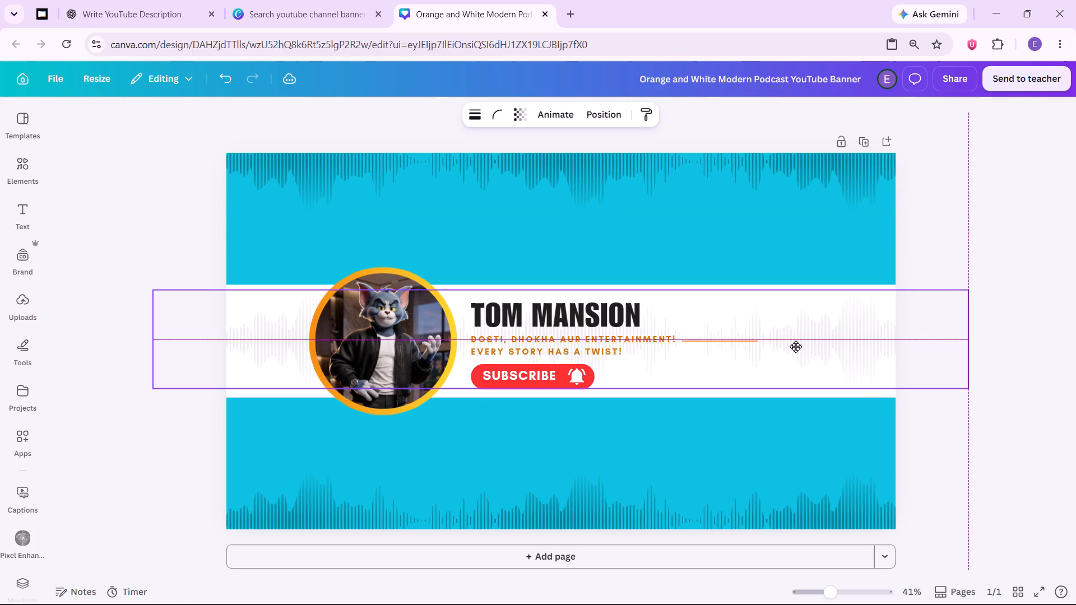
left_click_drag(795, 346, 795, 347)
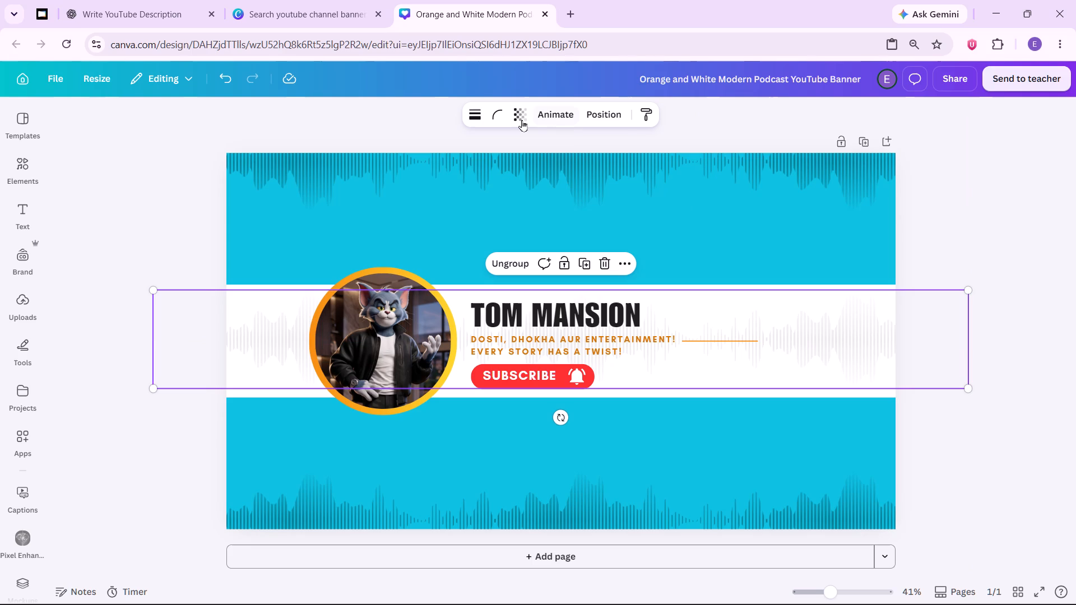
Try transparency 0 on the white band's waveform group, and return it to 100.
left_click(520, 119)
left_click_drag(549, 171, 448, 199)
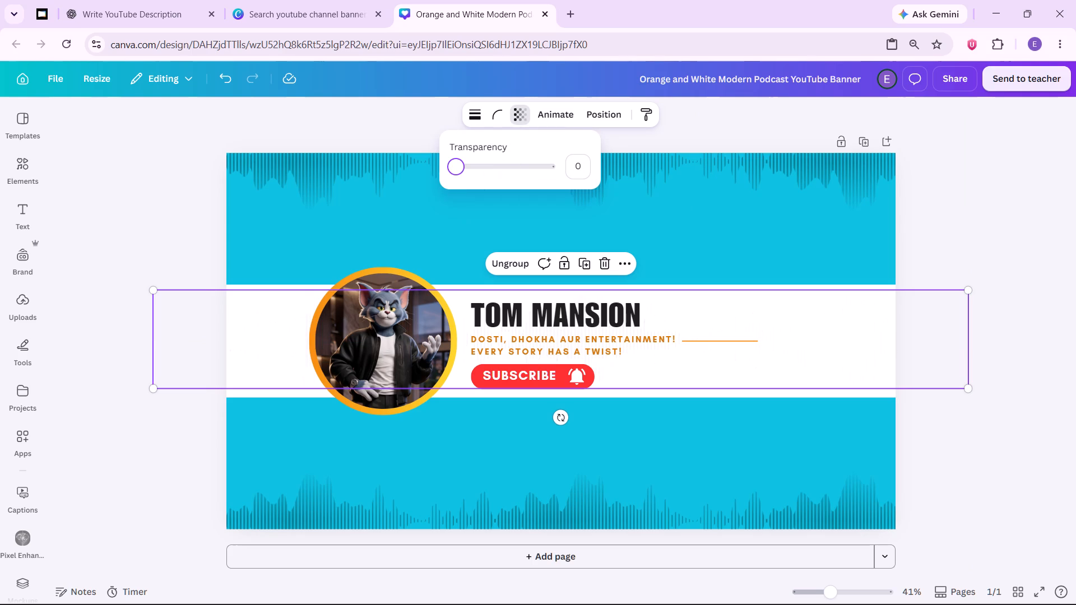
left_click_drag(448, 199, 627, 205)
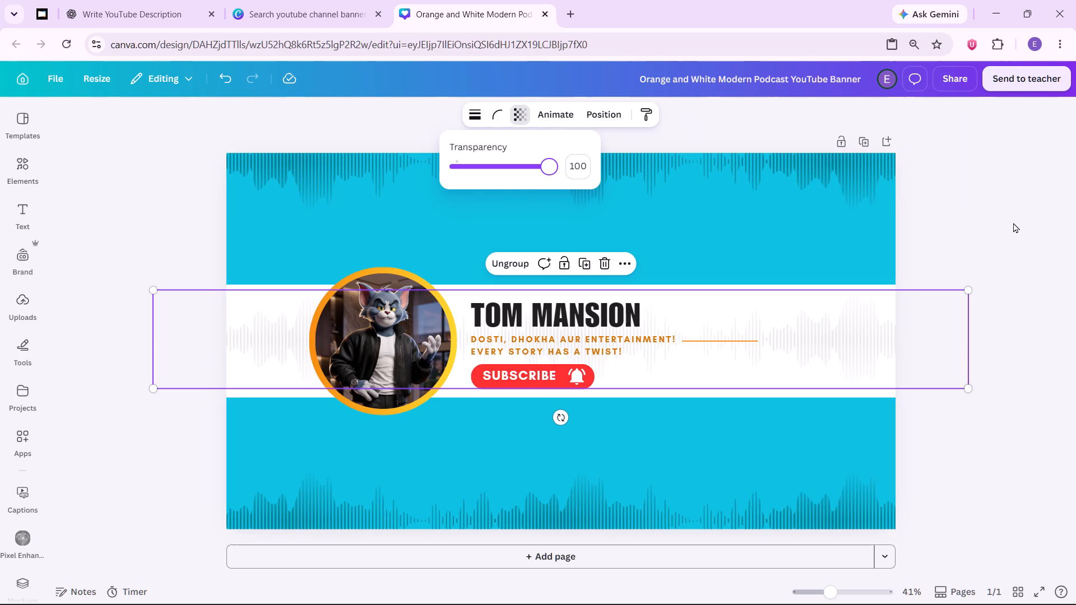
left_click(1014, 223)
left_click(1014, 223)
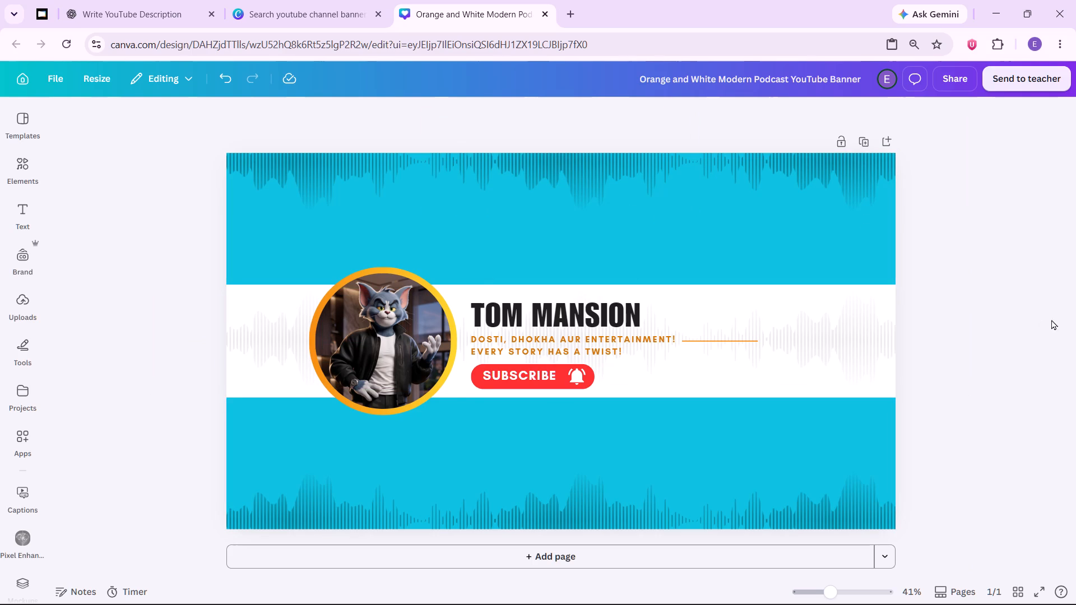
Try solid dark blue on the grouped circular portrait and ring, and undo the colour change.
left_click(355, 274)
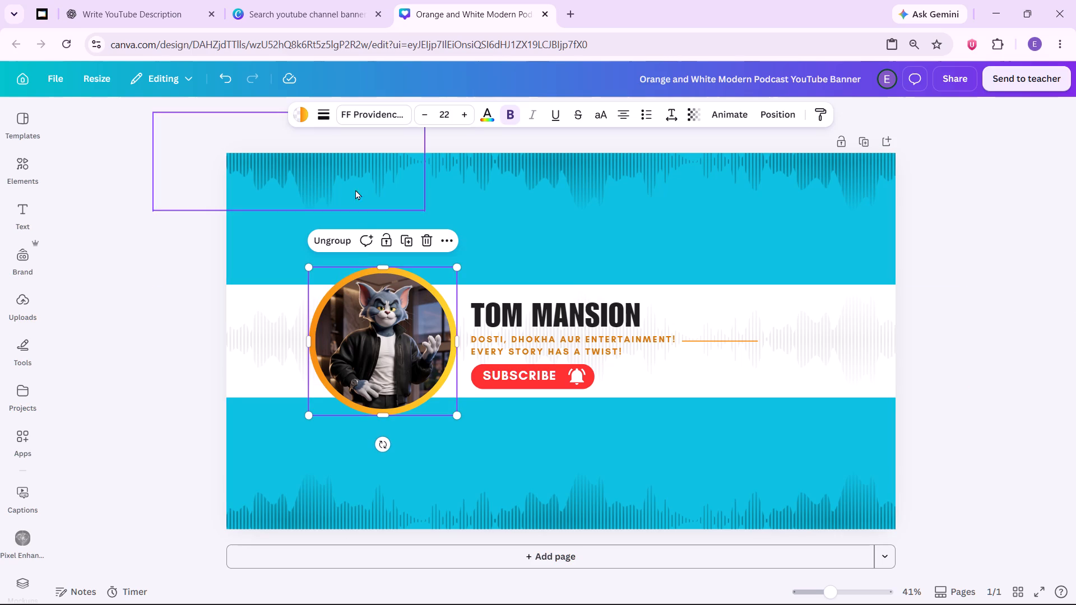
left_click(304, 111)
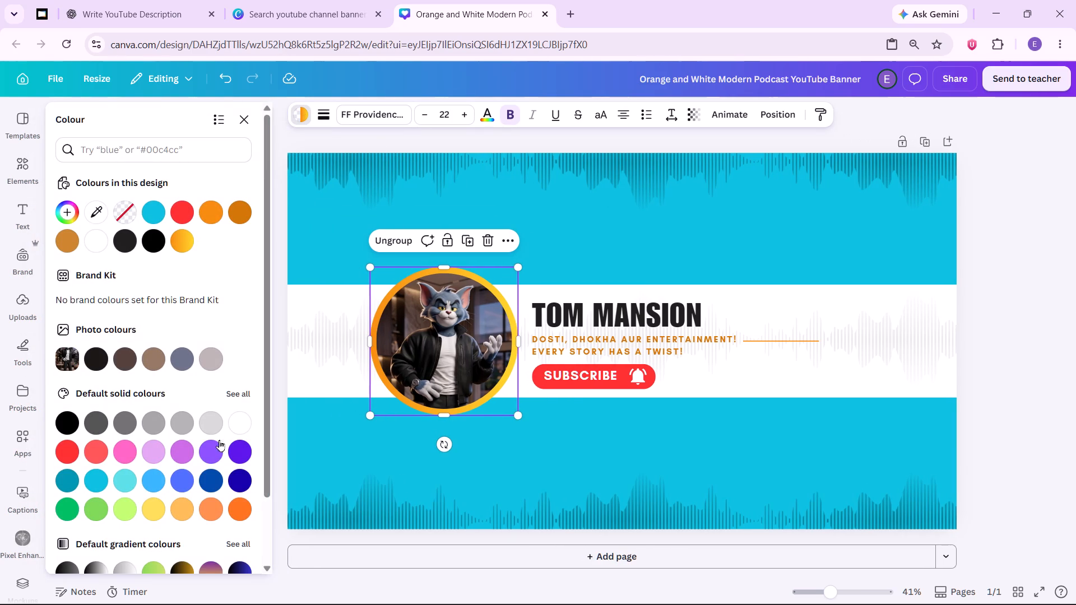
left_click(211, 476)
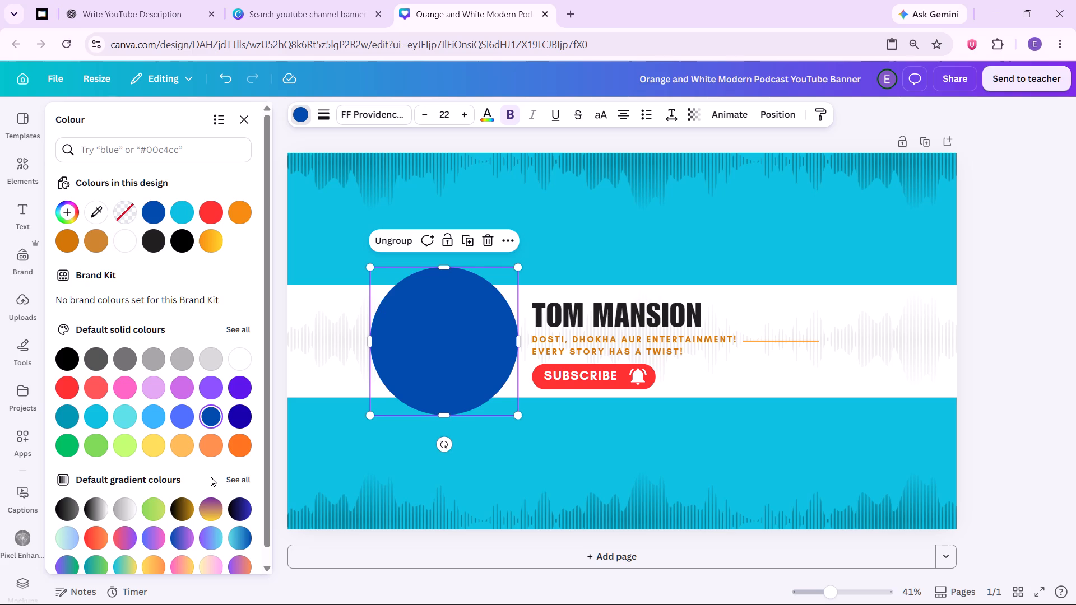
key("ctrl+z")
Ungroup the circular cat portrait from its orange-yellow ring.
left_click(396, 237)
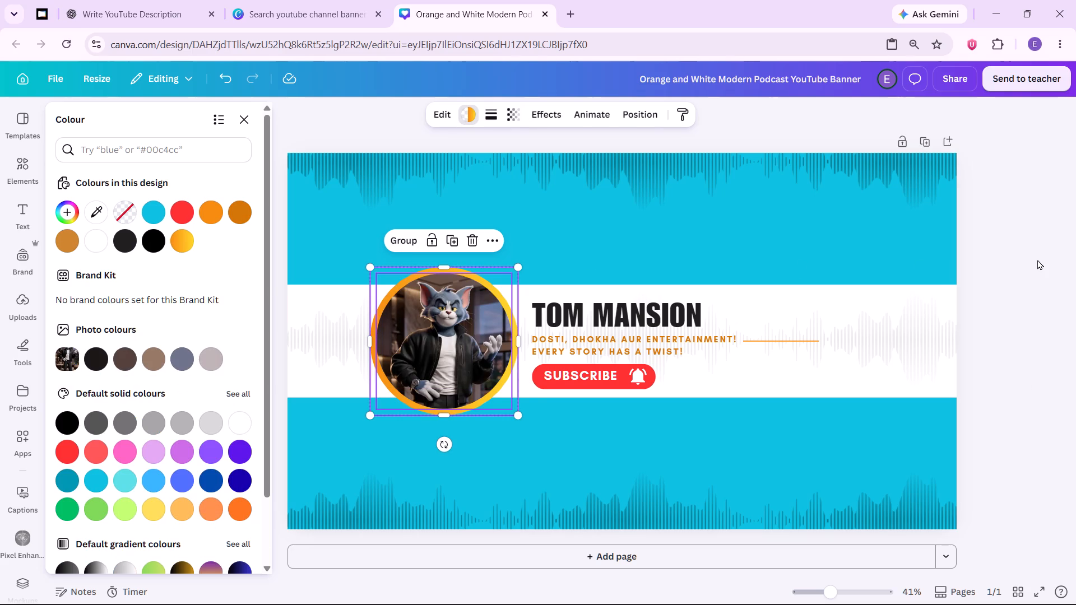
left_click(1022, 257)
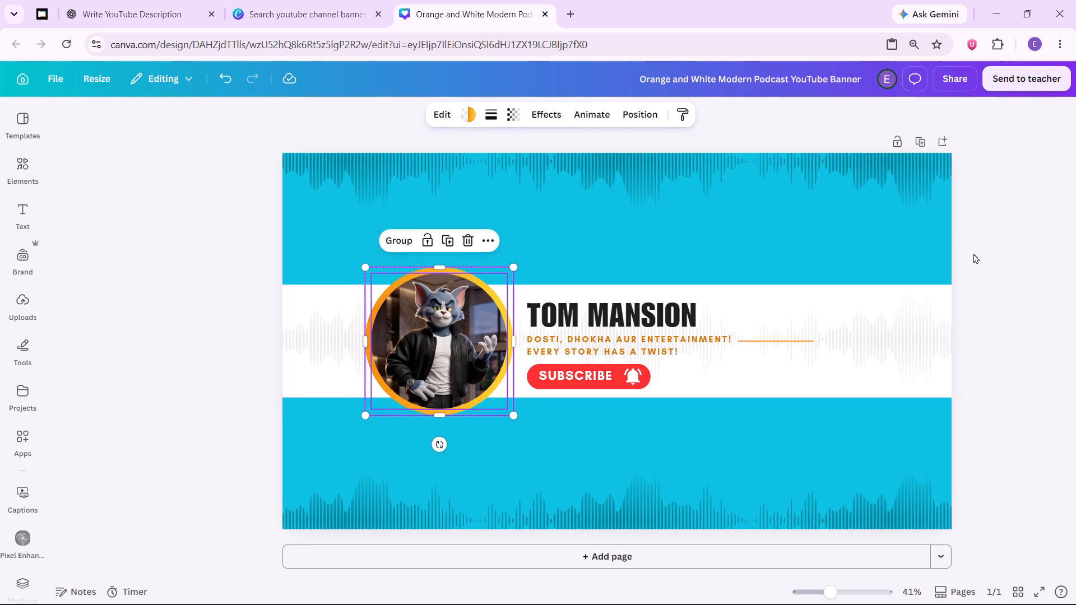
left_click(973, 252)
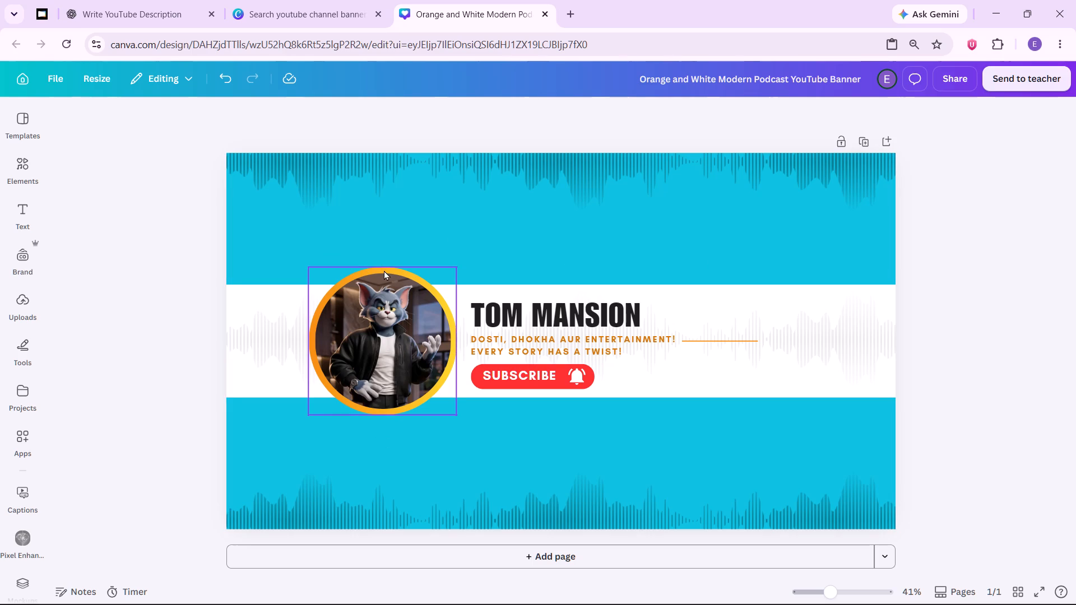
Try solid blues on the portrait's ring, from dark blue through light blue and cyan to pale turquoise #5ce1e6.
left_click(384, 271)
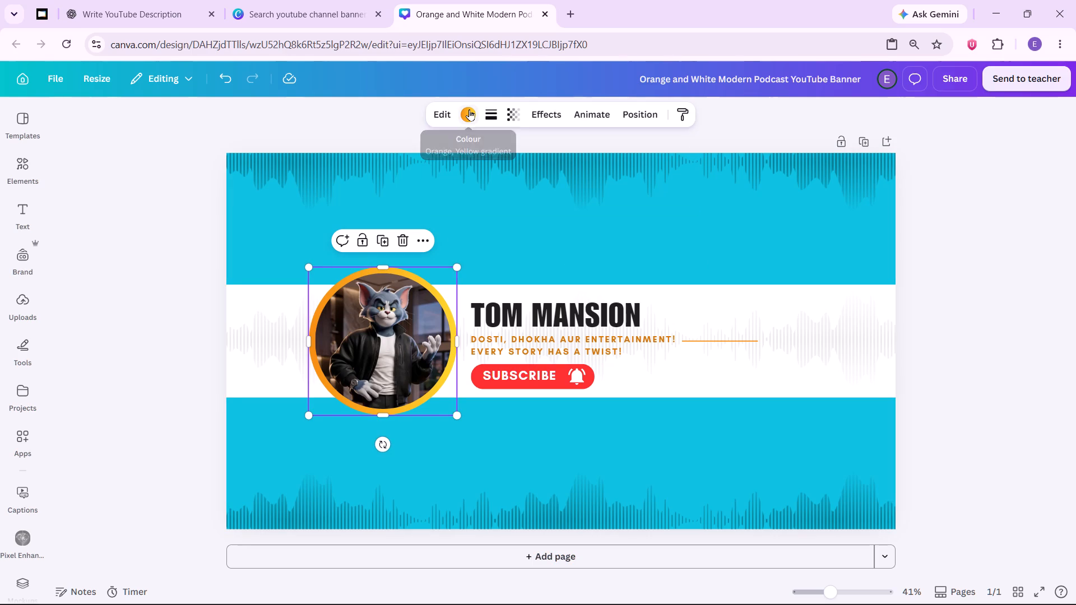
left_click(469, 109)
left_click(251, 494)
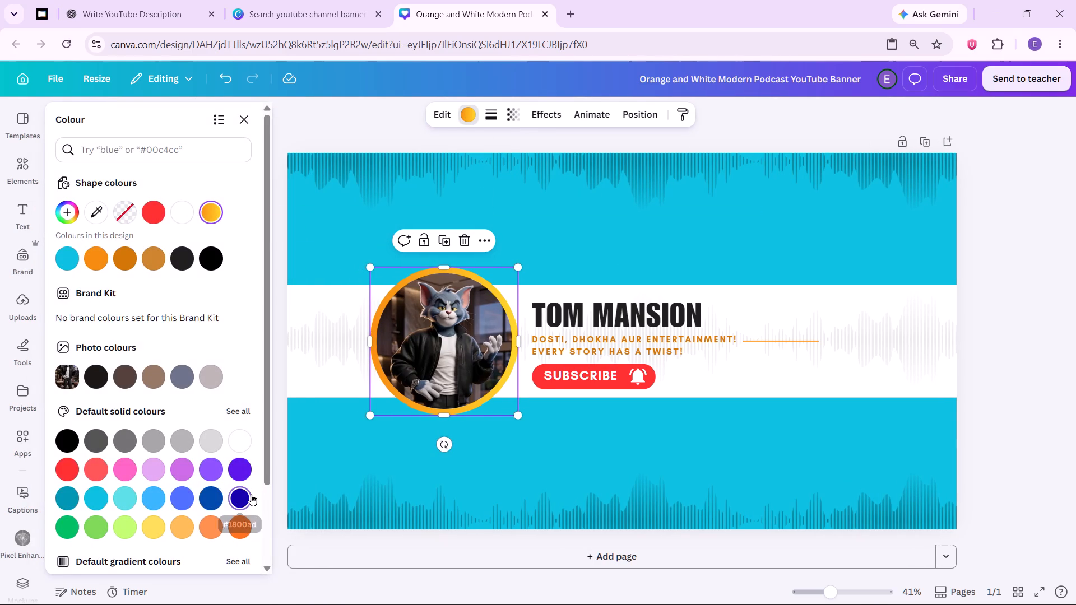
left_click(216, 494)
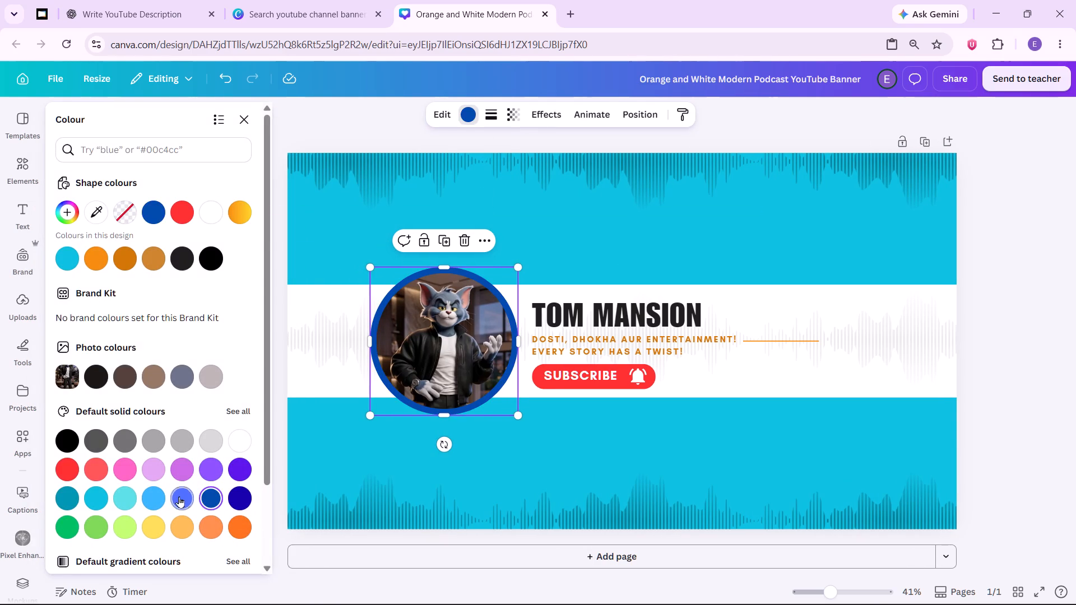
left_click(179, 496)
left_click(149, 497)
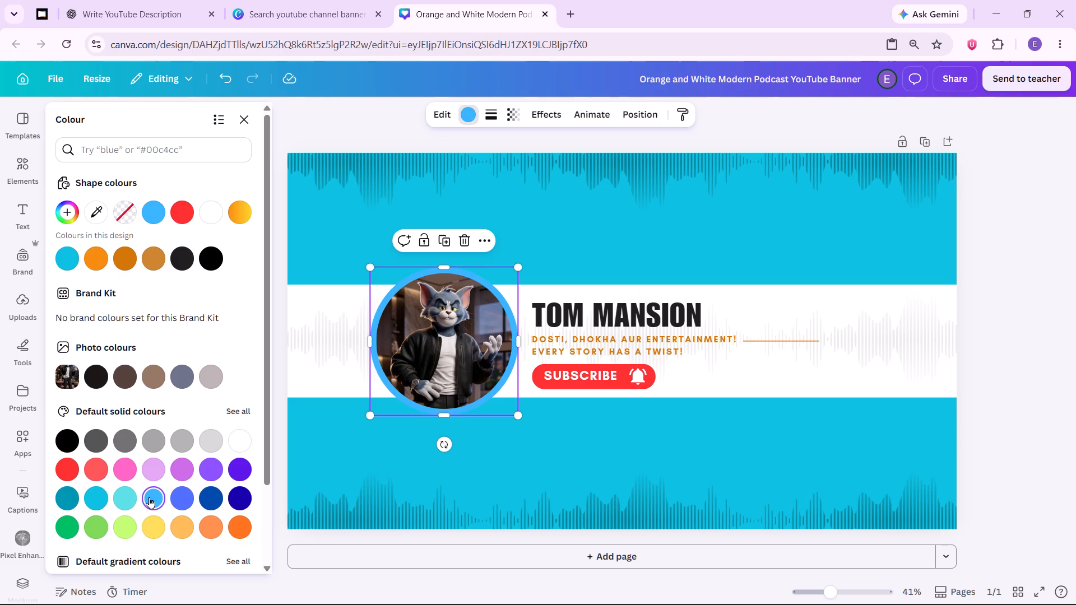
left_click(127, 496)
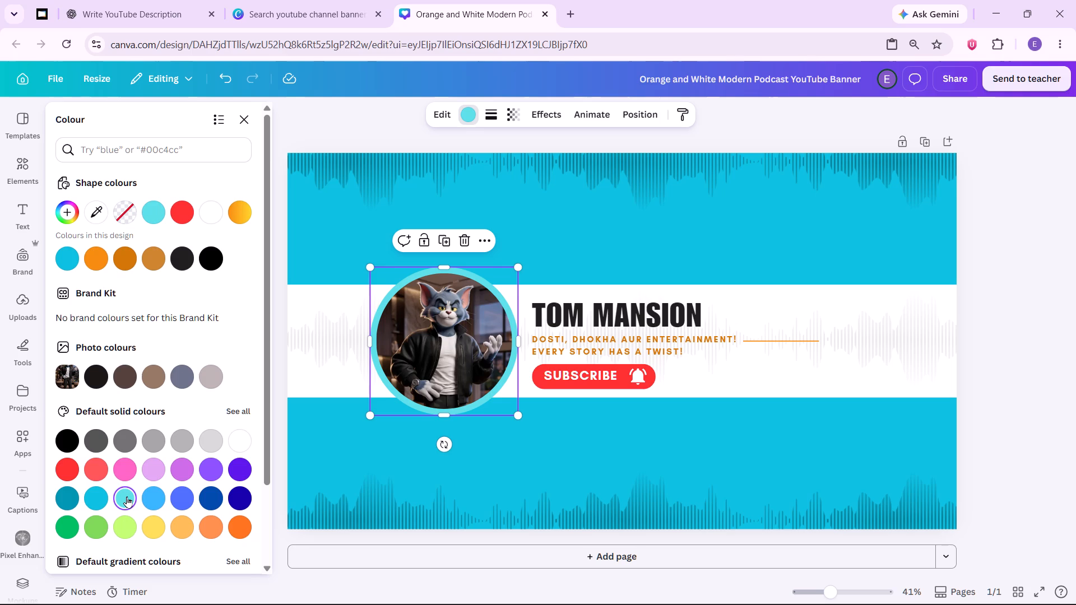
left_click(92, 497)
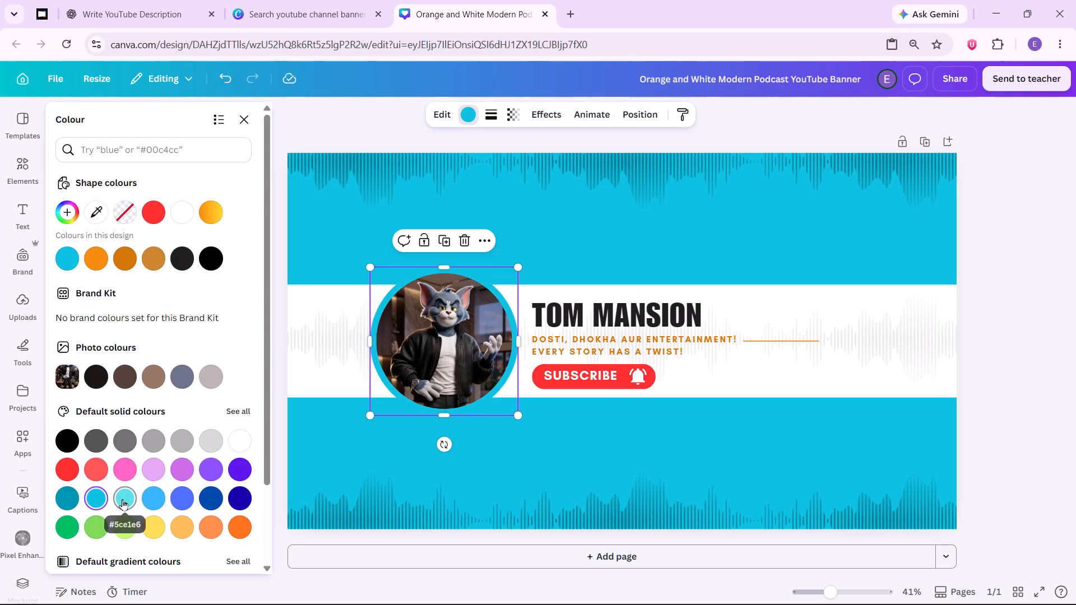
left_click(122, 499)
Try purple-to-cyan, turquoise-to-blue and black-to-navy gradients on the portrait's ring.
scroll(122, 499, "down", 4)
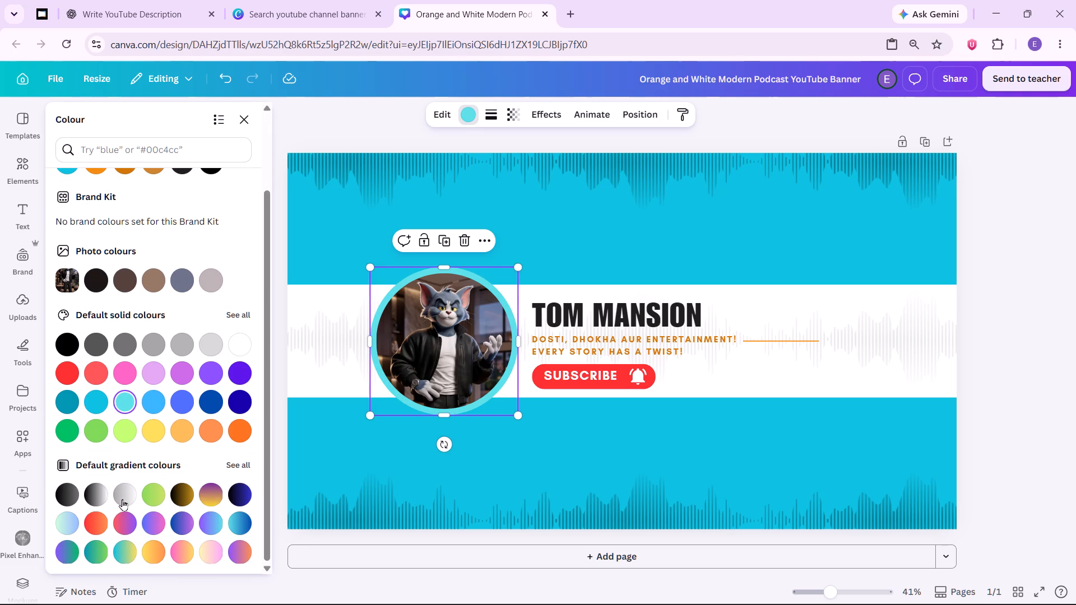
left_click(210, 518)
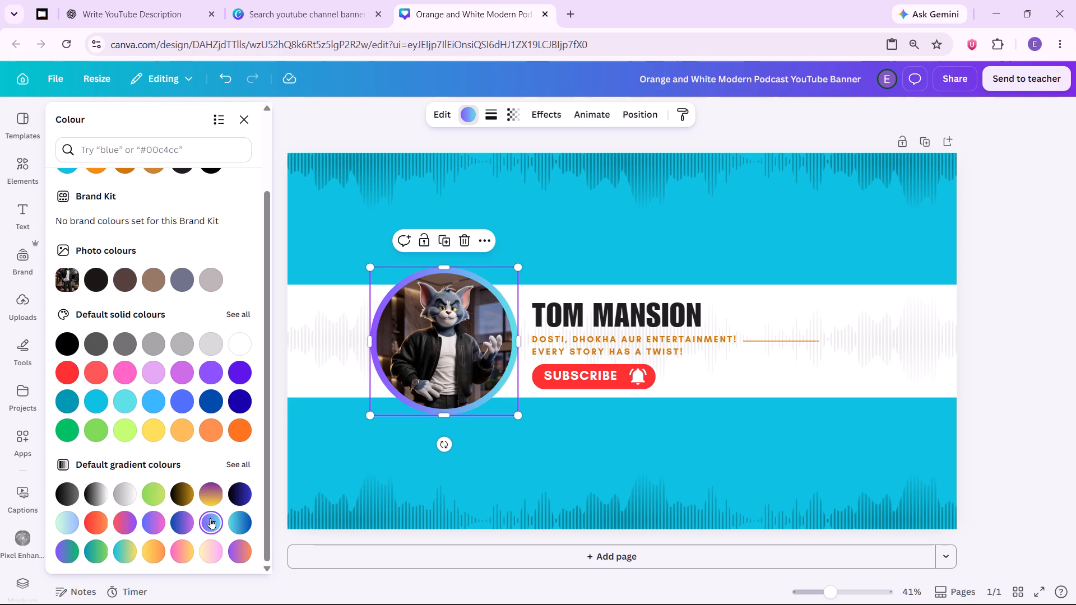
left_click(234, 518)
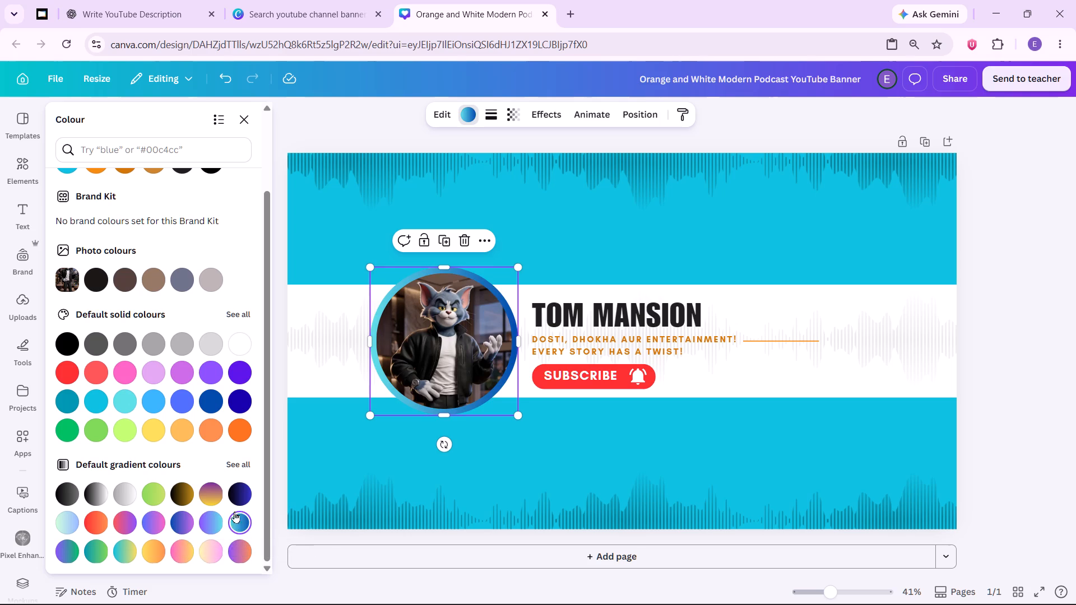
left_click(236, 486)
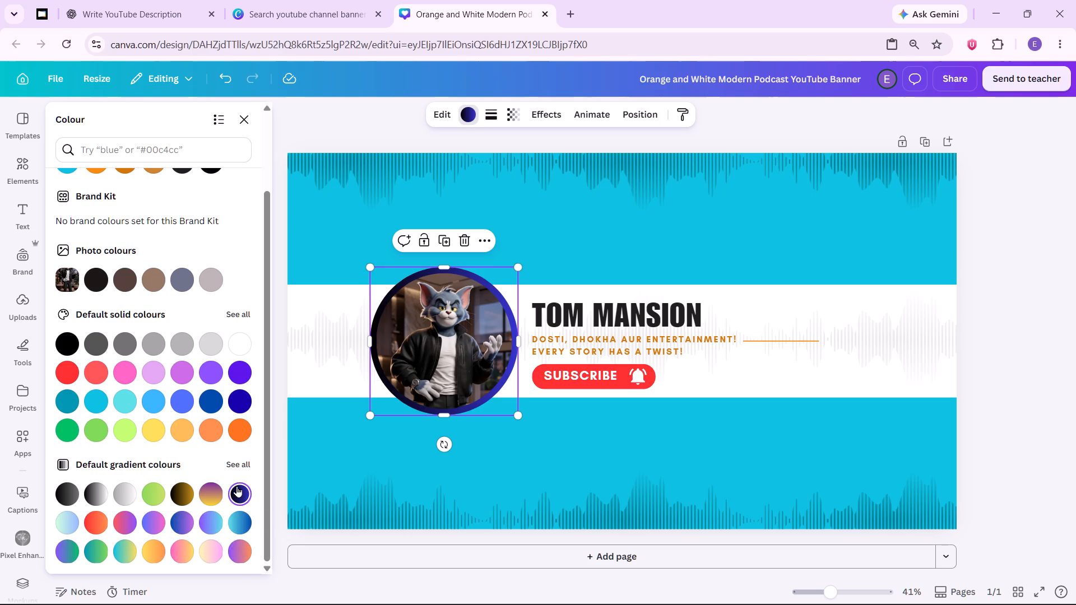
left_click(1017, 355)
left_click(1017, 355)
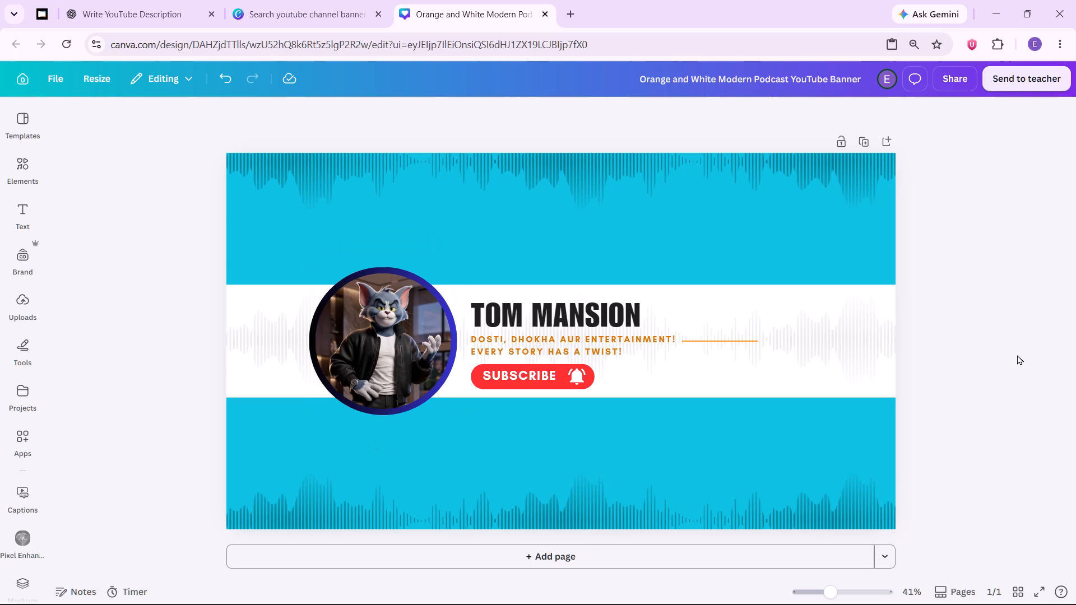
Recolour the portrait's ring with the pale blue-to-white monochromatic gradient from the full set of default gradients.
left_click(414, 408)
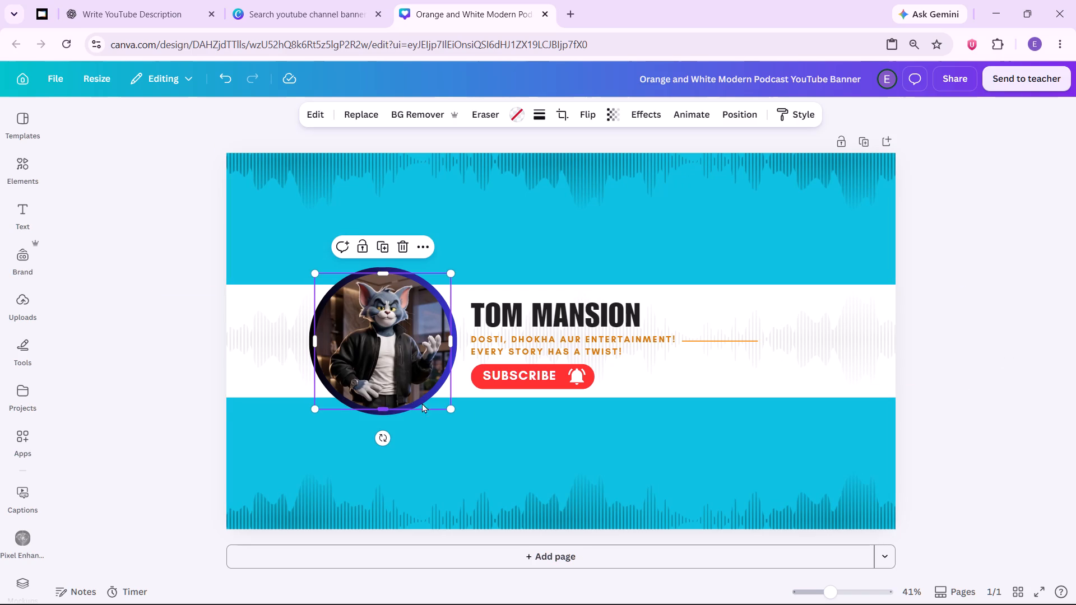
left_click(439, 429)
left_click(420, 412)
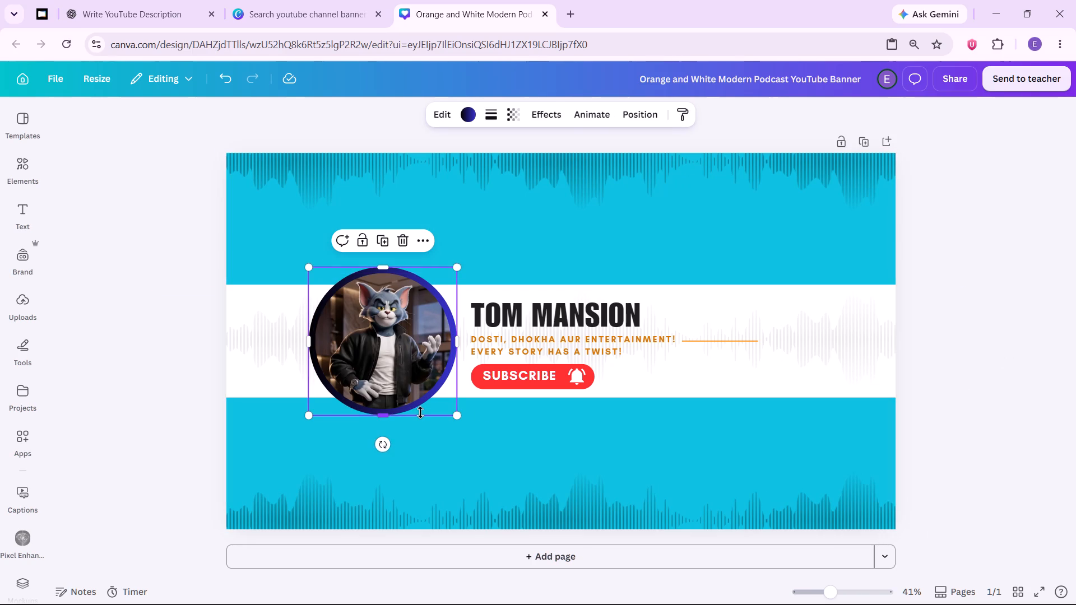
left_click(470, 105)
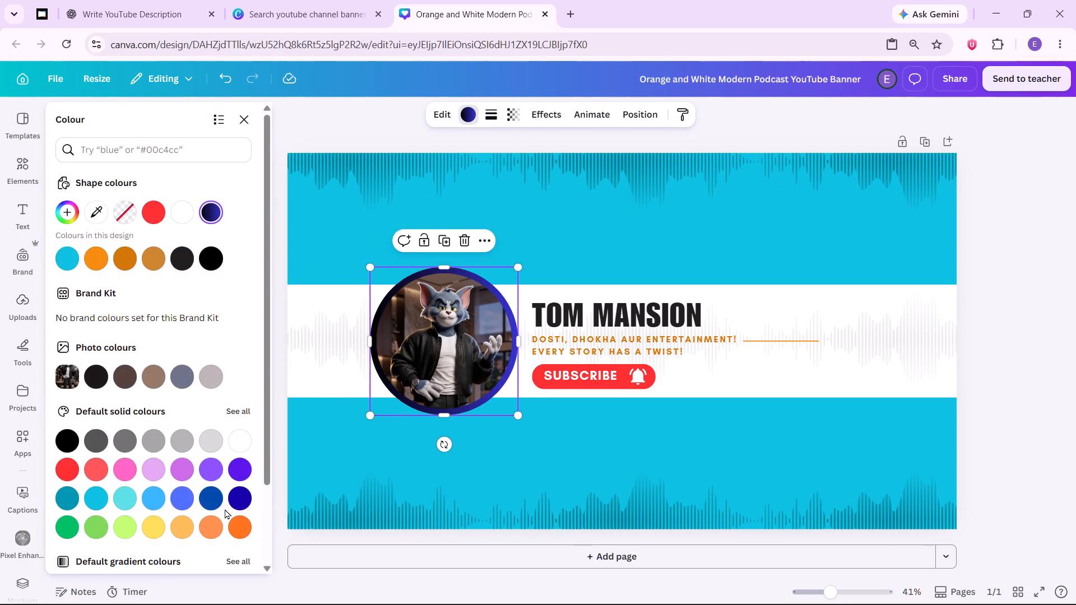
scroll(217, 486, "down", 7)
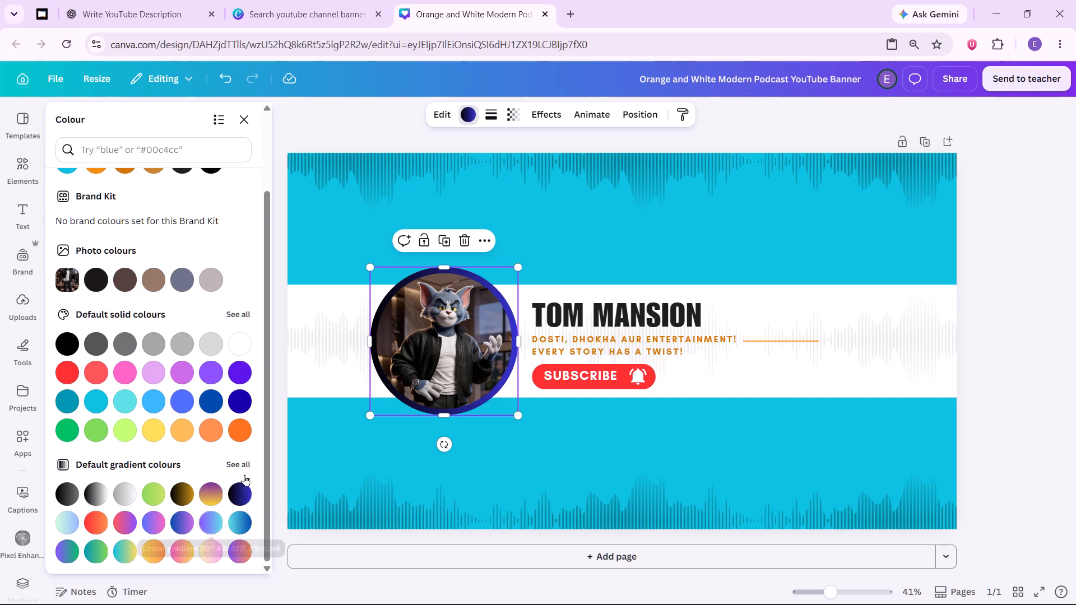
left_click(245, 463)
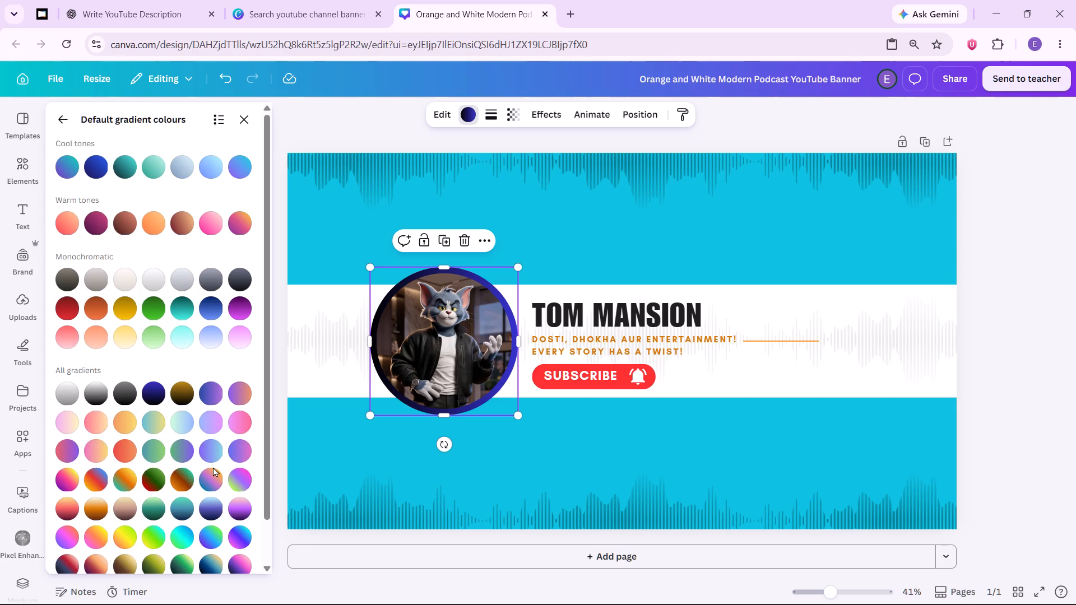
scroll(213, 467, "down", 2)
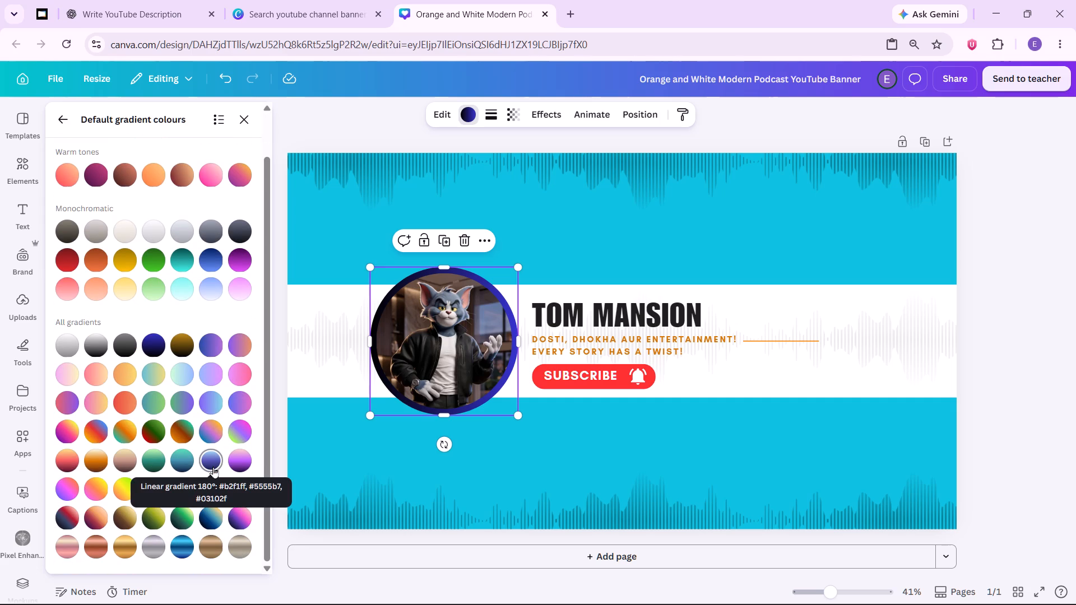
scroll(213, 467, "up", 3)
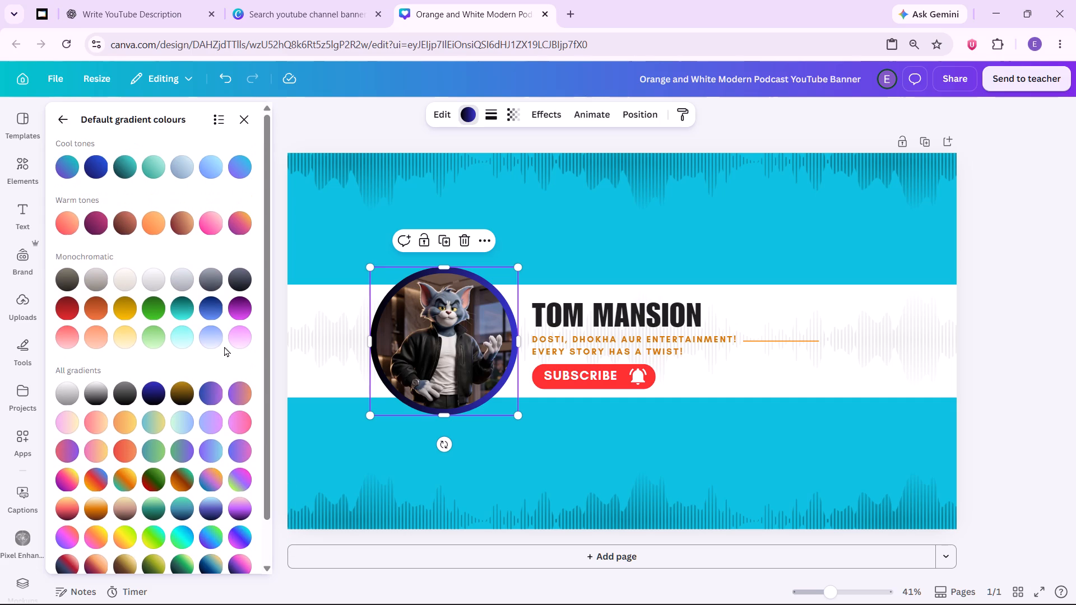
left_click(210, 344)
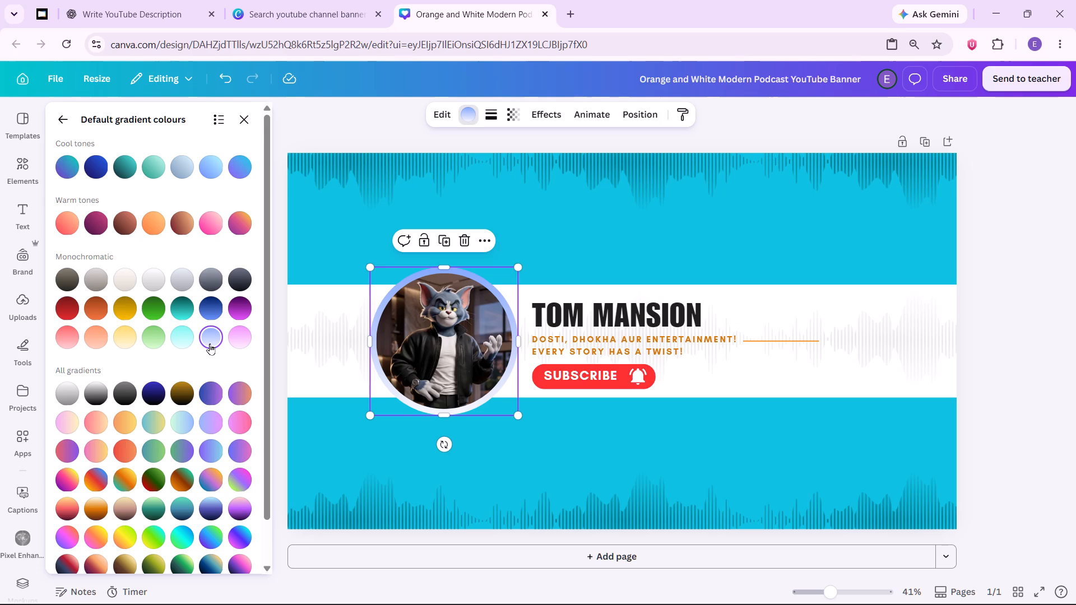
left_click(1065, 285)
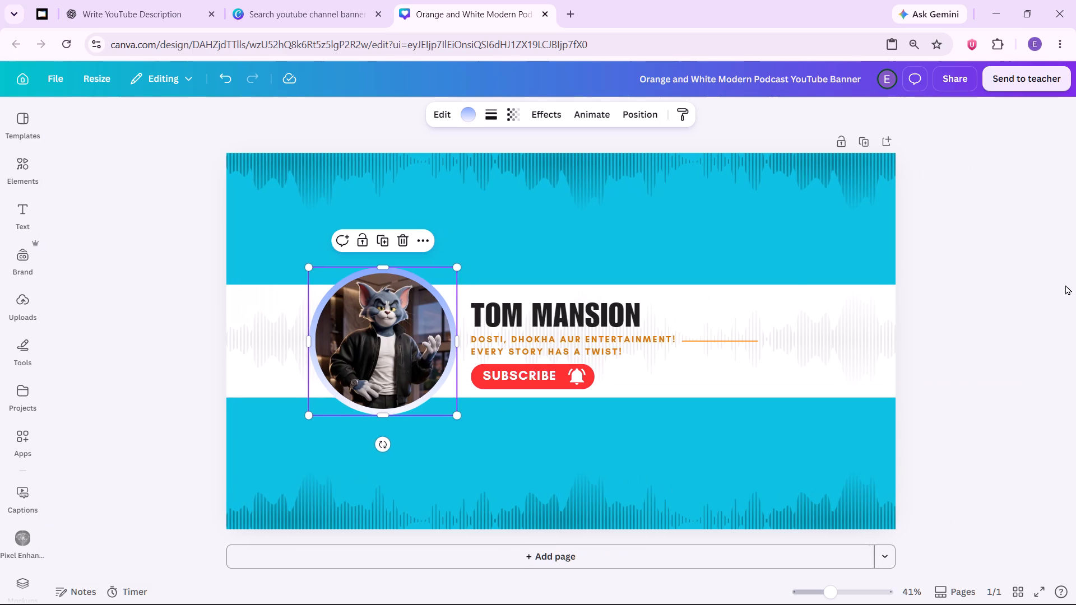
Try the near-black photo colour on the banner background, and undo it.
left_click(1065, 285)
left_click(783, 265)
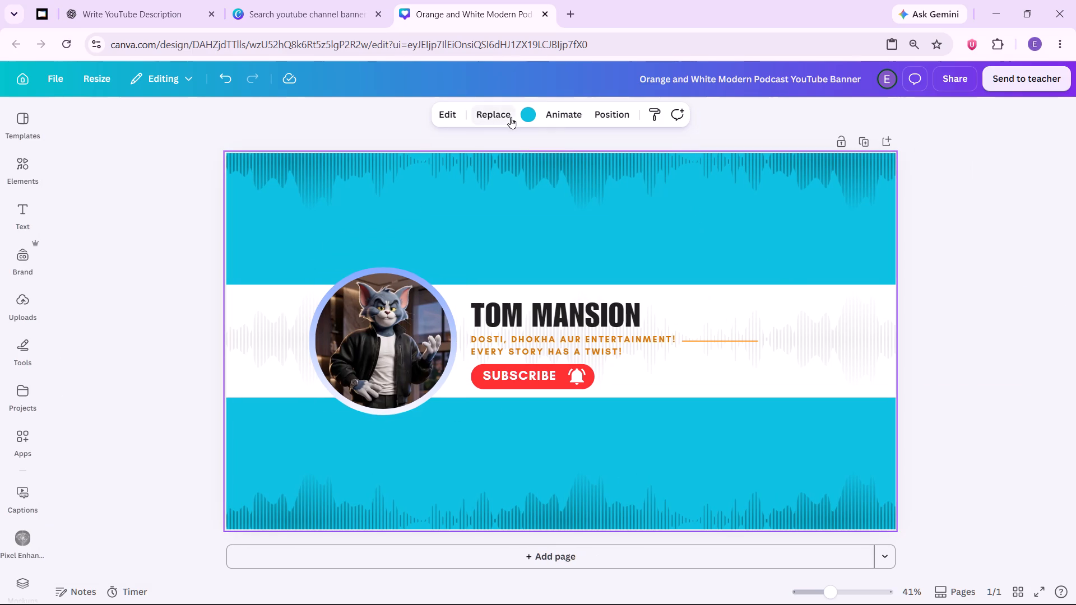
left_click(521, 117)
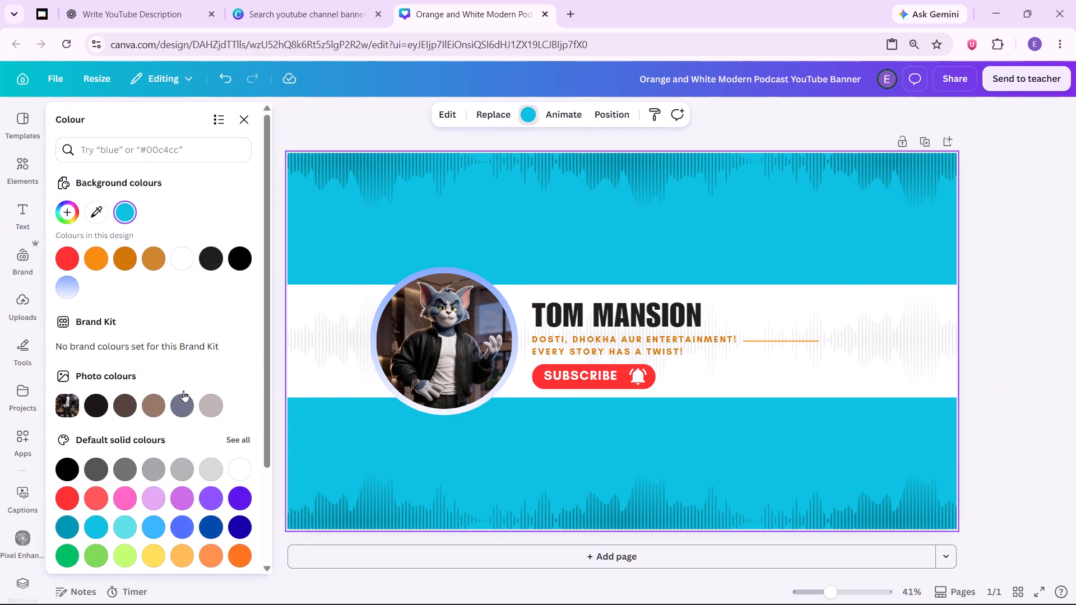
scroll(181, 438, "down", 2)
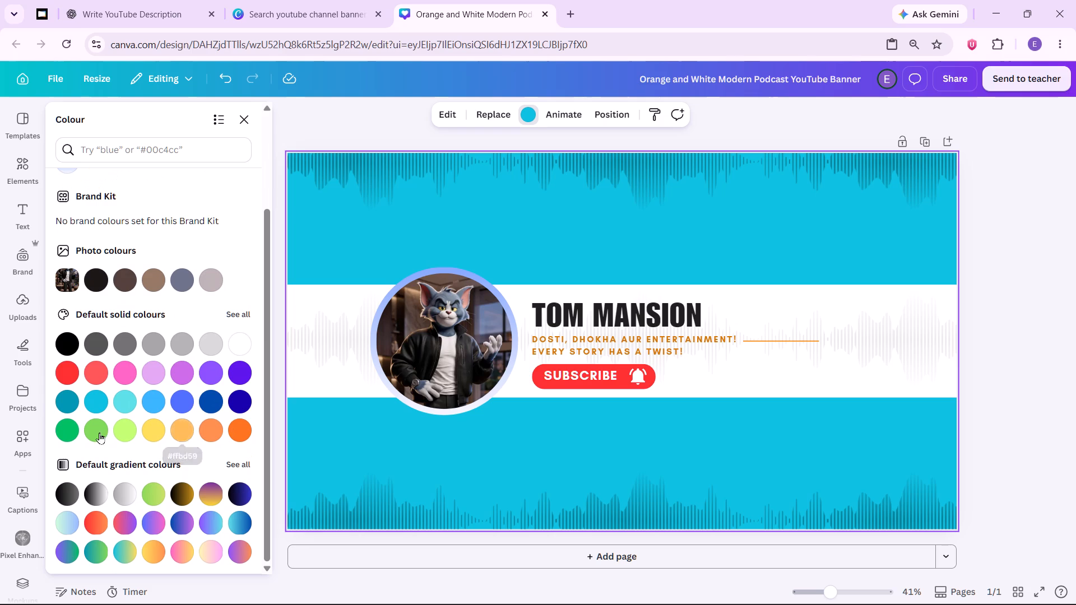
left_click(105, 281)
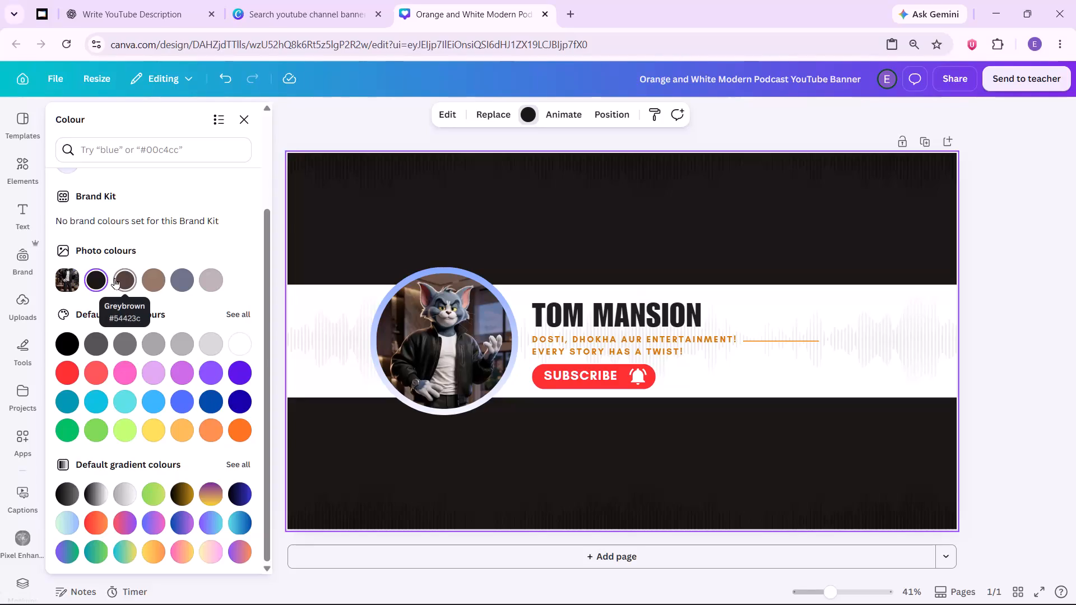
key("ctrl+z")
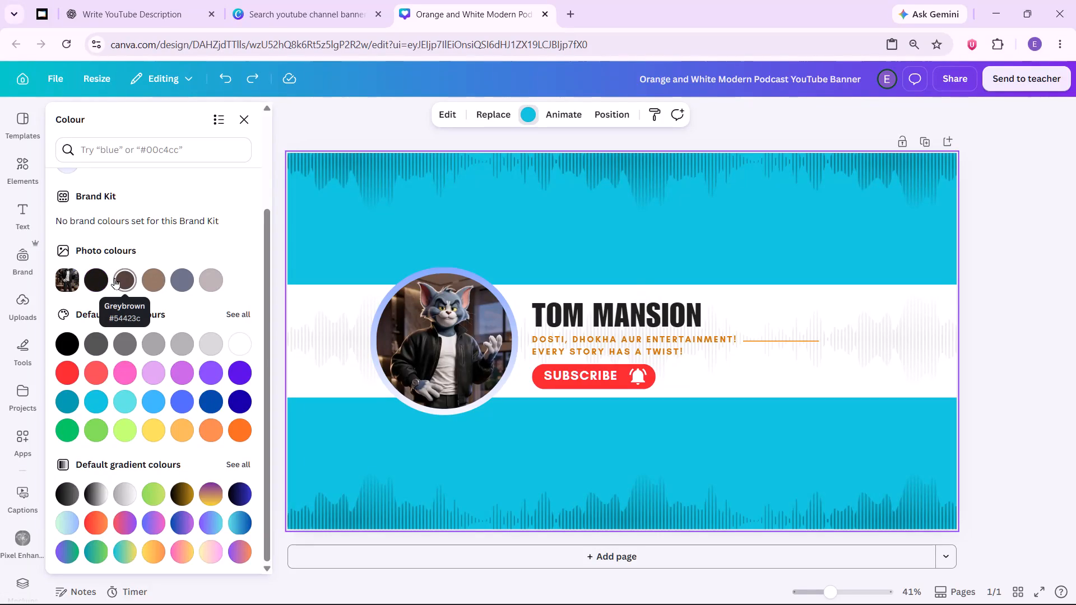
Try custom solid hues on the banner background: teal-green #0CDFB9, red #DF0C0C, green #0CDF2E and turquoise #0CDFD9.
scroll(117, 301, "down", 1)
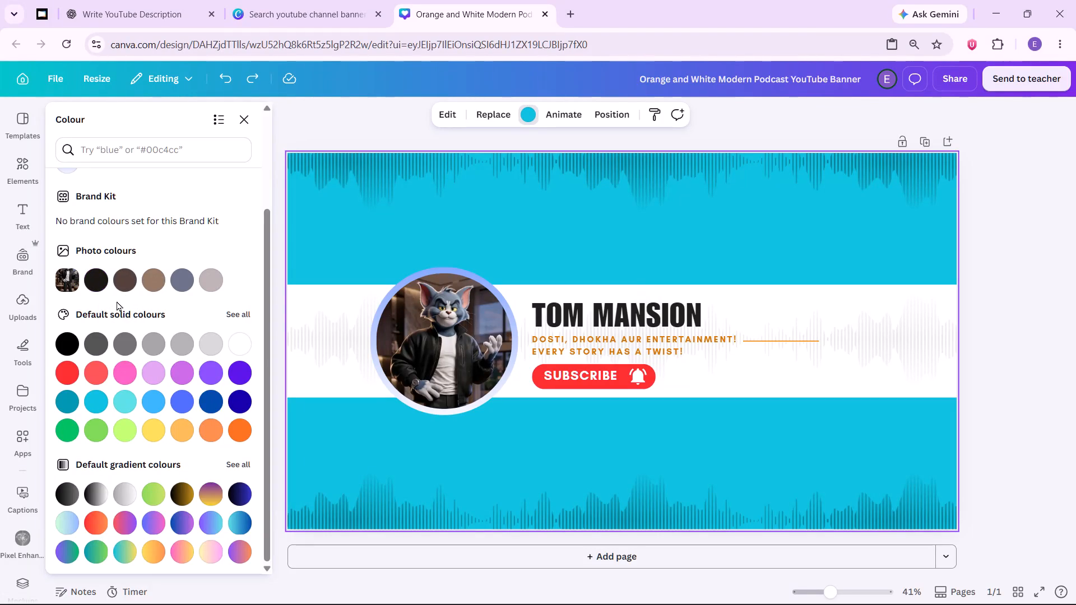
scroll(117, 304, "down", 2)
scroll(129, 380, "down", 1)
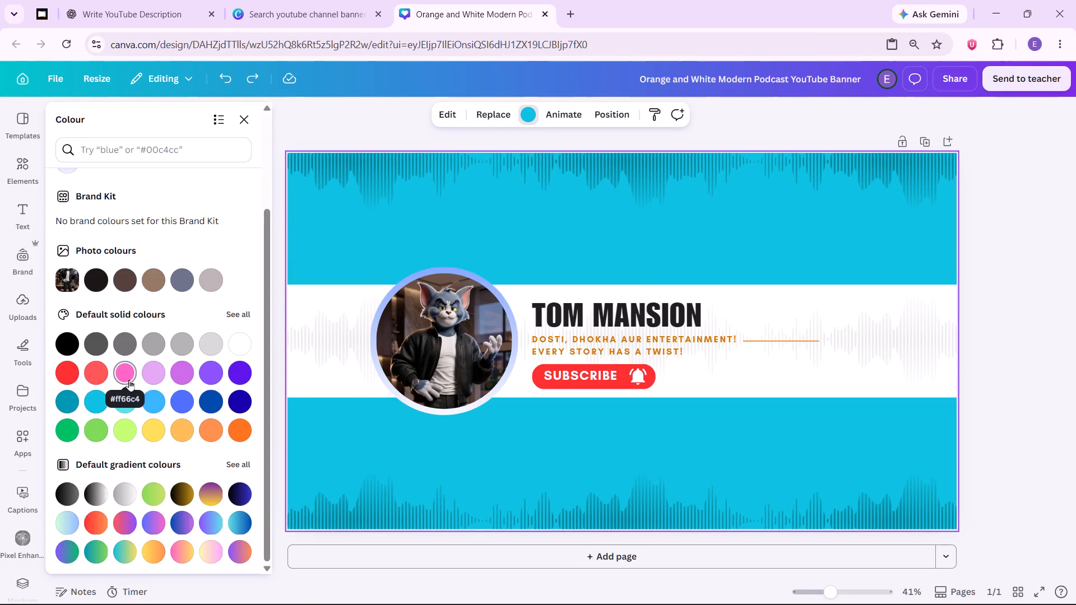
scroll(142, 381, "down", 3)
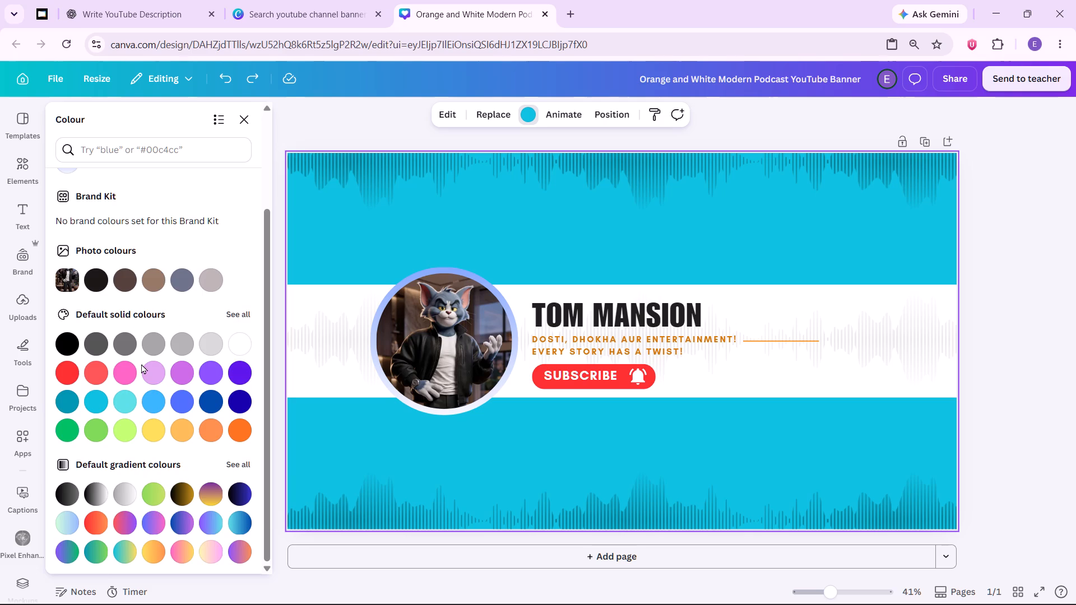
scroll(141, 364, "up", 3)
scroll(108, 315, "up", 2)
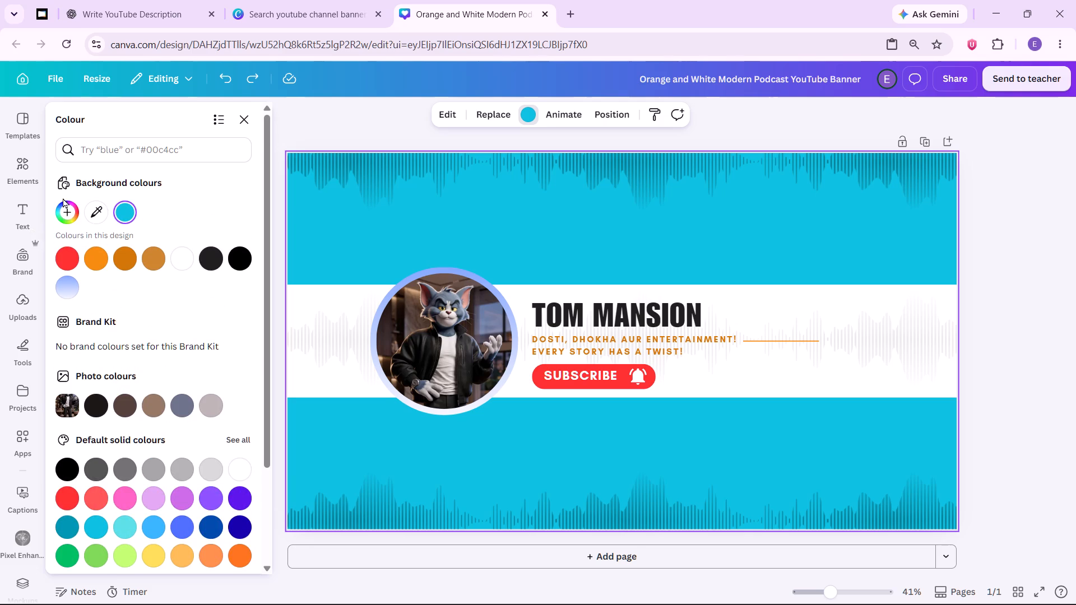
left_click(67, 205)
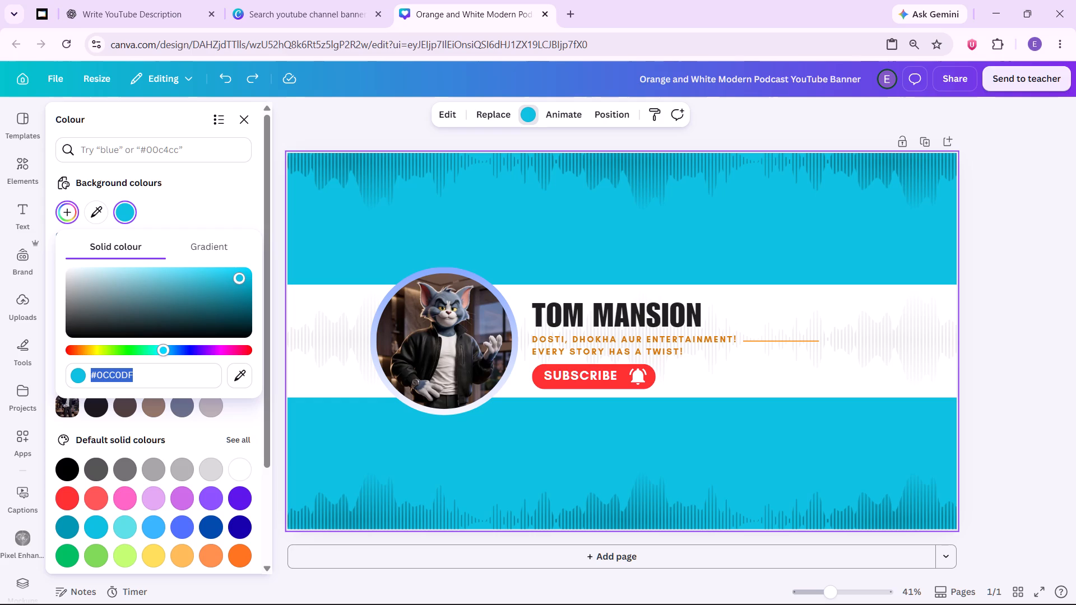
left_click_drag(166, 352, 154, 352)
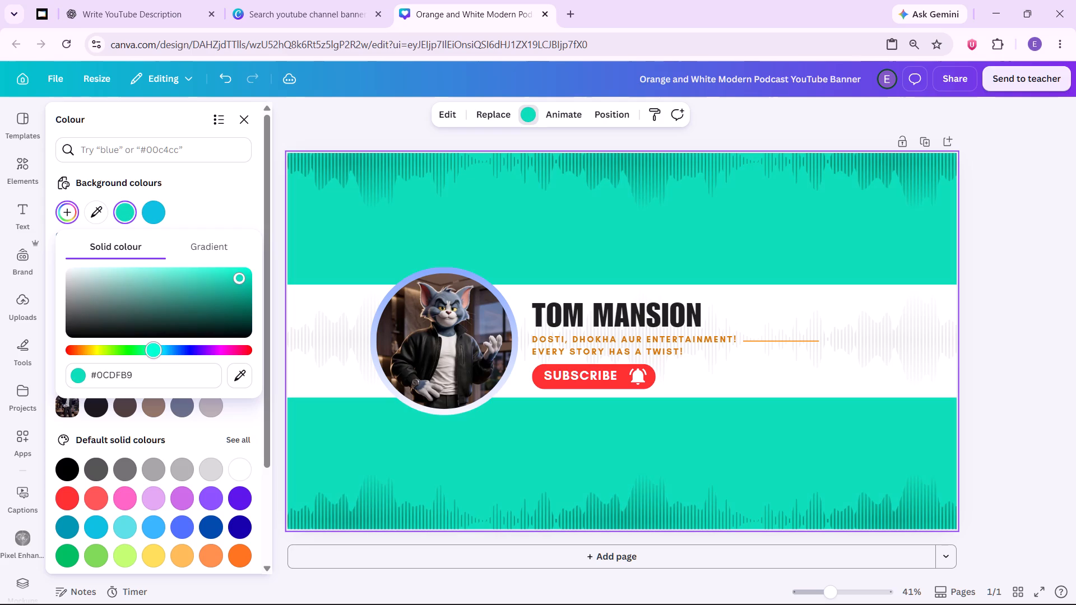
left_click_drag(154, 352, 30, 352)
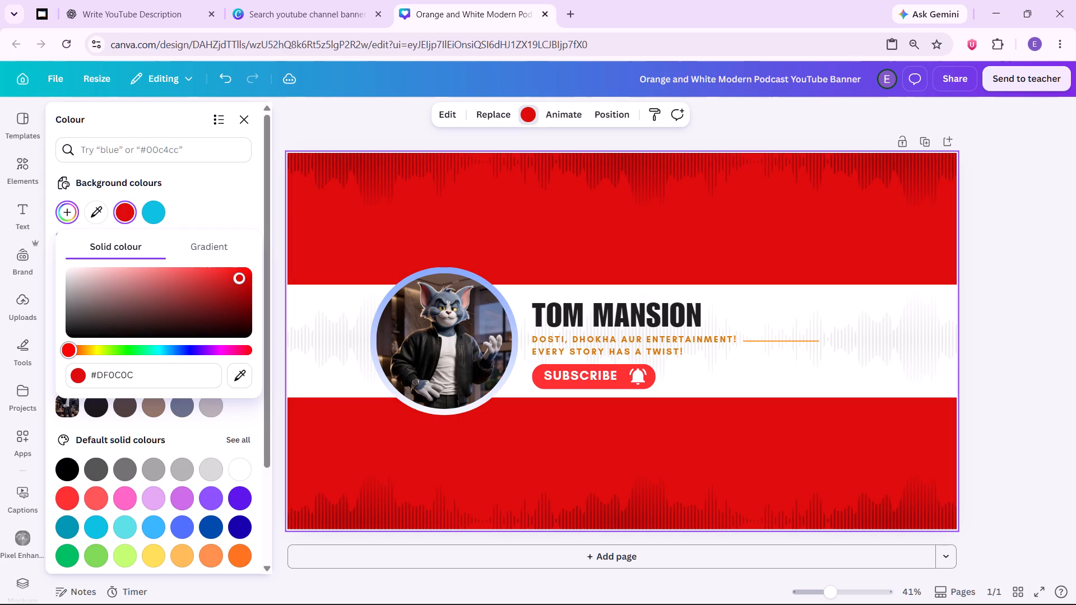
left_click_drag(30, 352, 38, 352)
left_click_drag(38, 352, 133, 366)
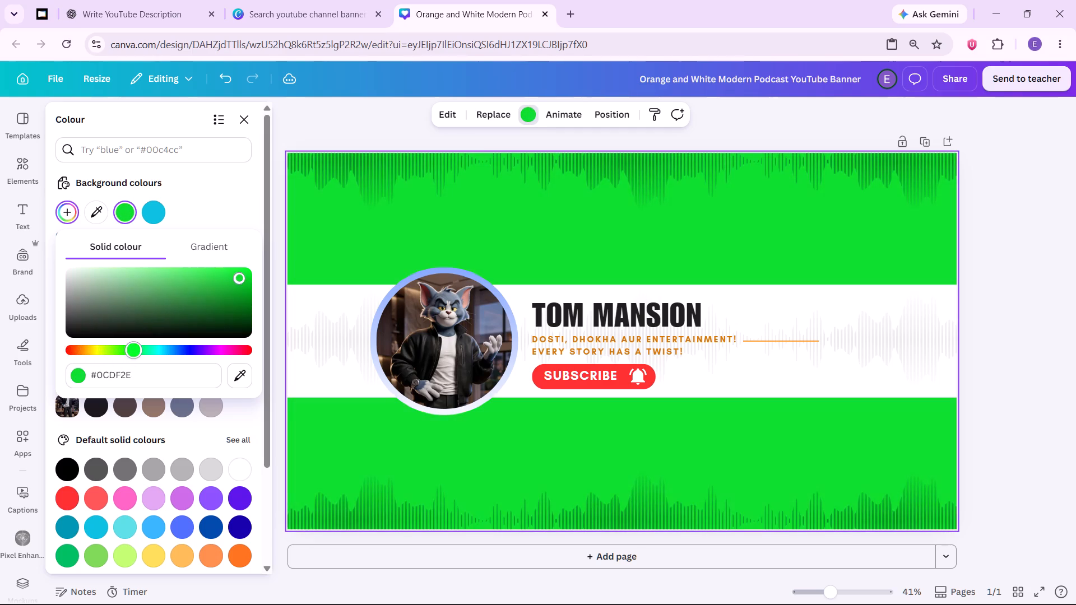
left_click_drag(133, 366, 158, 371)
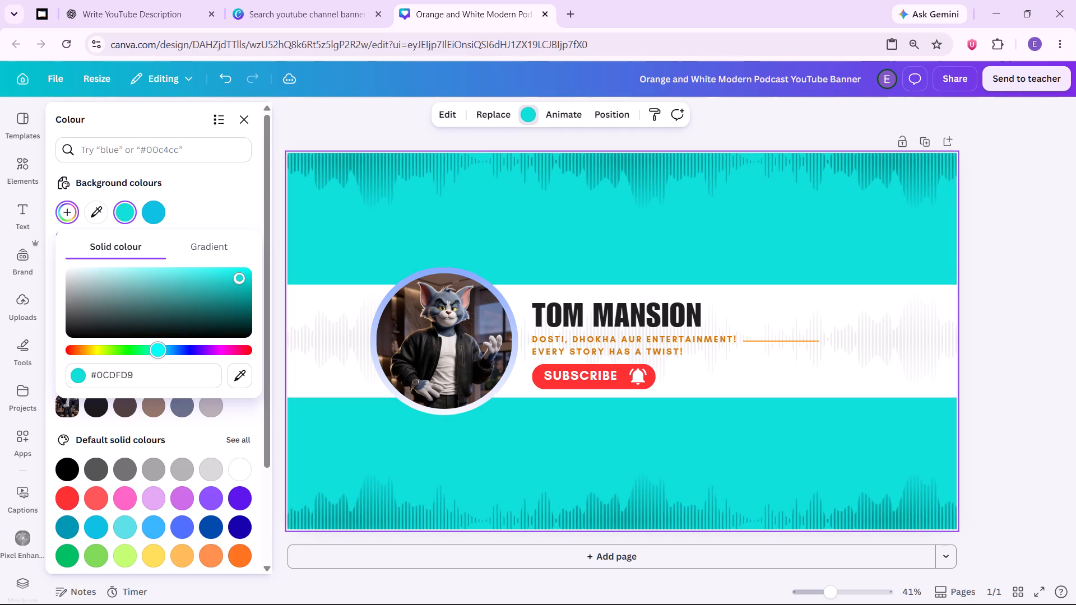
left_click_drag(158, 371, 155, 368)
Mute the banner background's custom colour through soft teals and blues, settling on slate blue #4D7596.
left_click_drag(239, 276, 160, 291)
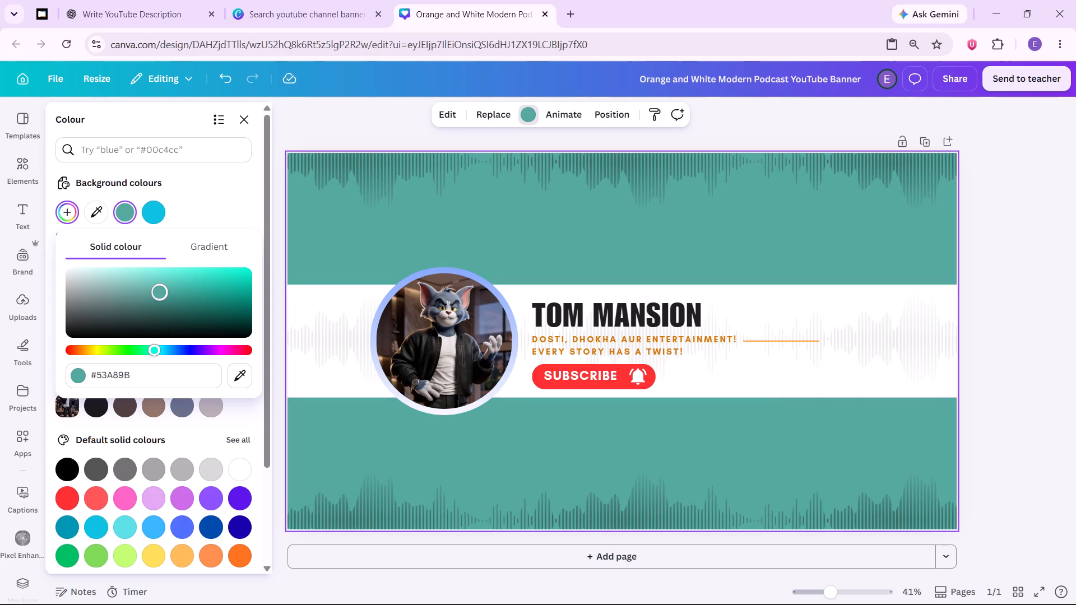
left_click_drag(160, 291, 155, 289)
left_click_drag(155, 289, 160, 287)
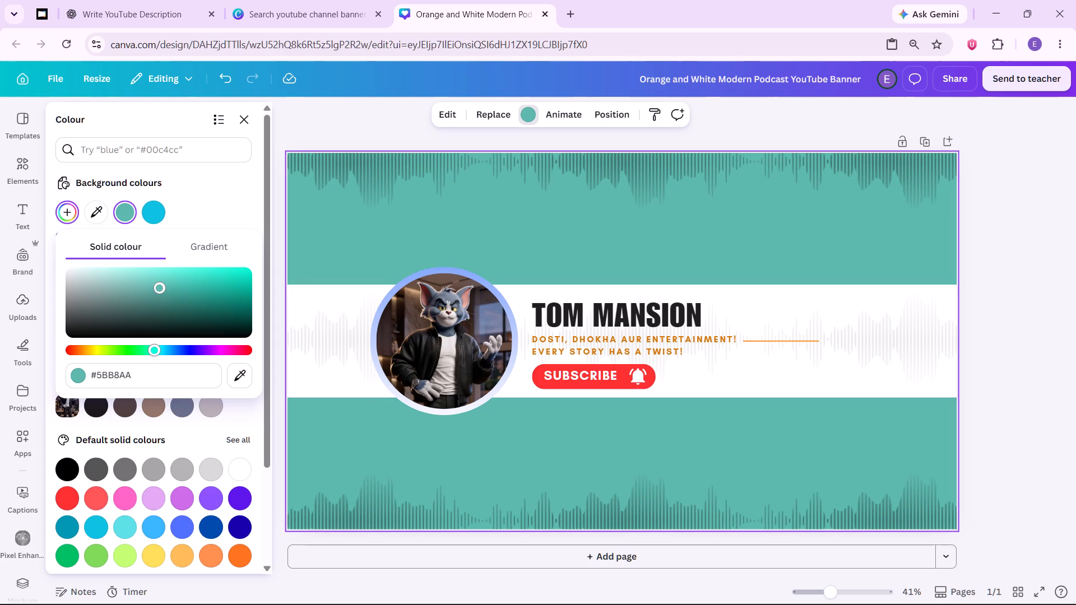
left_click_drag(153, 349, 162, 349)
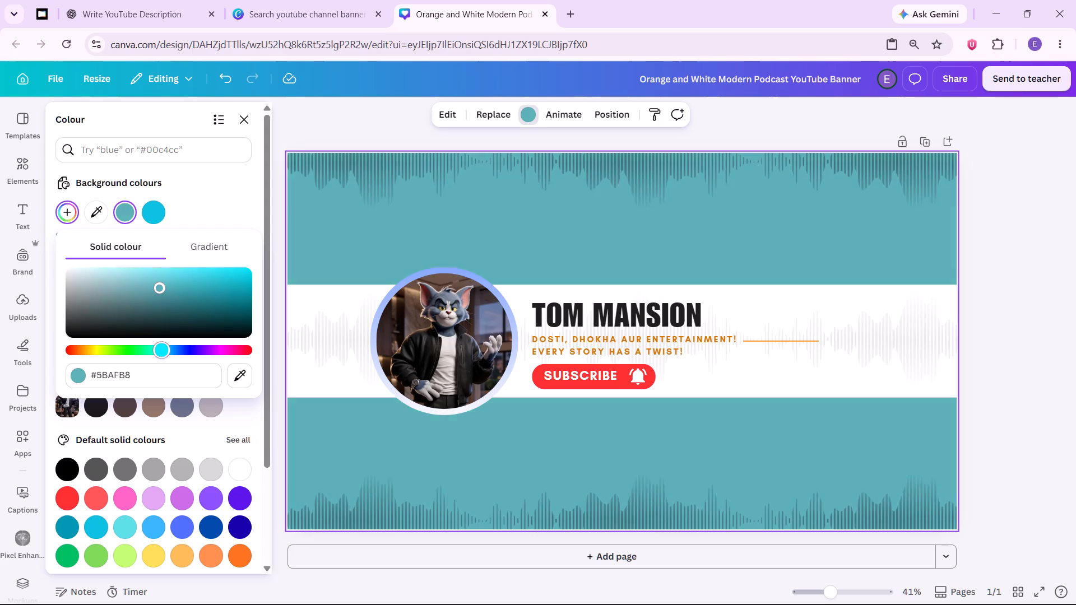
left_click_drag(162, 349, 168, 349)
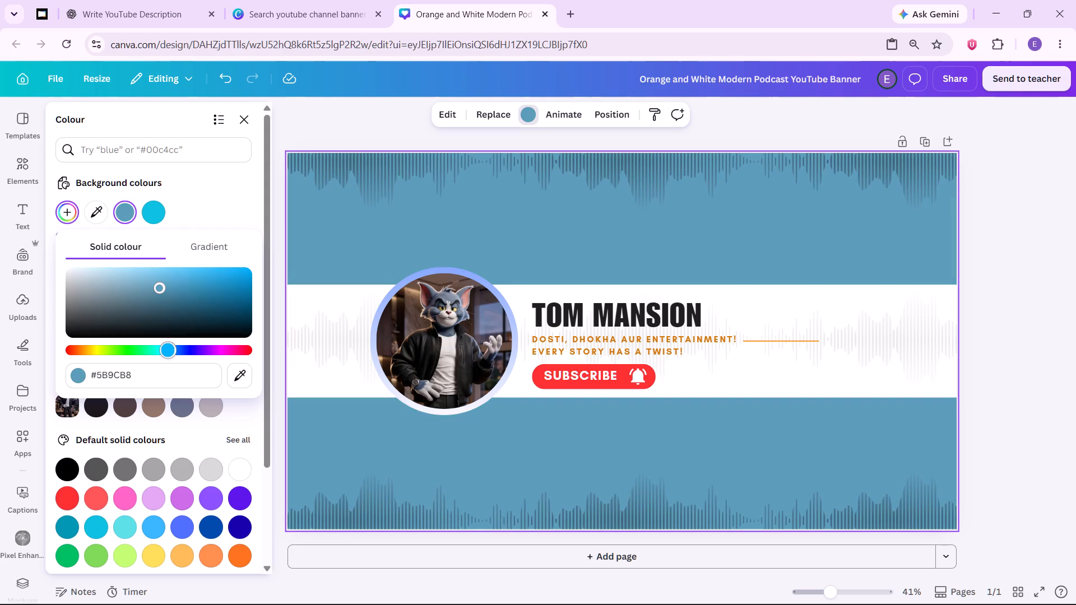
left_click_drag(168, 349, 165, 350)
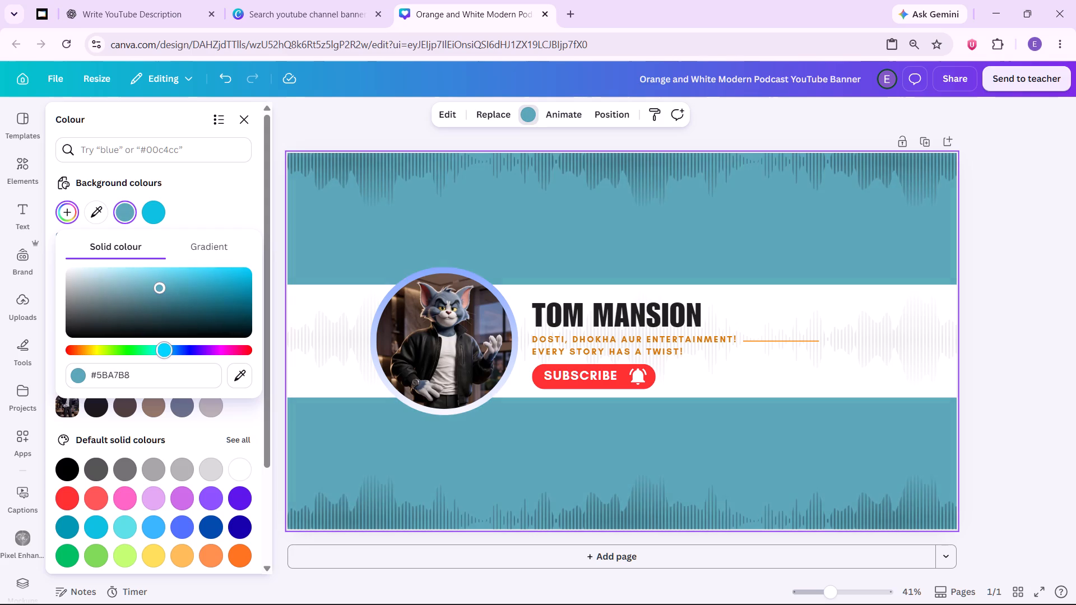
left_click_drag(165, 350, 173, 350)
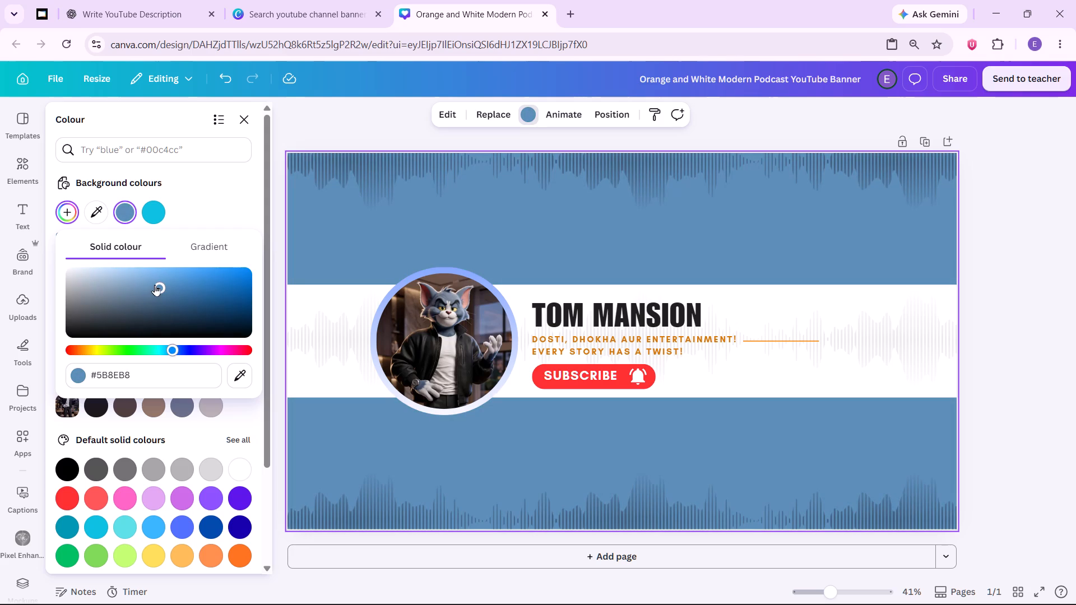
left_click_drag(155, 285, 156, 296)
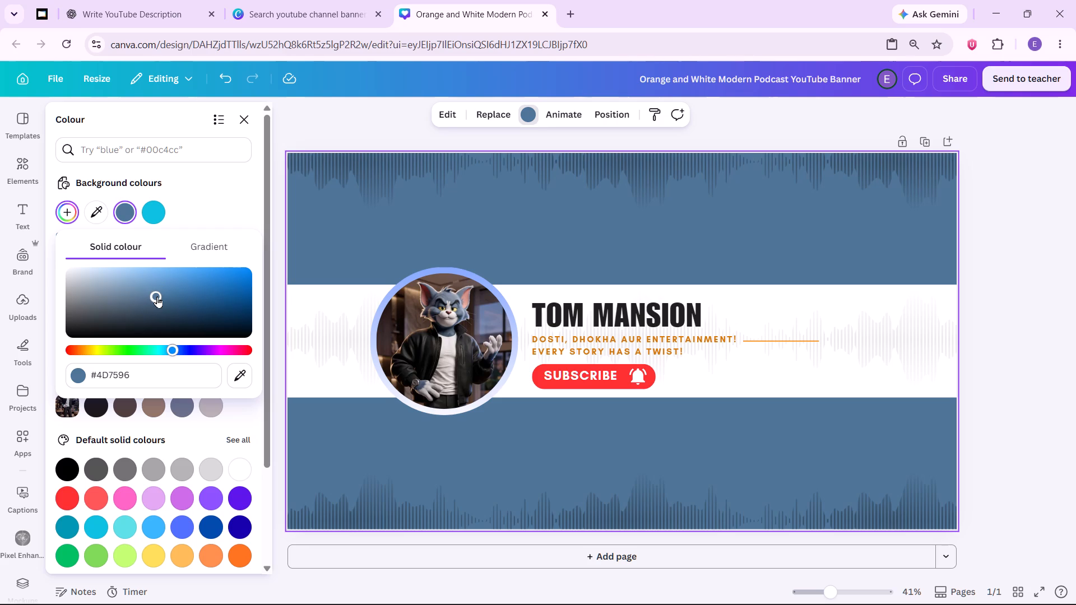
left_click(324, 139)
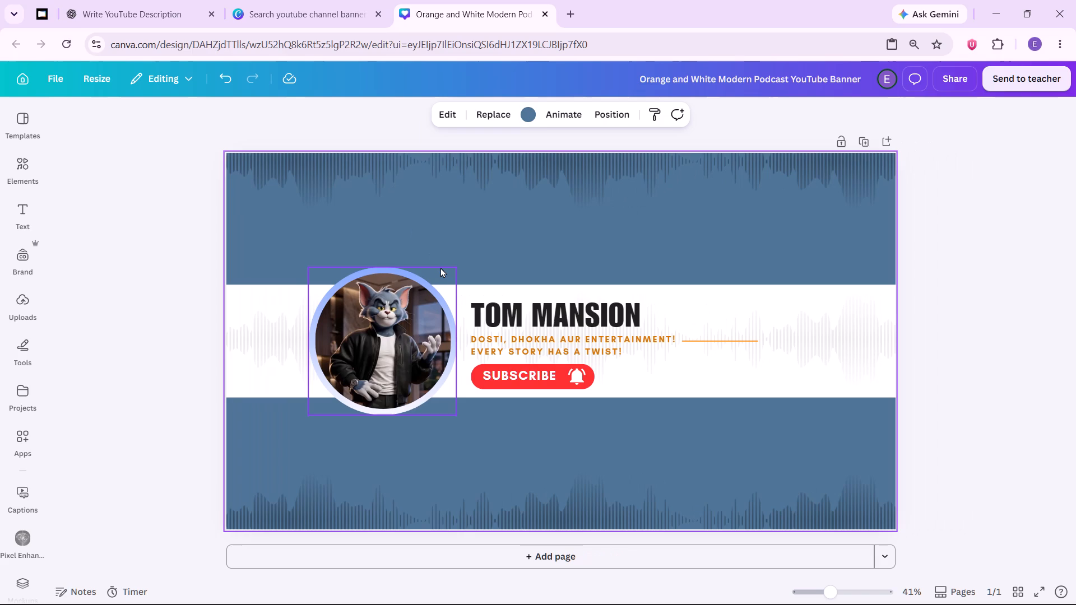
left_click(520, 116)
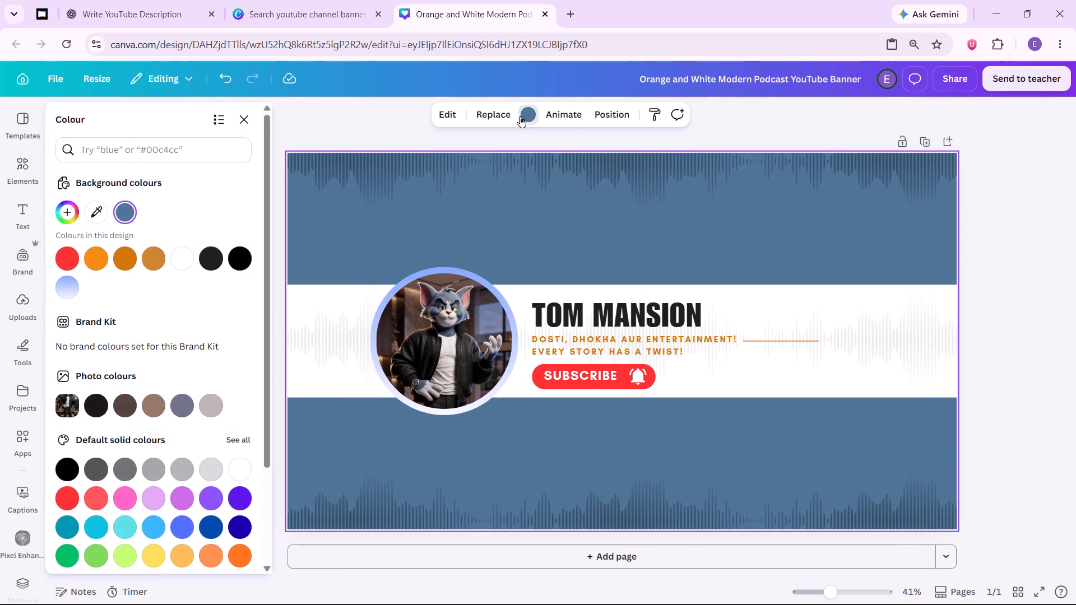
left_click(1043, 217)
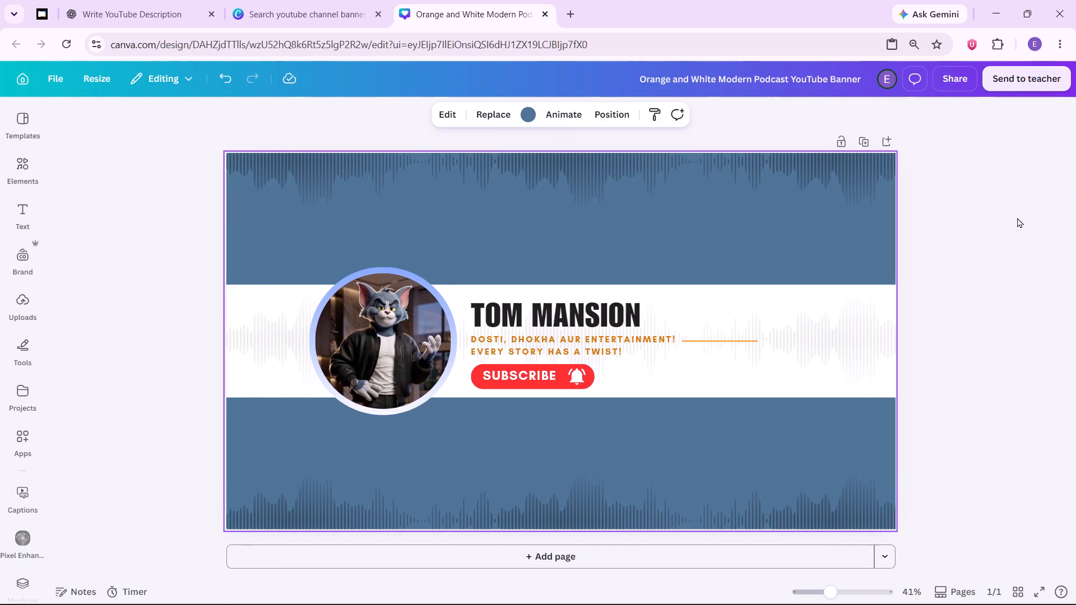
Set the transparency value of the three waveforms along the banner's bottom edge to 100.
left_click(936, 488)
left_click_drag(943, 508, 253, 498)
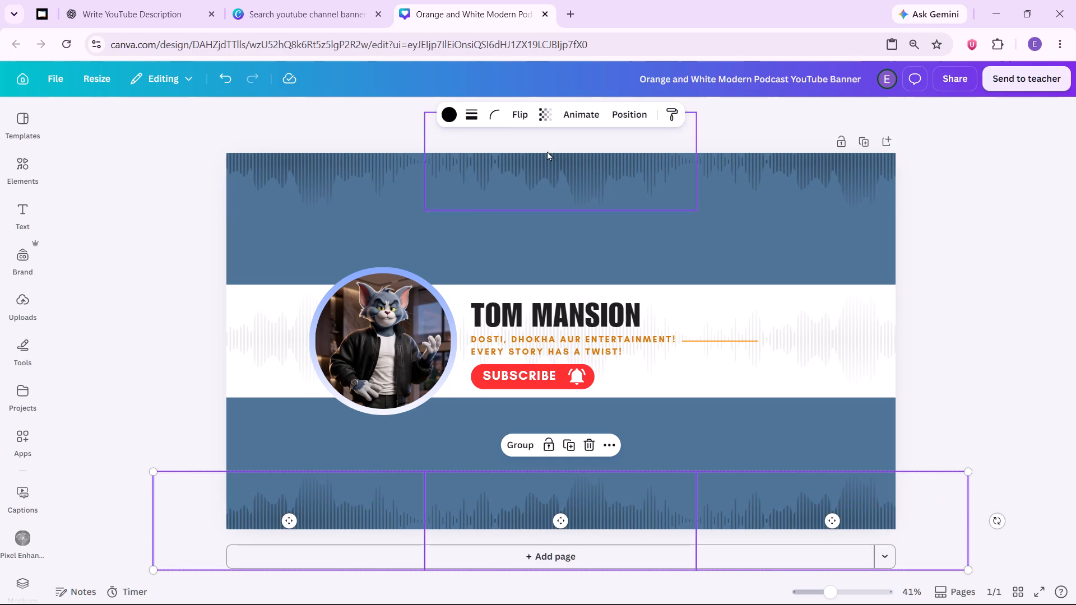
left_click(553, 110)
left_click_drag(520, 166, 598, 178)
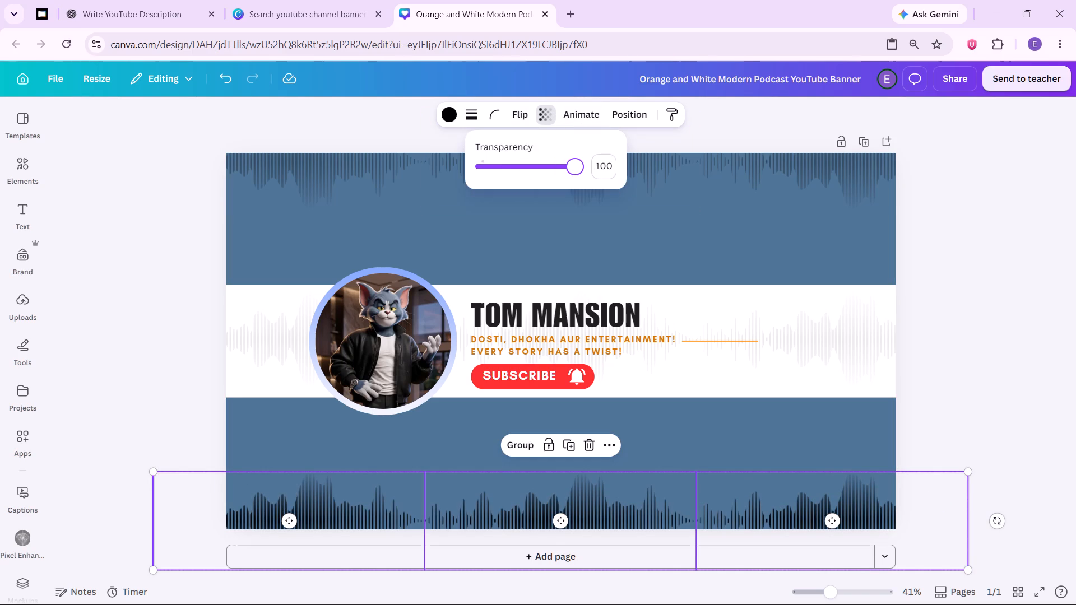
left_click_drag(598, 178, 552, 186)
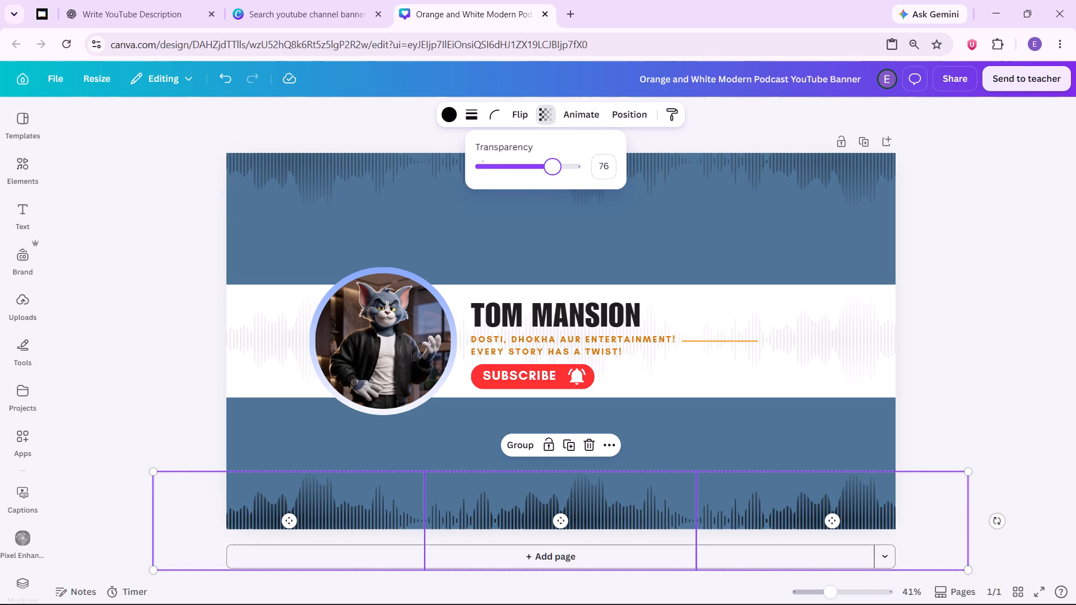
left_click_drag(552, 186, 546, 201)
left_click_drag(546, 173, 598, 176)
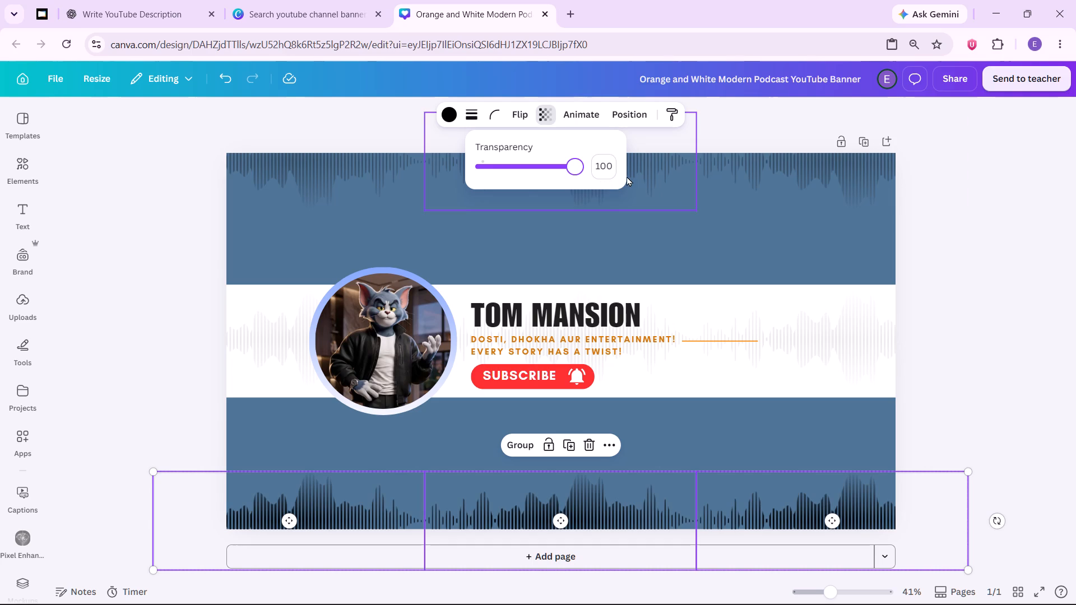
Set the transparency value of the three waveforms along the banner's top edge to 100.
left_click_drag(1012, 191, 1015, 186)
left_click_drag(981, 175, 780, 184)
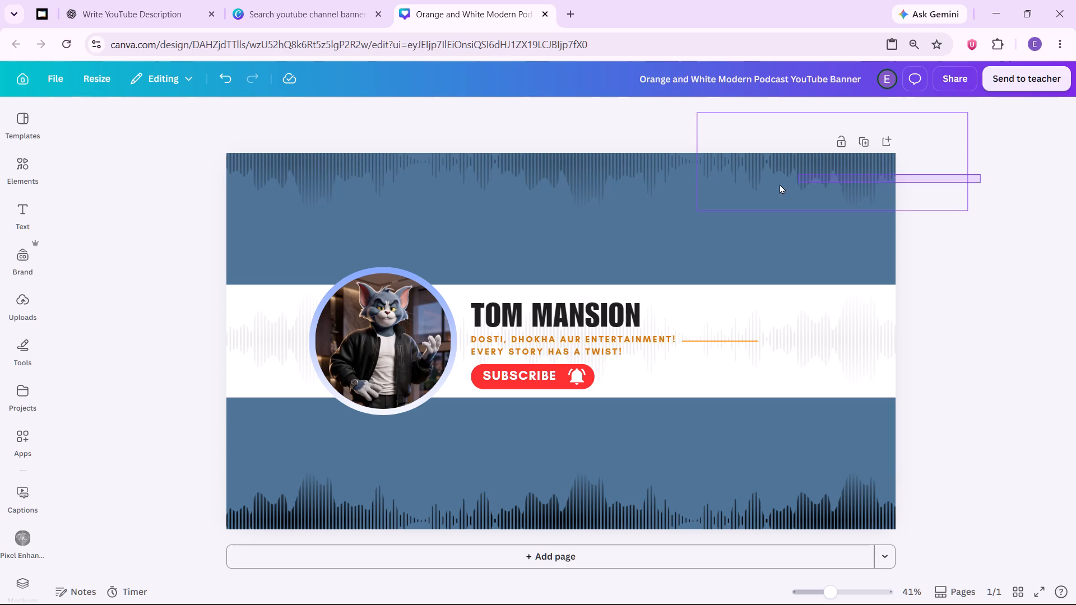
left_click_drag(780, 184, 284, 183)
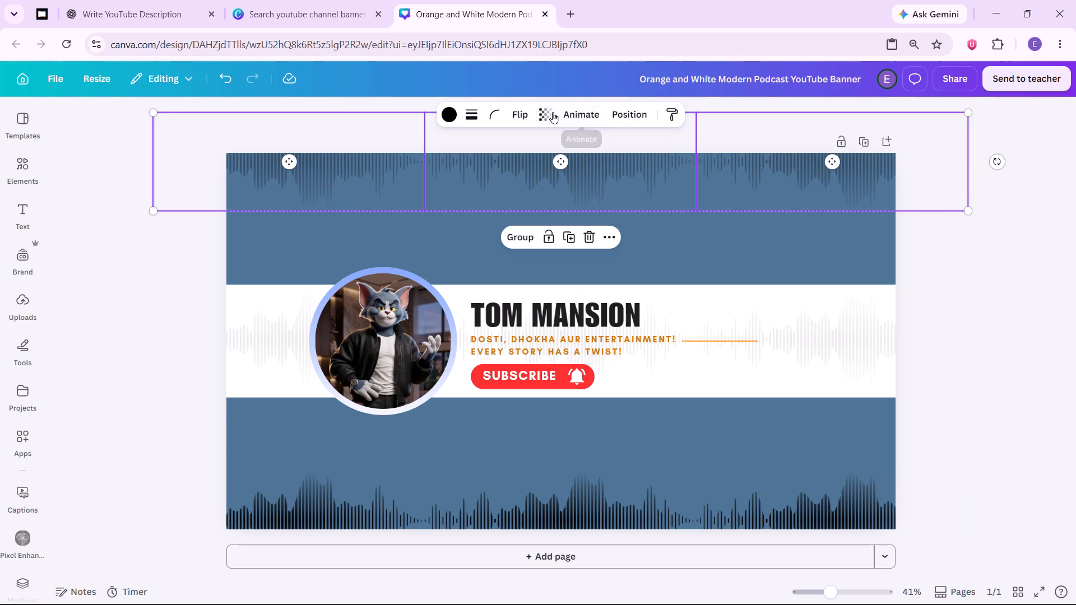
left_click(553, 112)
left_click_drag(516, 167, 633, 179)
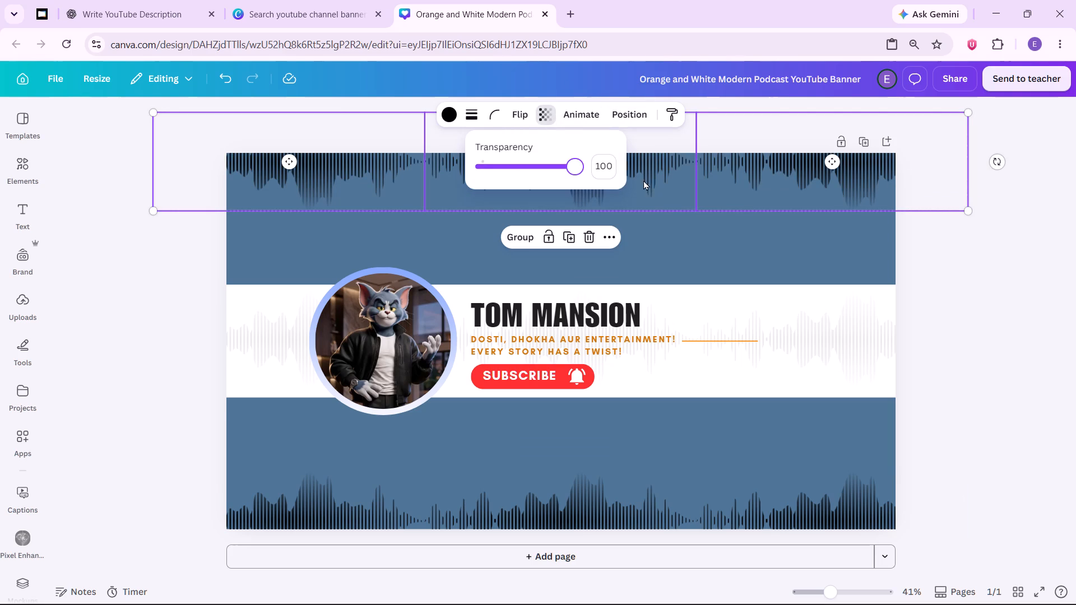
left_click(1060, 294)
left_click(1059, 291)
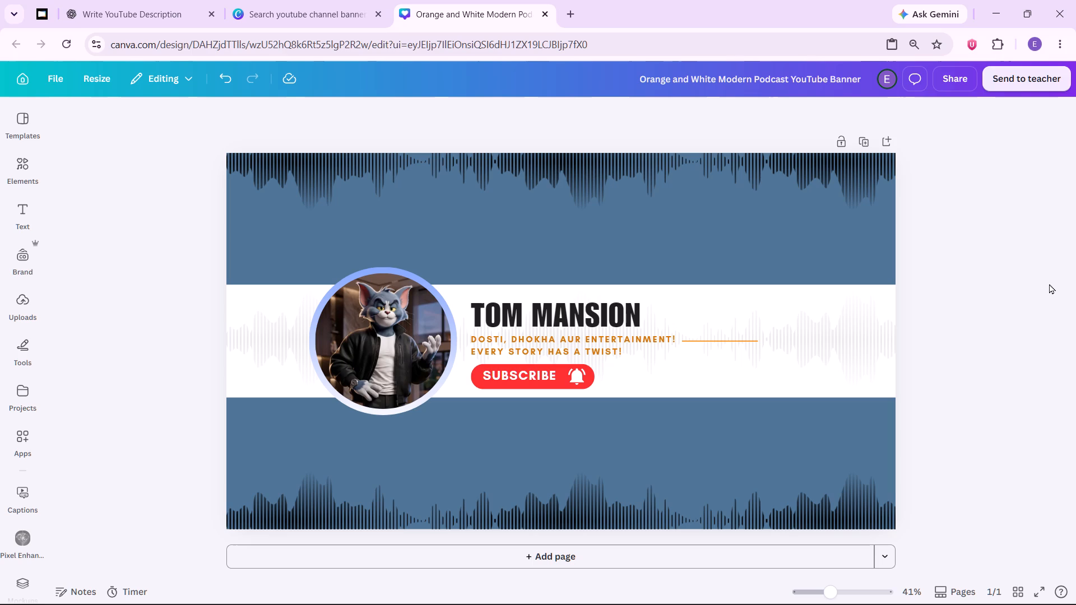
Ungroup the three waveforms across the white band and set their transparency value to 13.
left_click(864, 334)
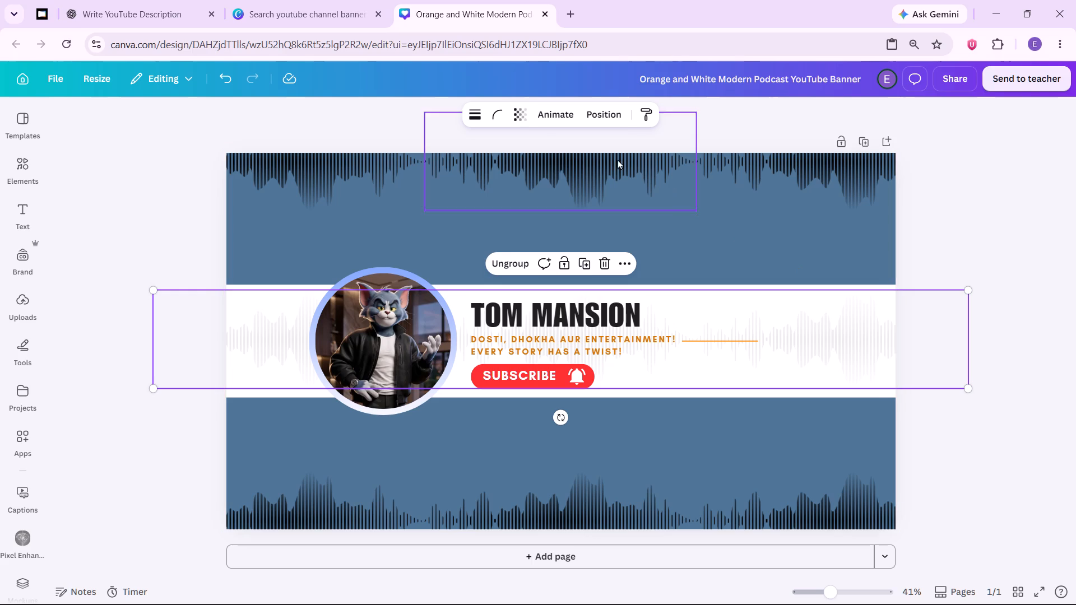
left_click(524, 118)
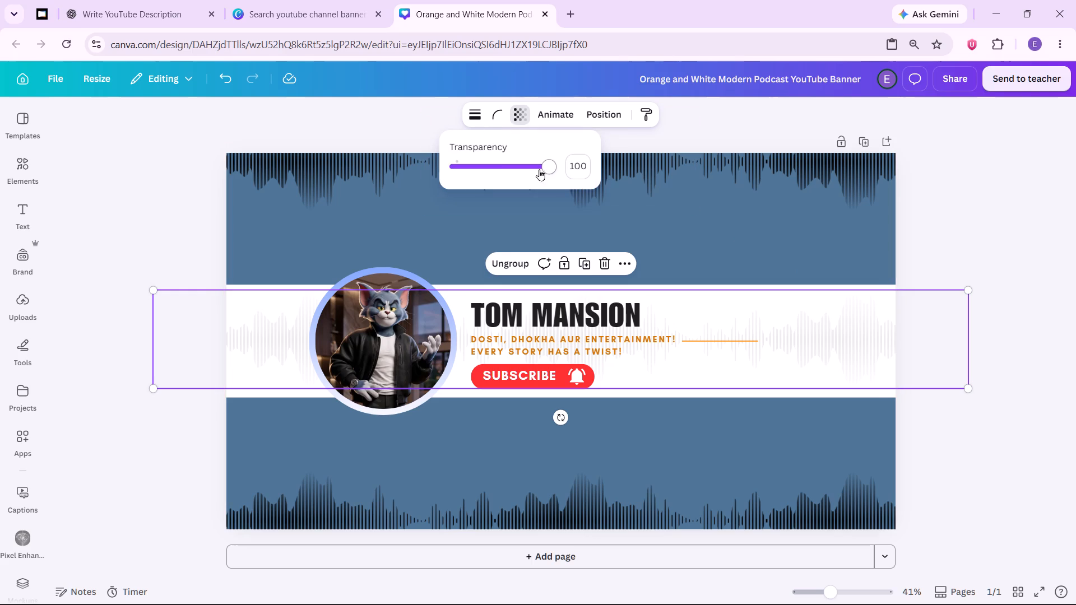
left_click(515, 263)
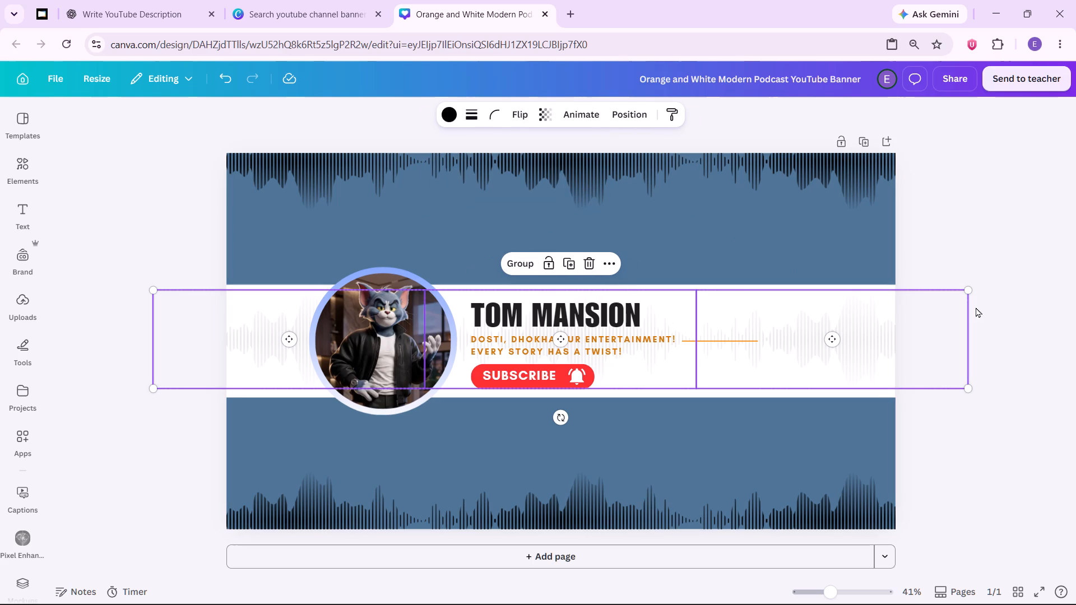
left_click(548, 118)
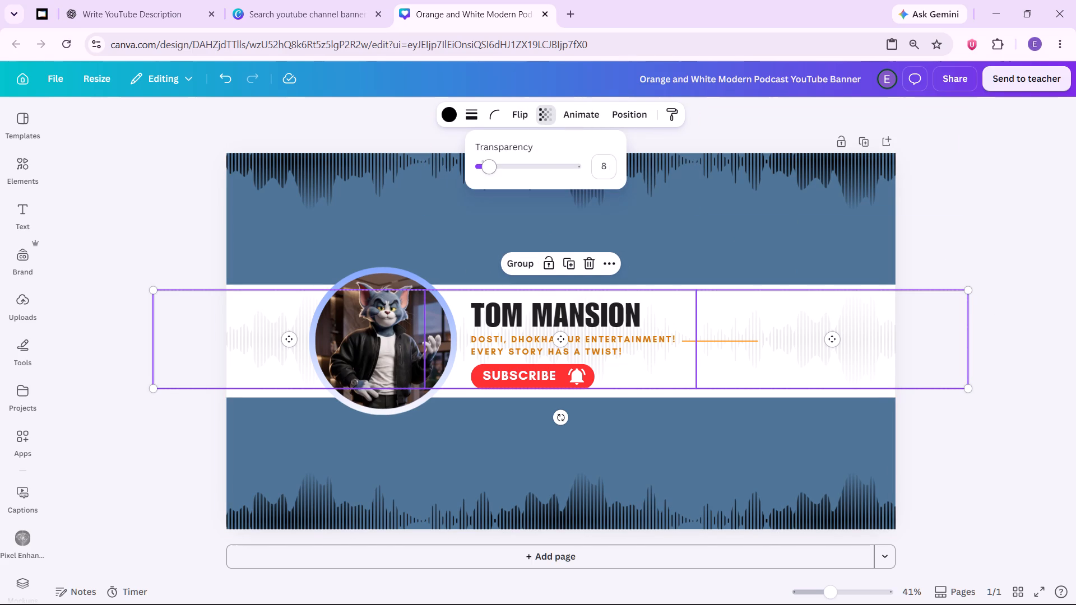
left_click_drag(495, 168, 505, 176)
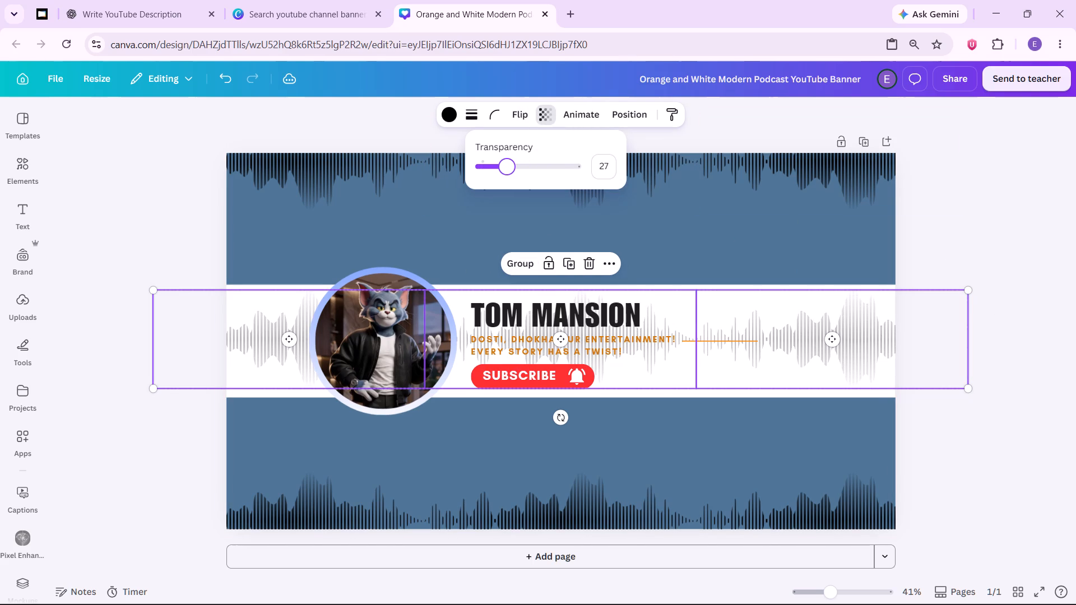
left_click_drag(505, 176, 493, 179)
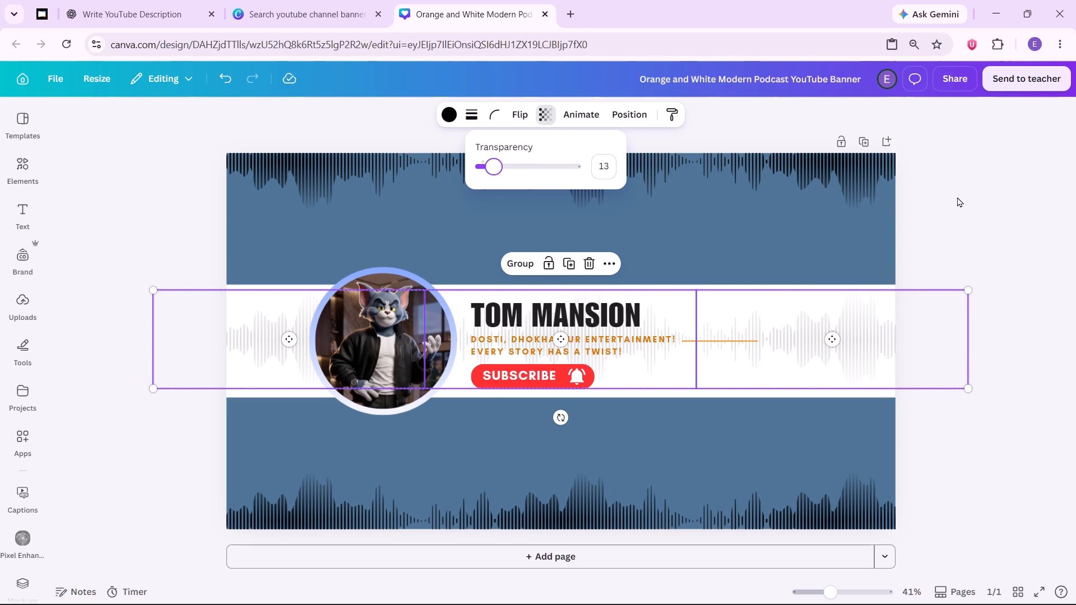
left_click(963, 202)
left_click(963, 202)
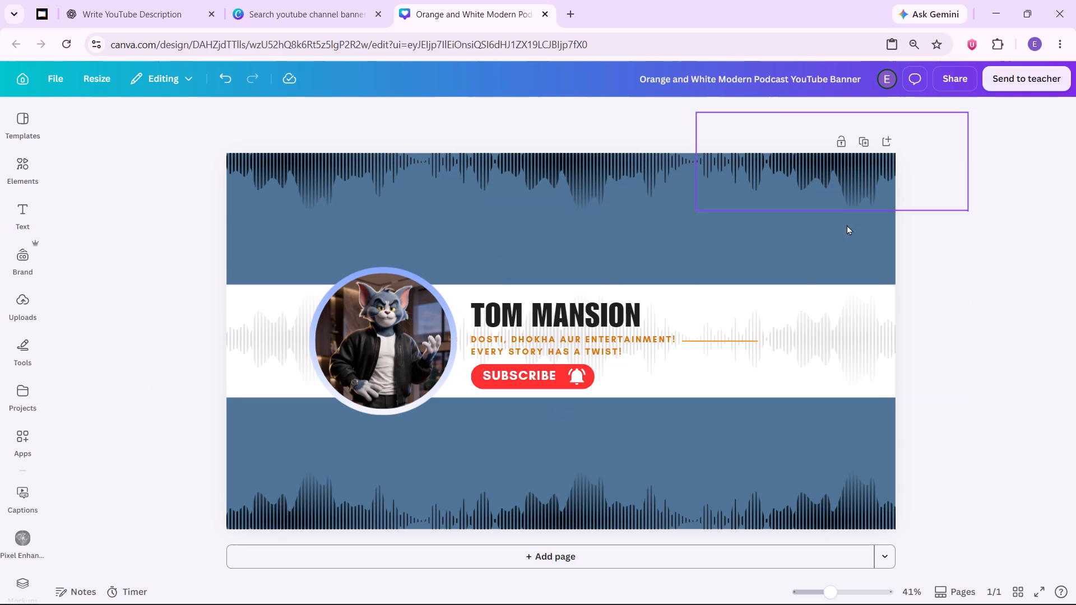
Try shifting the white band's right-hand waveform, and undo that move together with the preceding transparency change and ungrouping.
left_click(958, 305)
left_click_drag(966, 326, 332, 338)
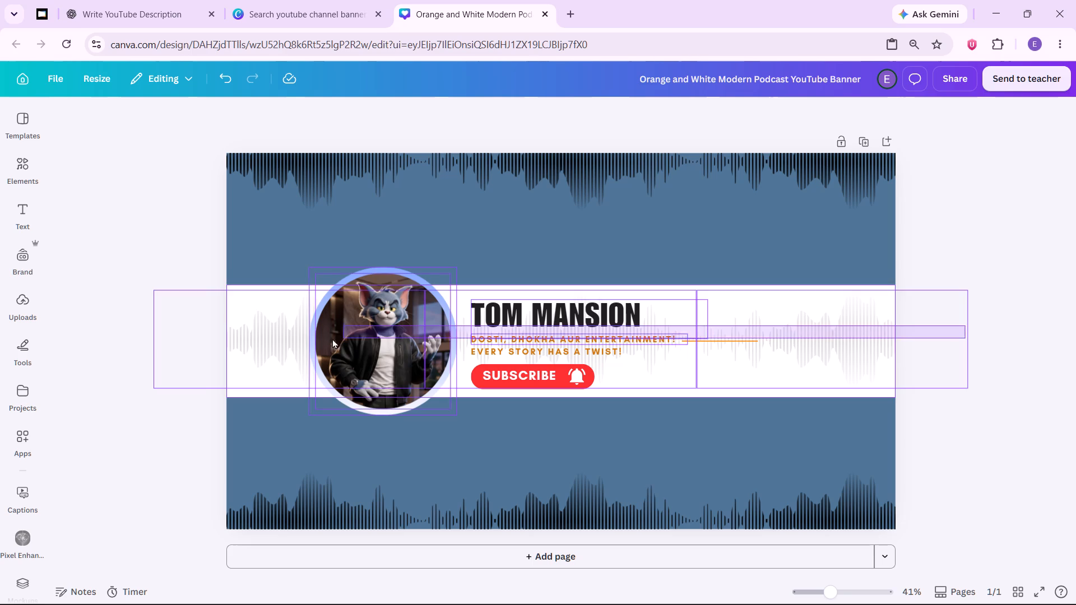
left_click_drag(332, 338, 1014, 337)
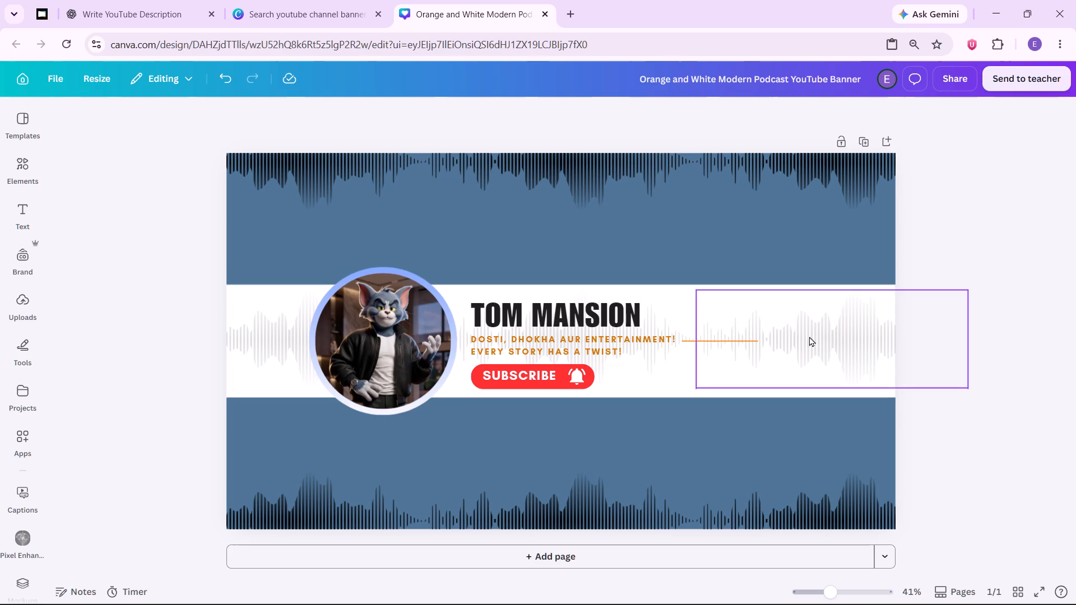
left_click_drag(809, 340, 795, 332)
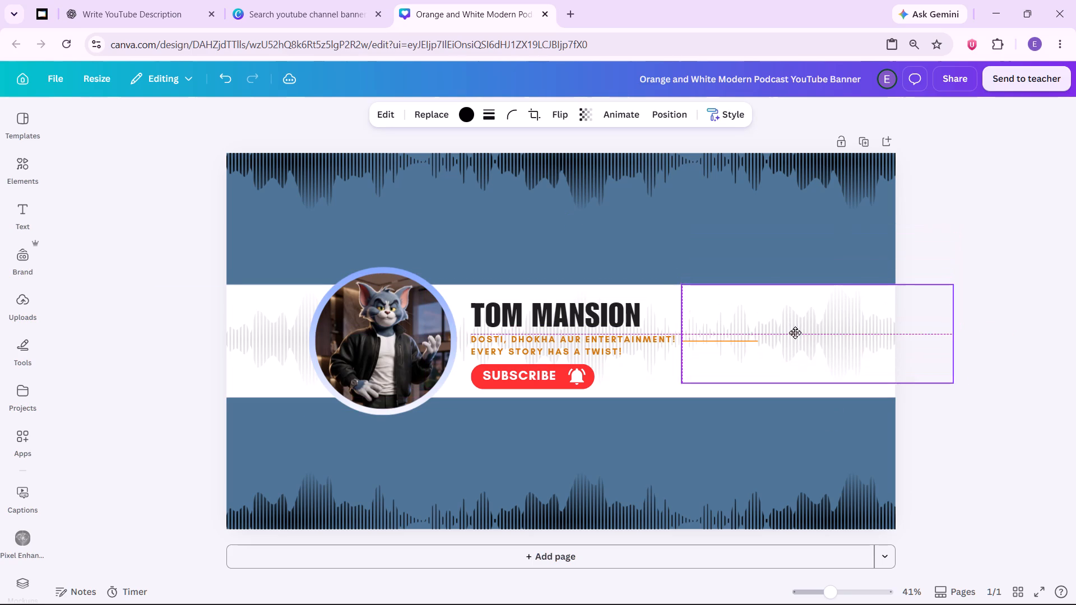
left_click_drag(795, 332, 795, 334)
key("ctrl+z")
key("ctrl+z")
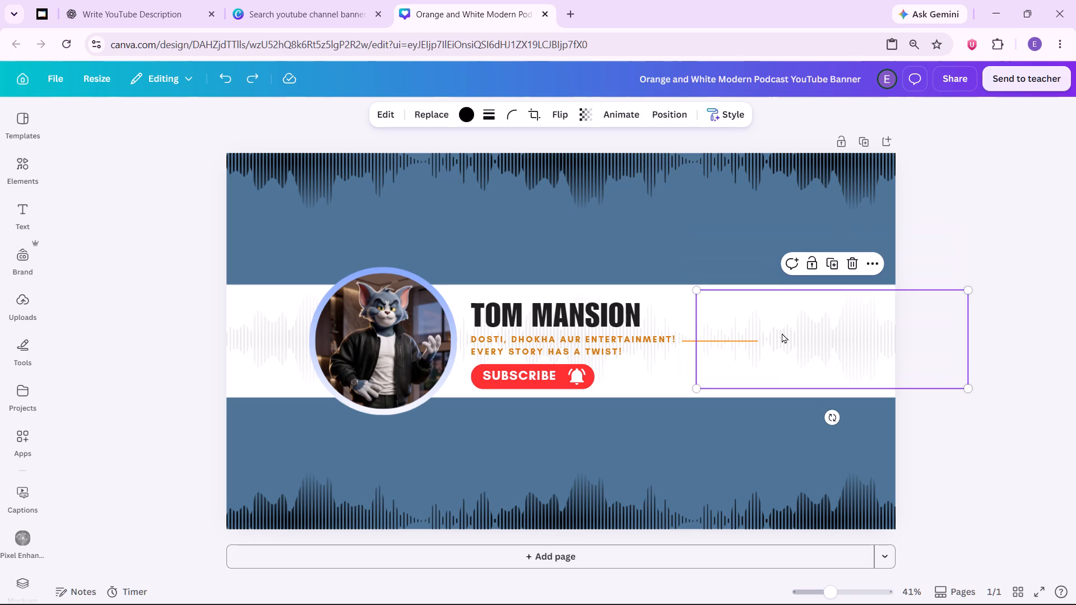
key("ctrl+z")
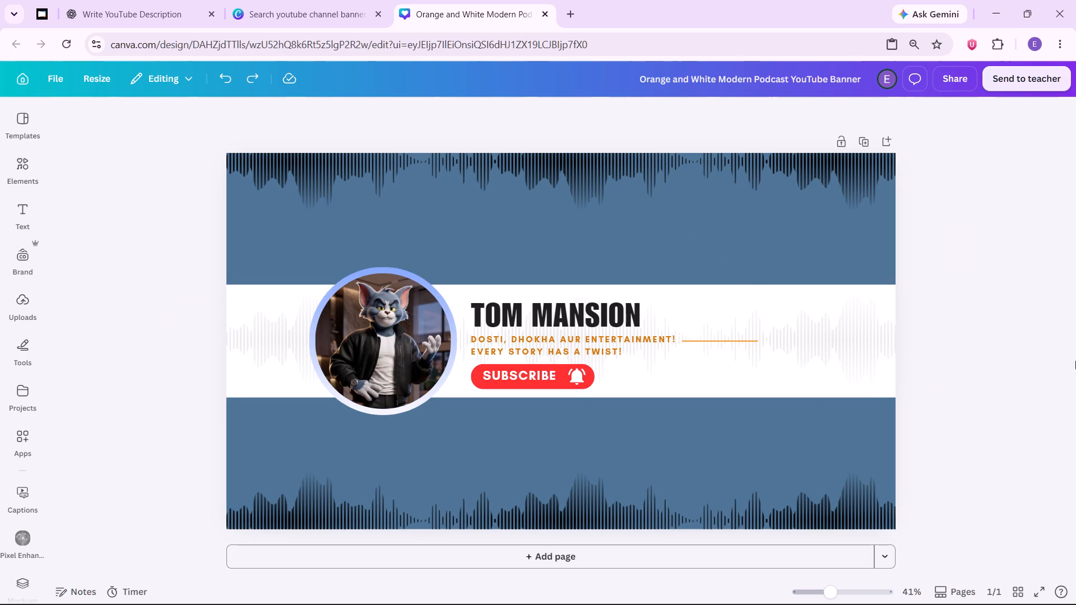
Ungroup the three waveforms across the white band and fade them to a faint transparency value just above 0.
left_click(869, 336)
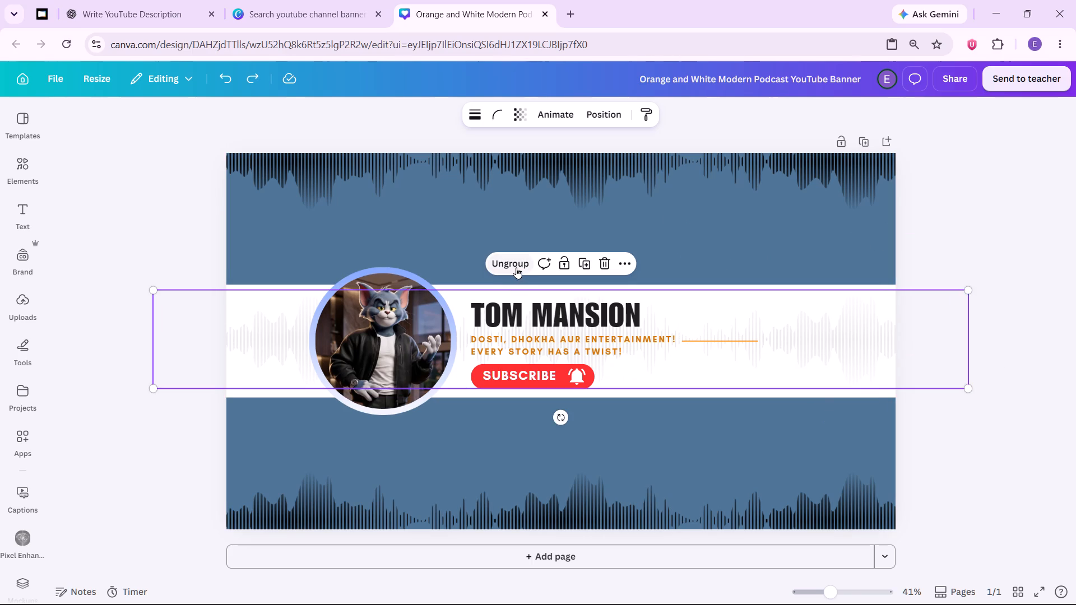
left_click(516, 266)
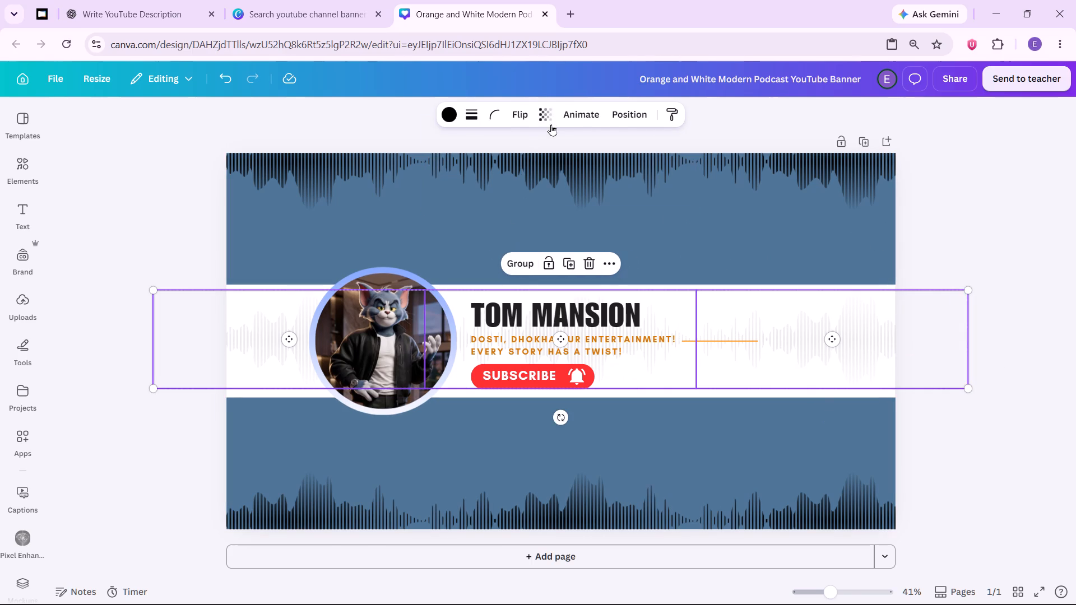
left_click(546, 114)
left_click_drag(491, 167, 479, 172)
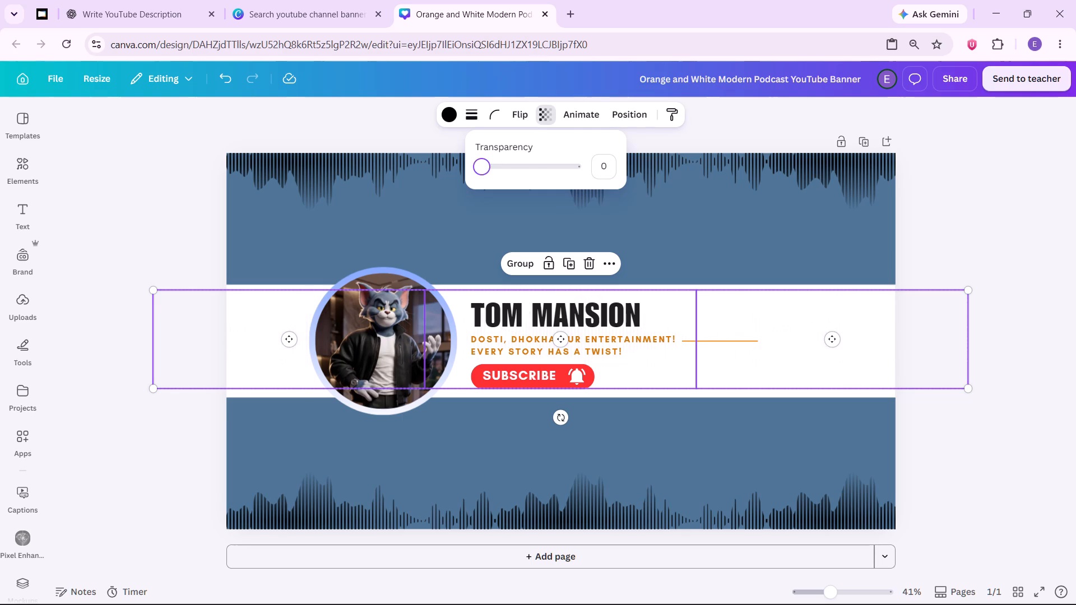
left_click_drag(479, 172, 486, 173)
double_click(1002, 216)
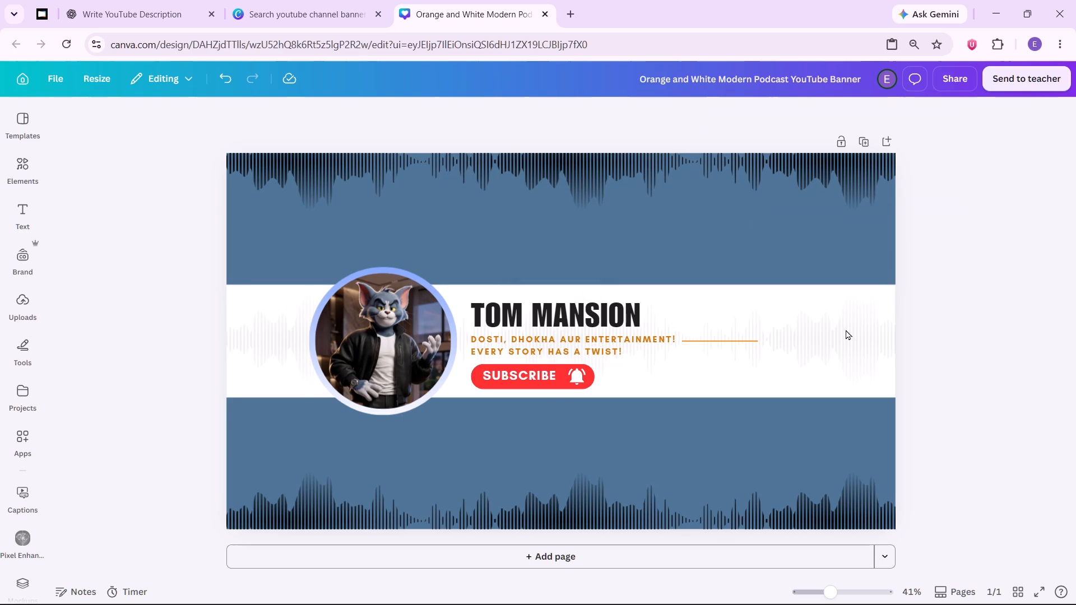
Open the sharing options for the banner design.
left_click(954, 81)
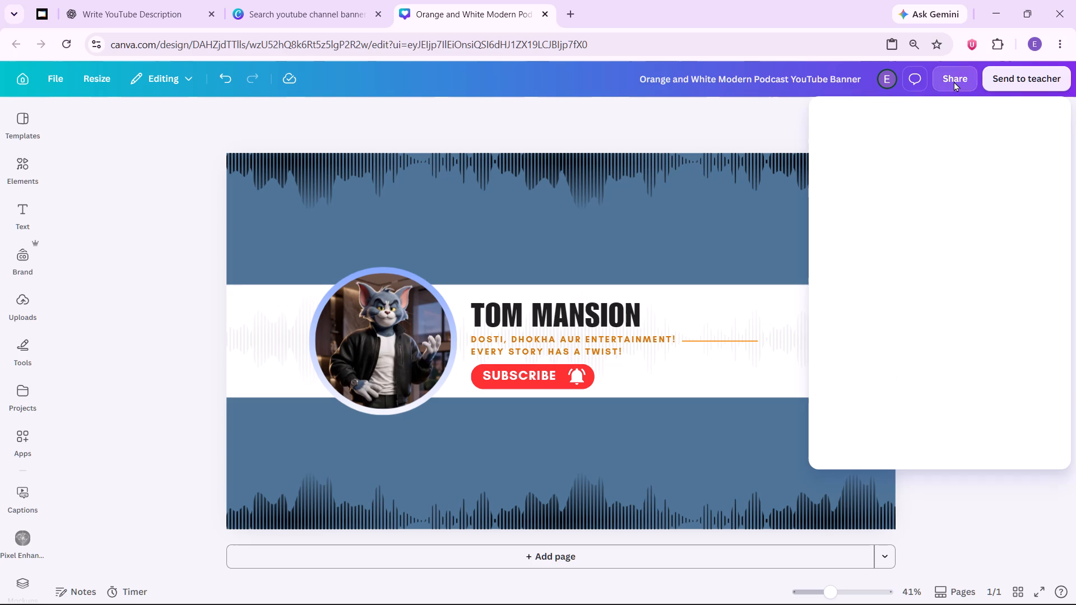
left_click(953, 539)
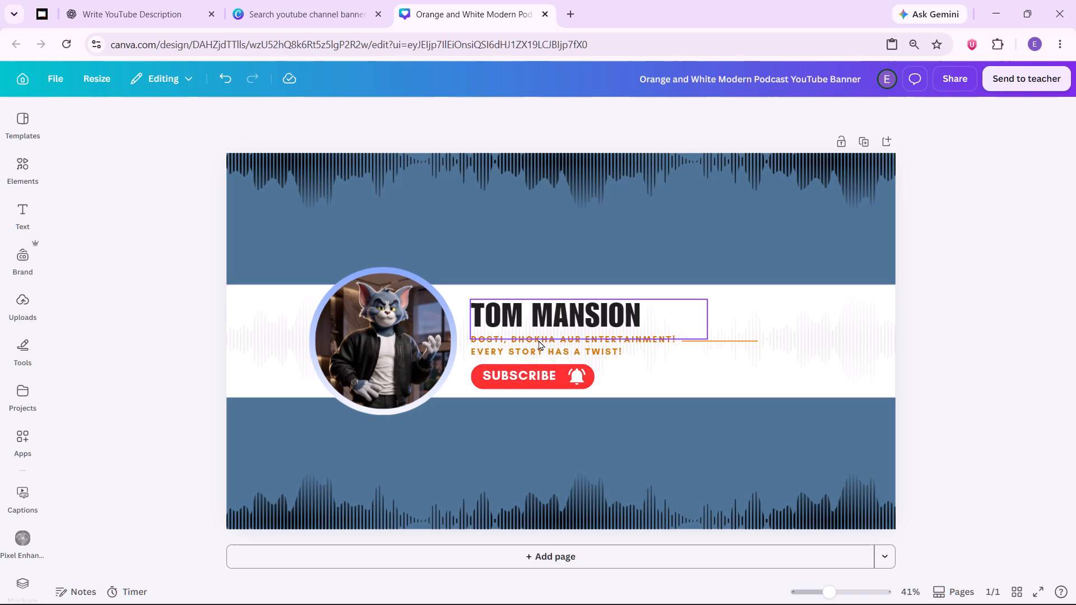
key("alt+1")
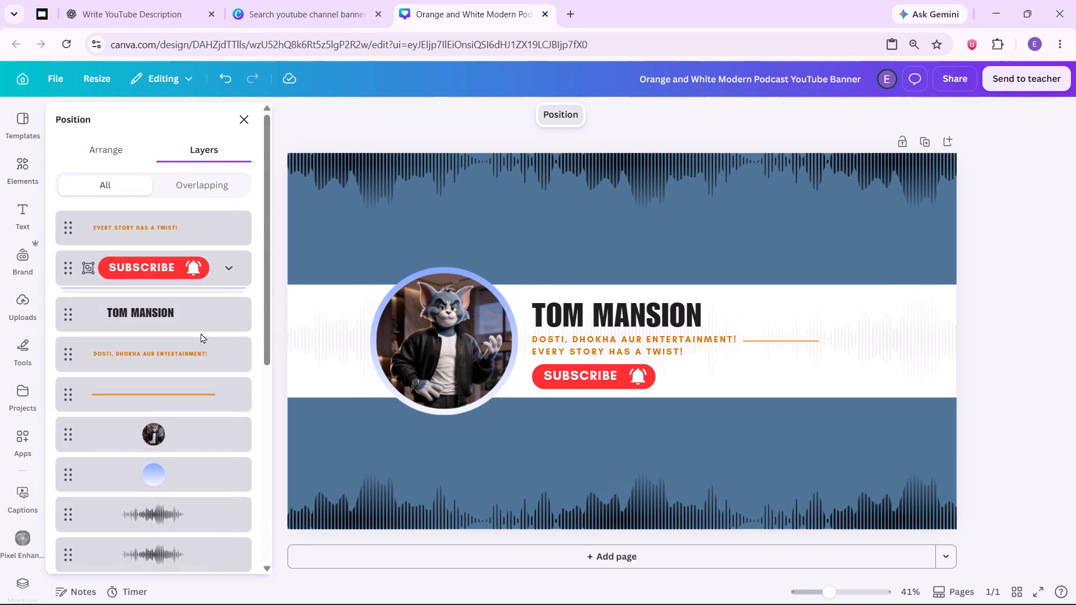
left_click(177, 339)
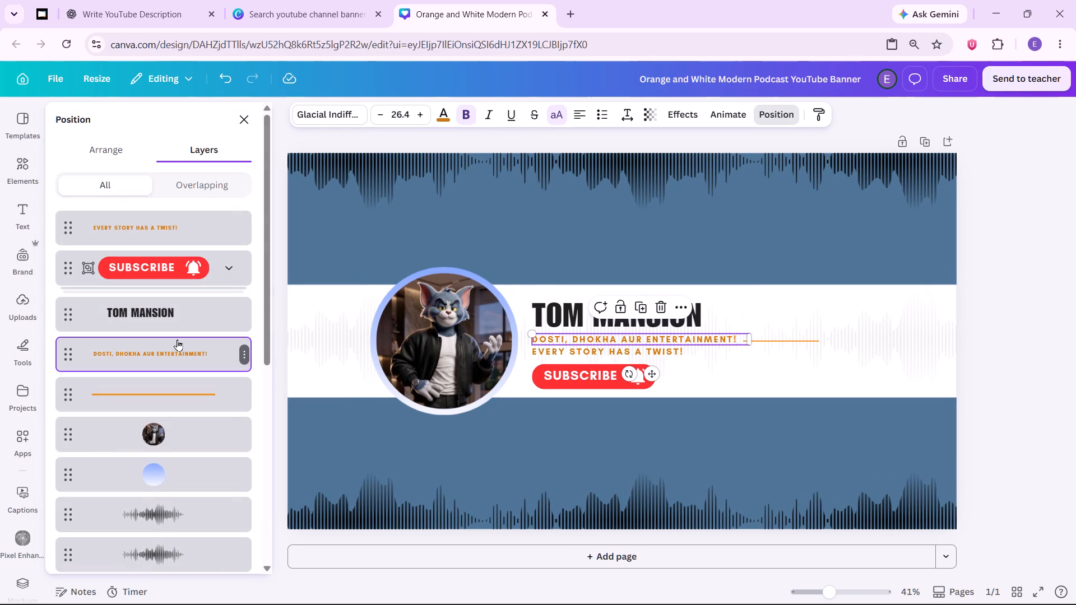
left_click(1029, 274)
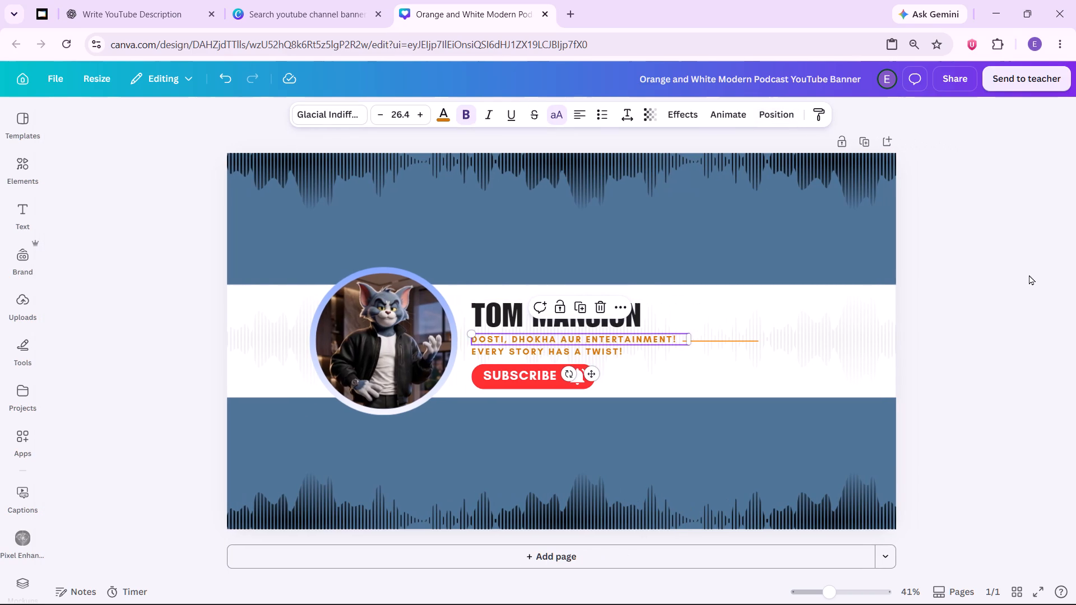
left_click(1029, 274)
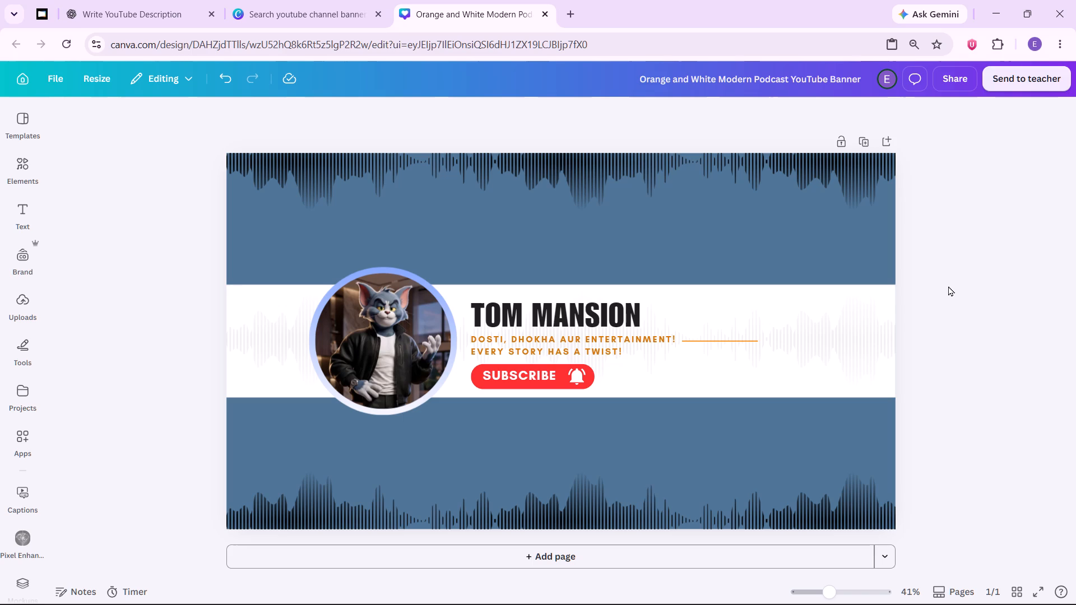
Duplicate the finished banner page as a second page.
left_click(860, 142)
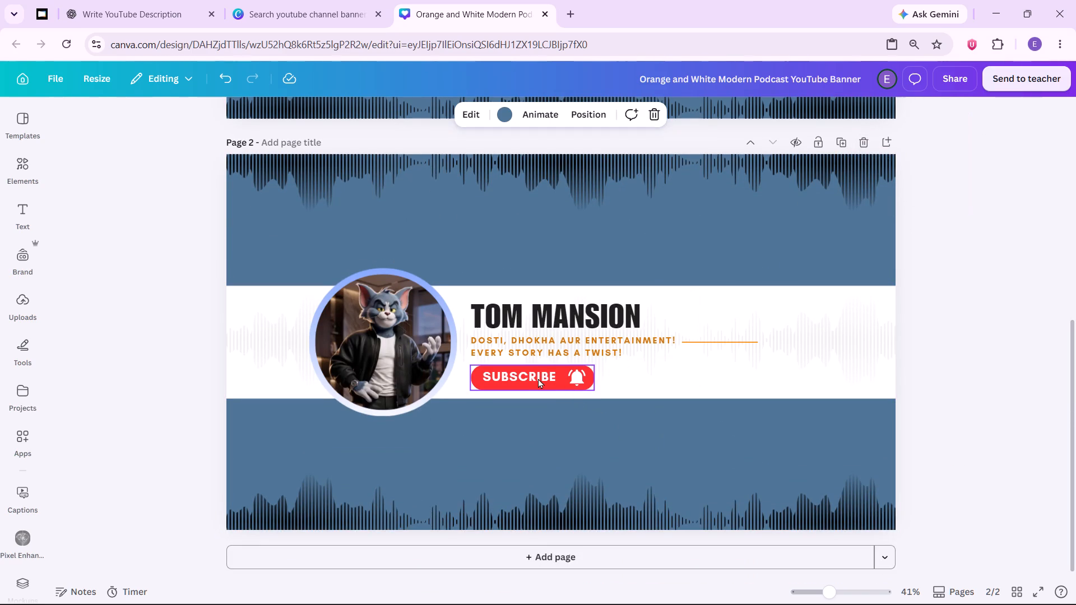
Replace the SUBSCRIBE text in the red button on page 2 with FOLLOW.
left_click(536, 378)
double_click(536, 378)
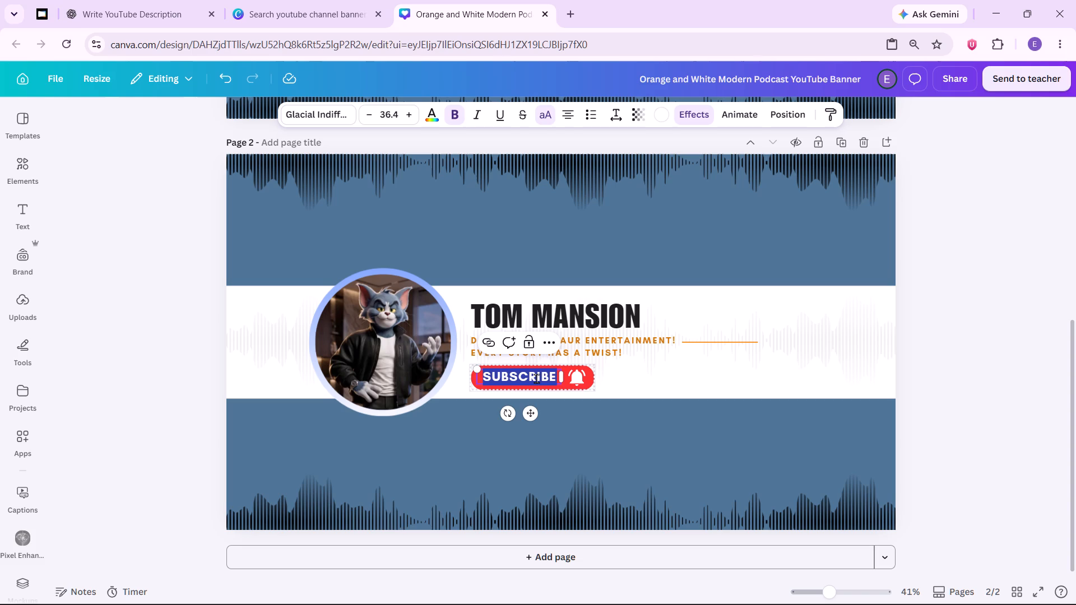
key("shift+f")
type("OLLOW")
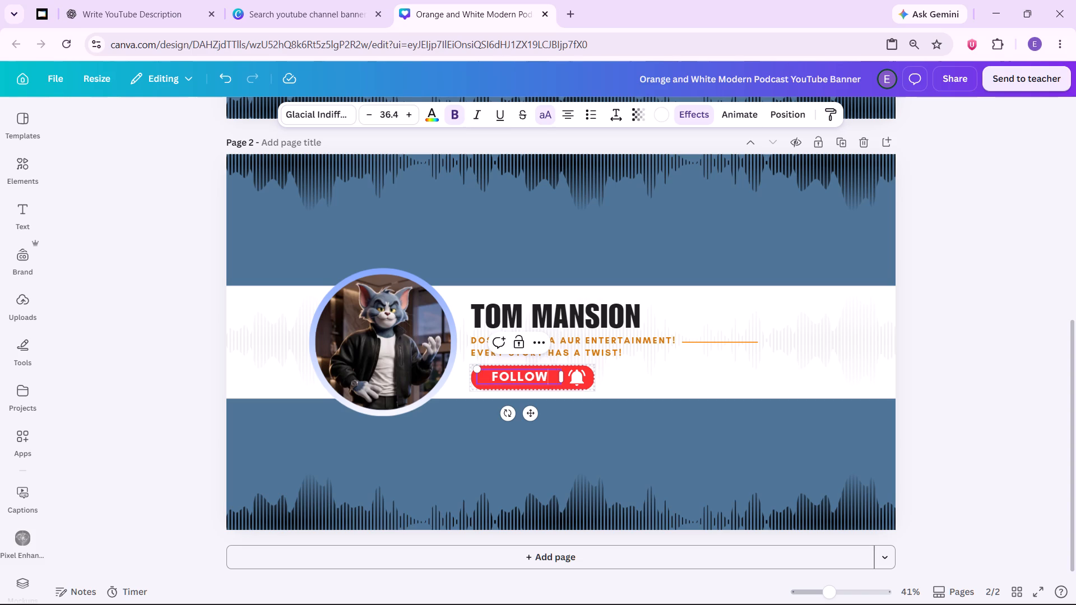
left_click(1023, 305)
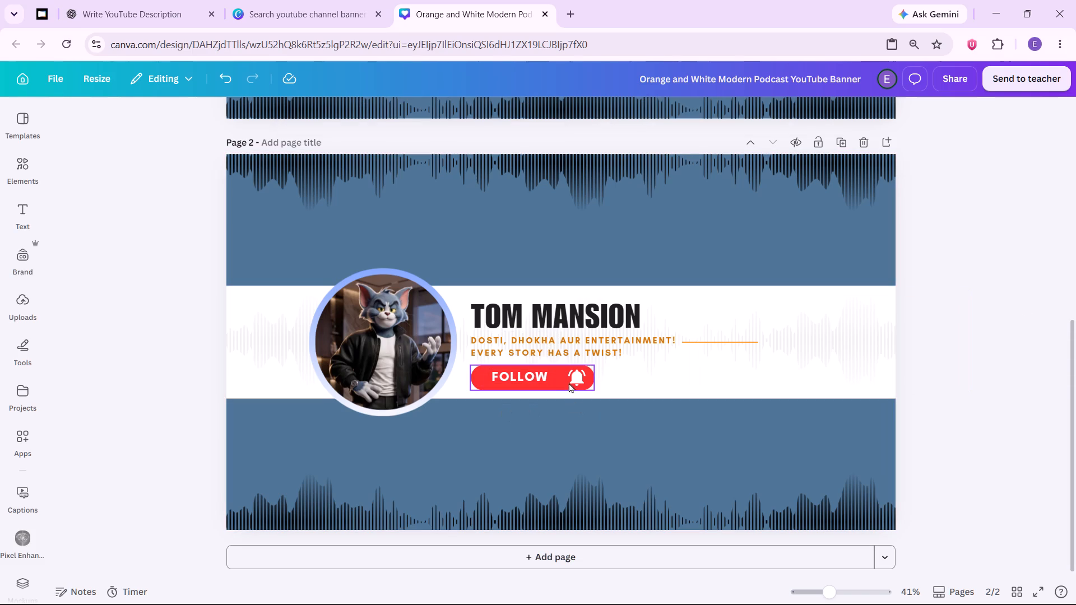
Ungroup the red FOLLOW button on page 2 and delete its white bell icon.
left_click(554, 379)
left_click(484, 336)
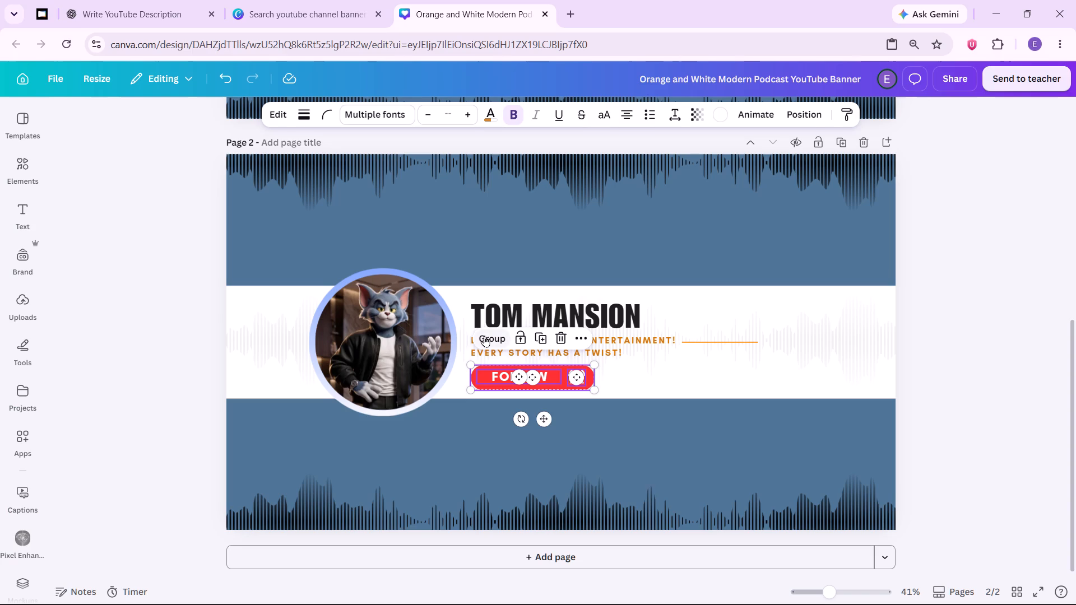
left_click(997, 357)
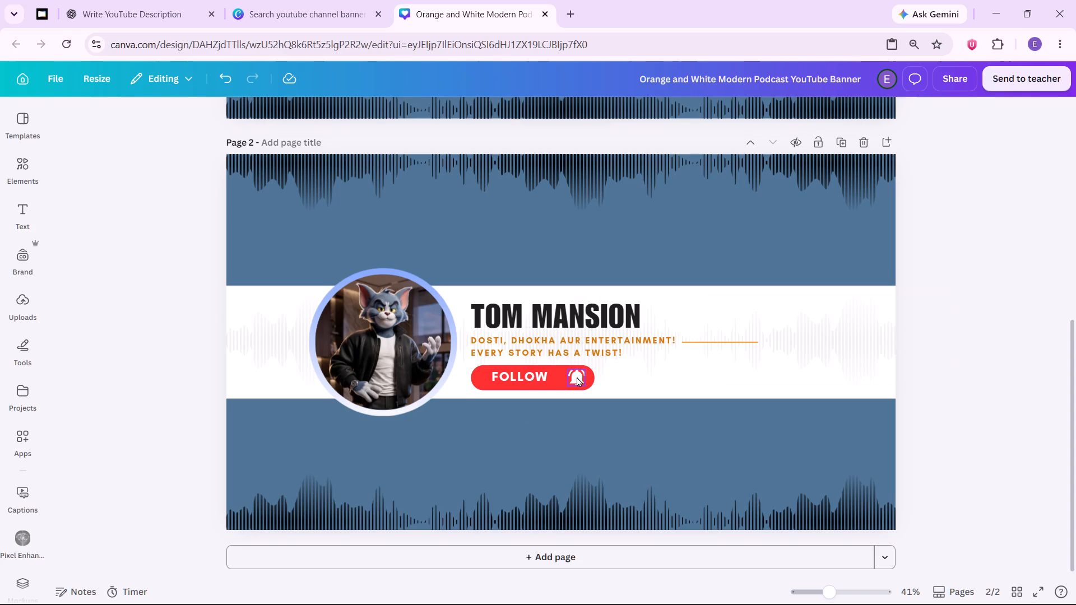
left_click(574, 376)
left_click(602, 343)
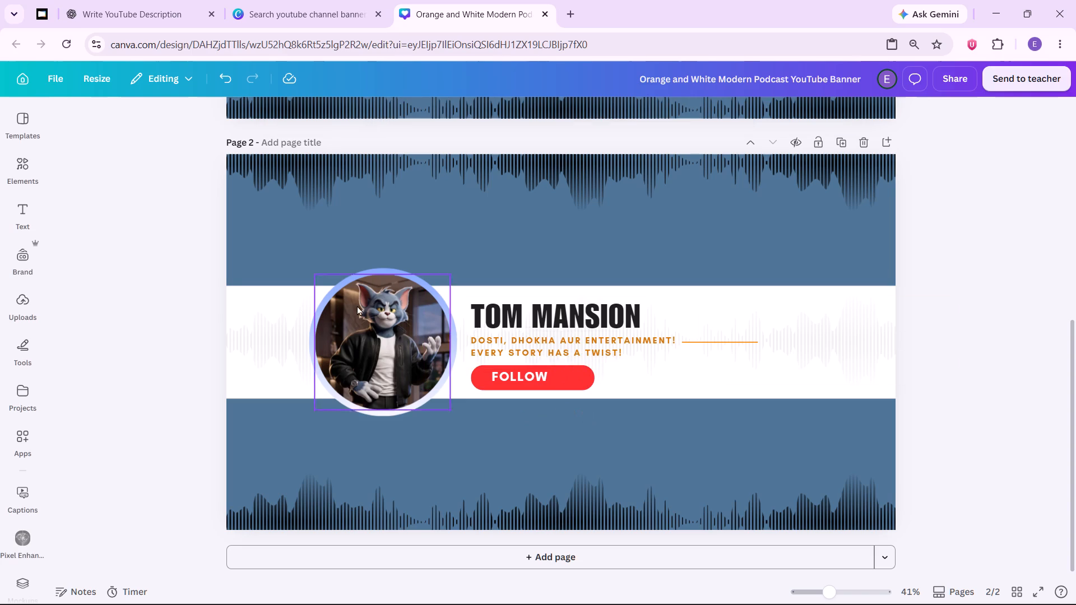
Search the design elements for "share icon" and show all matching graphics.
left_click(18, 161)
left_click(149, 133)
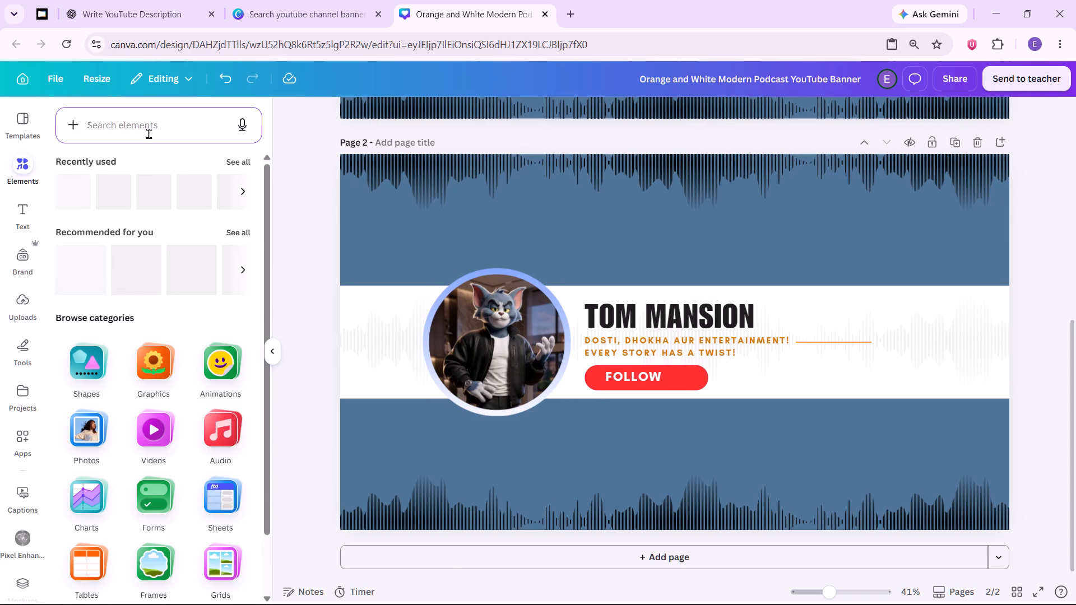
left_click(149, 127)
type("share")
key("space")
type("icon")
key("Return")
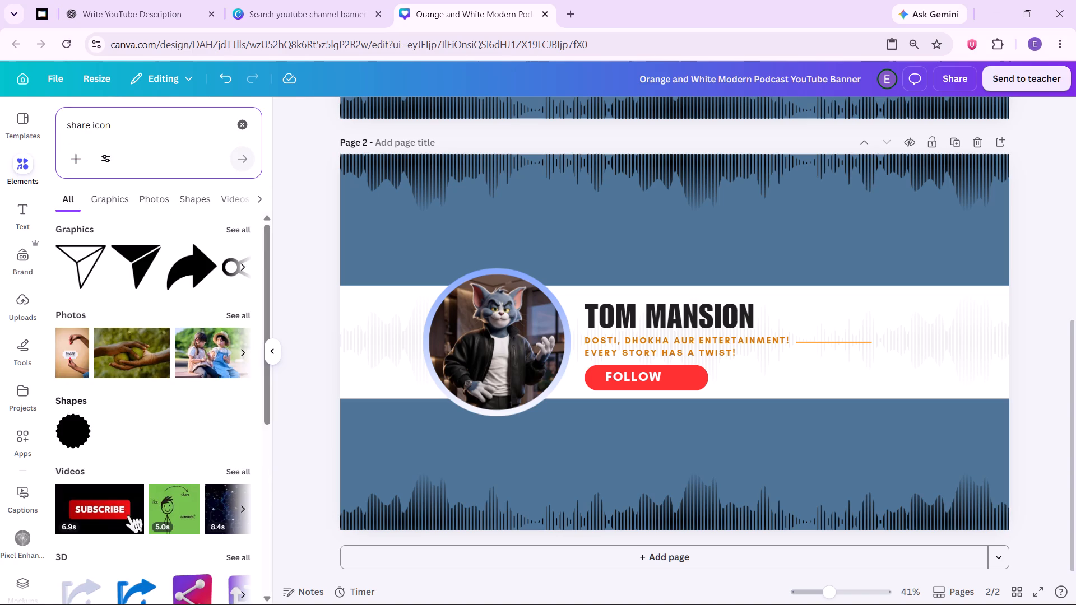
left_click(235, 227)
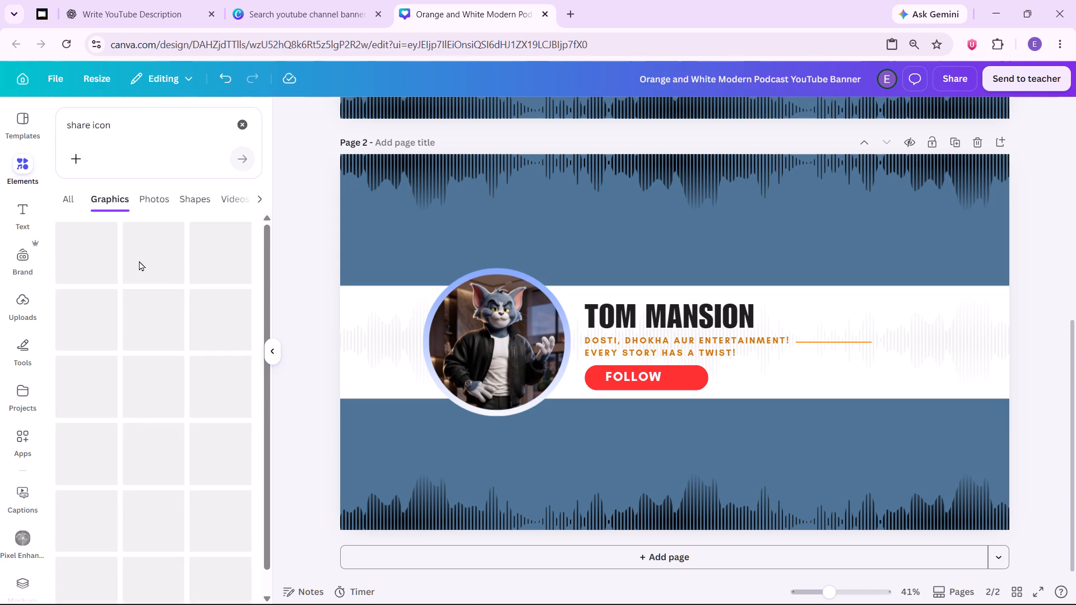
Browse the share icon graphics for one that suits the empty spot in page 2's red FOLLOW button.
scroll(119, 264, "down", 1)
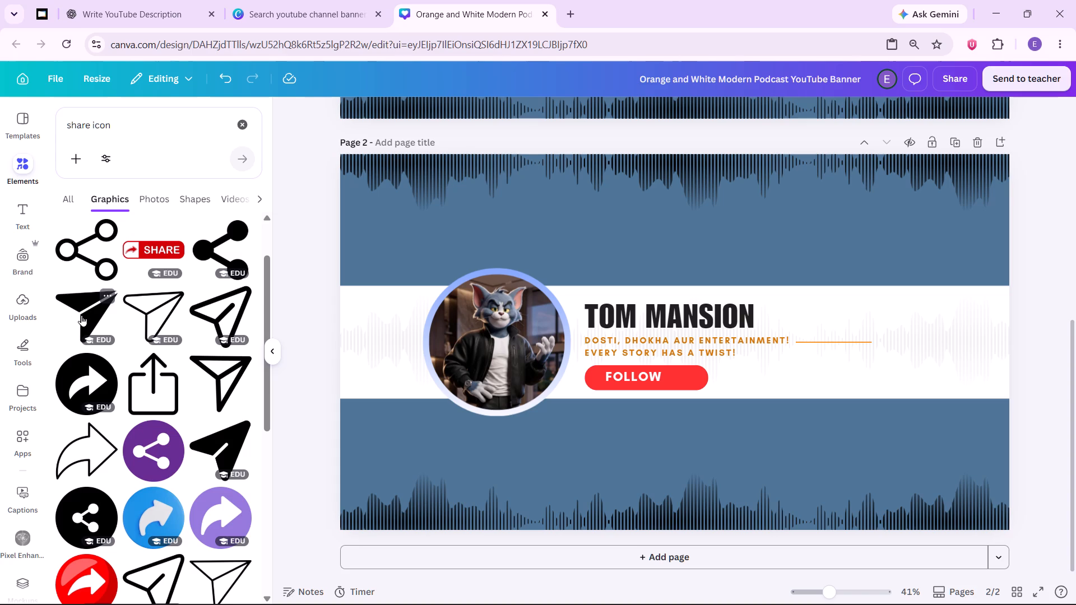
scroll(124, 354, "down", 2)
scroll(124, 354, "up", 1)
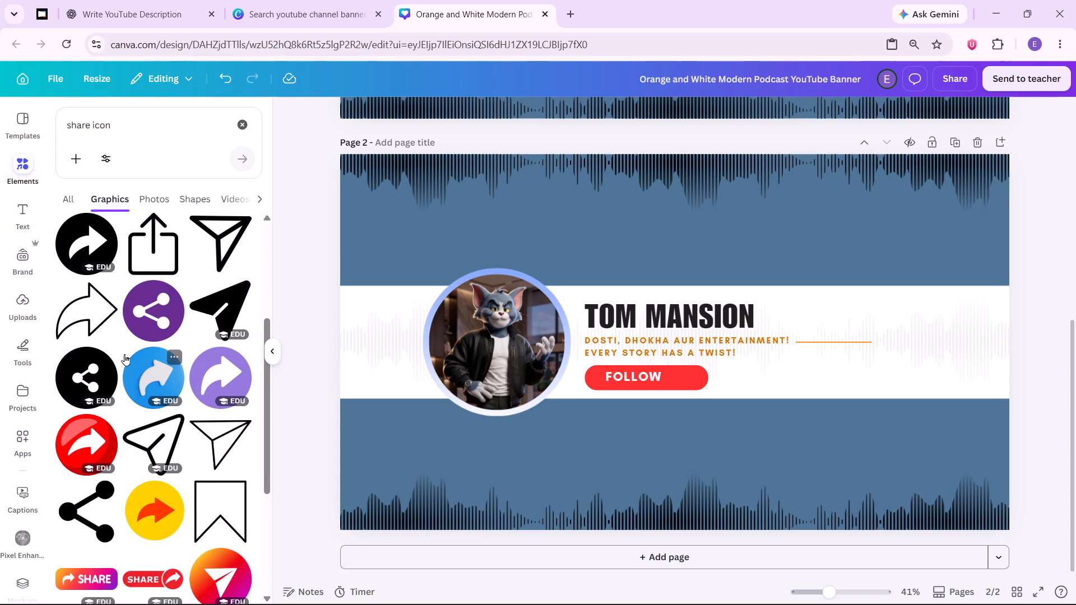
scroll(124, 354, "up", 1)
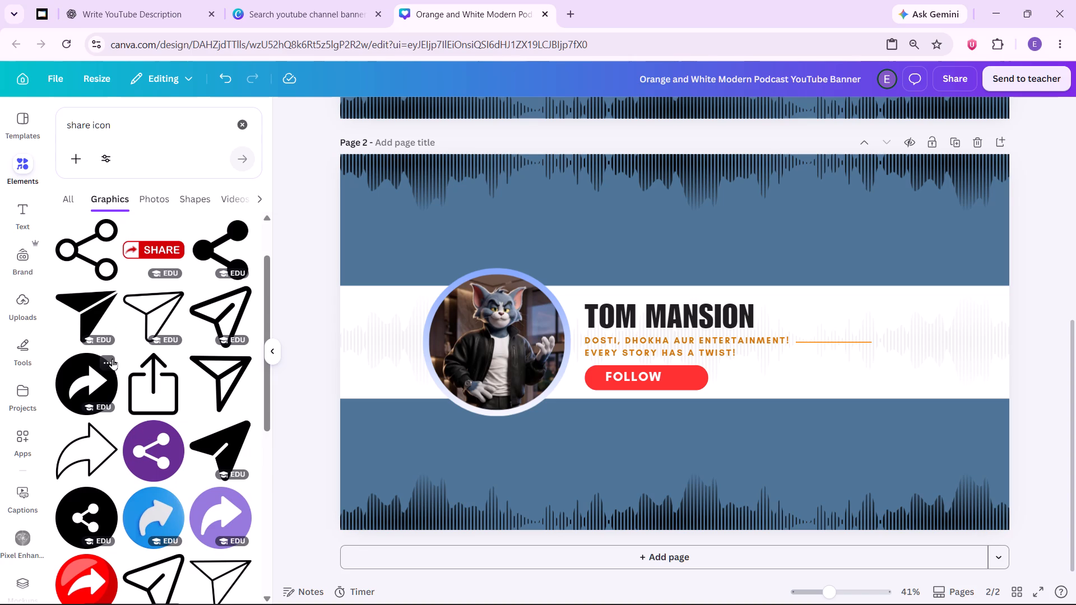
scroll(112, 359, "up", 5)
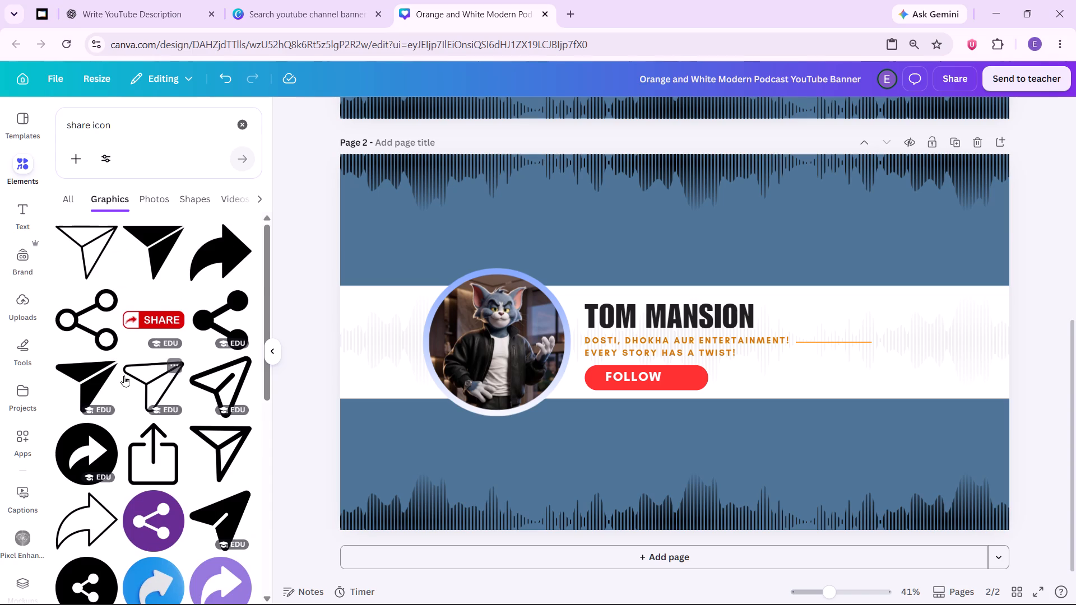
scroll(124, 375, "down", 2)
scroll(124, 375, "up", 2)
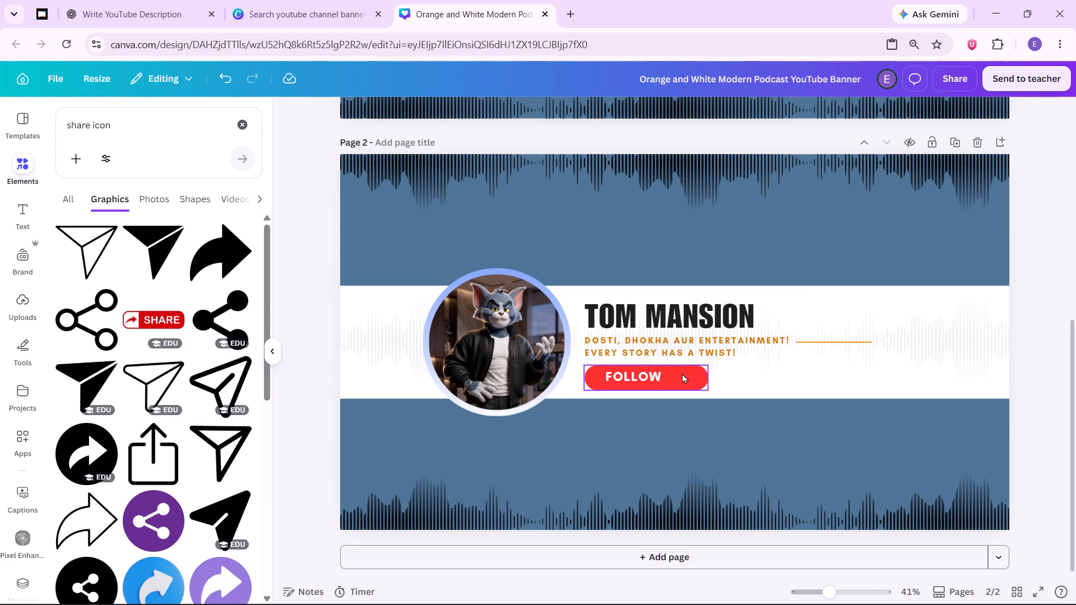
scroll(41, 377, "up", 1)
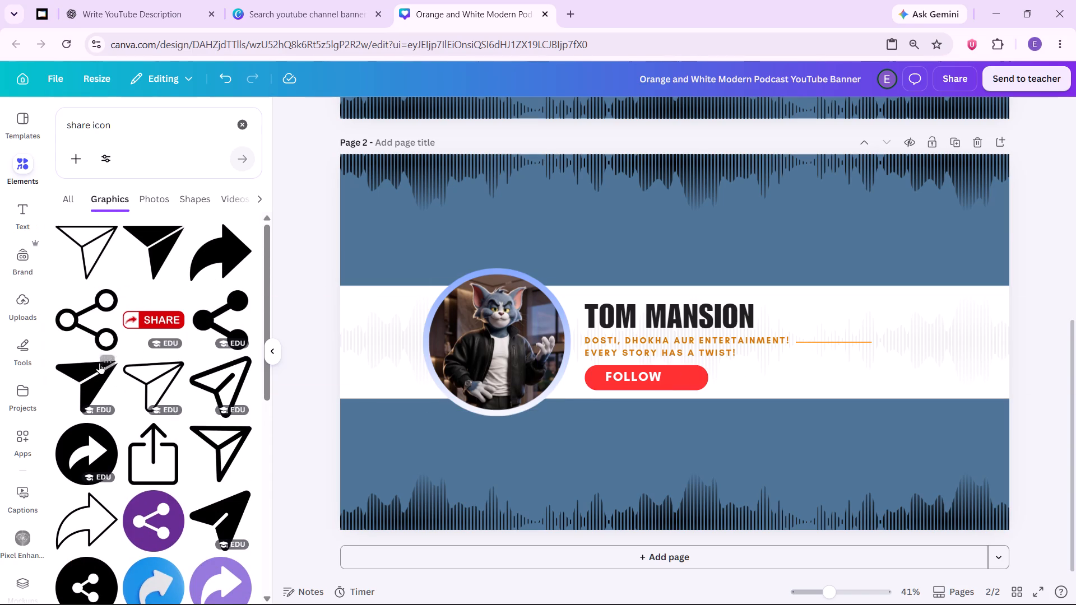
scroll(112, 345, "up", 2)
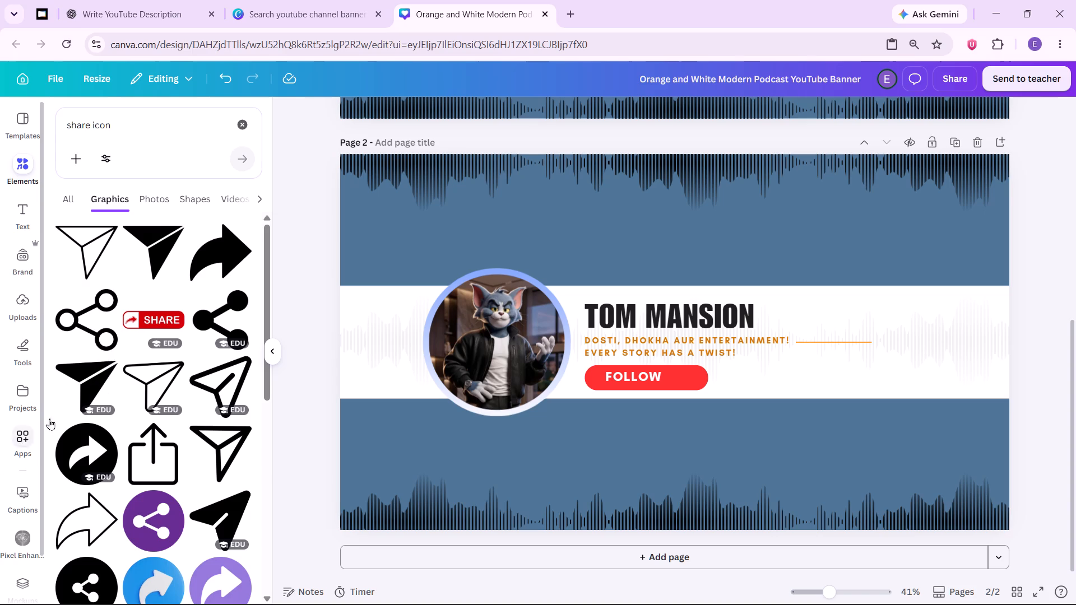
Search the design elements for "facebook icon" and show all matching graphics.
scroll(176, 431, "up", 4)
scroll(176, 431, "down", 2)
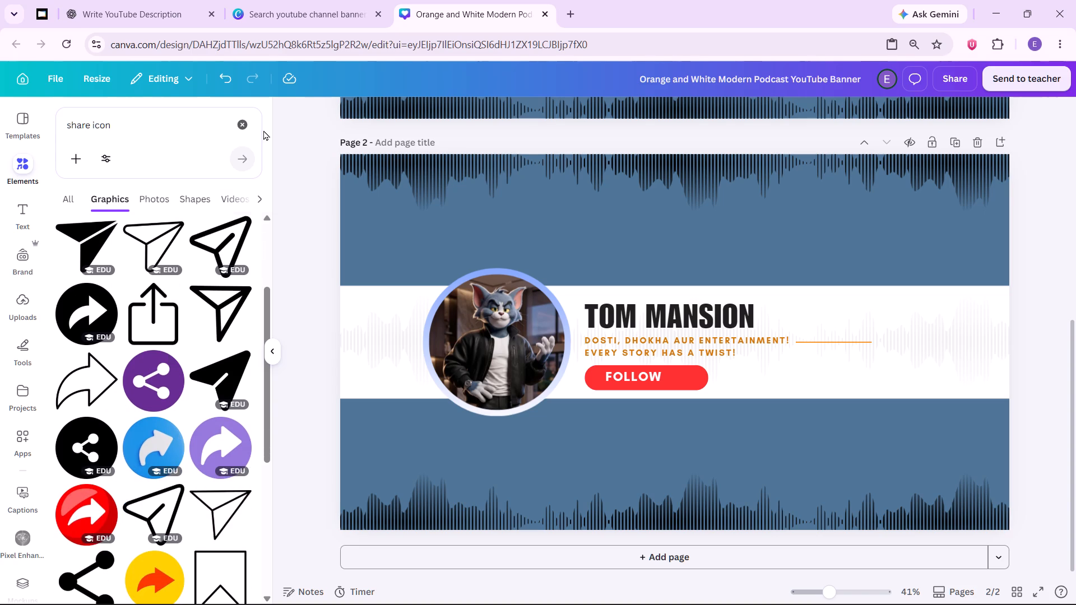
left_click(249, 119)
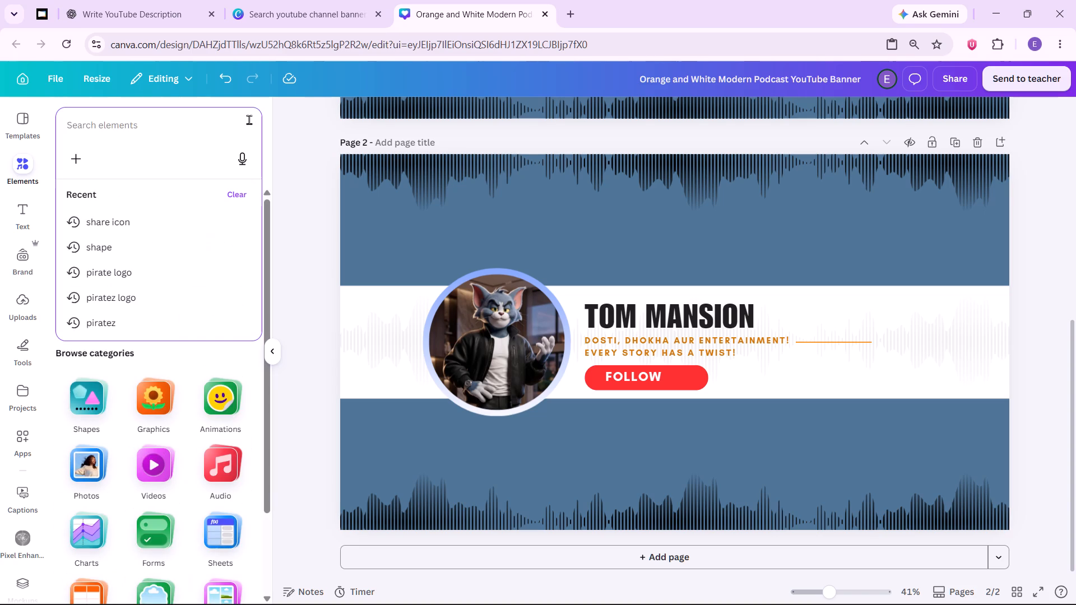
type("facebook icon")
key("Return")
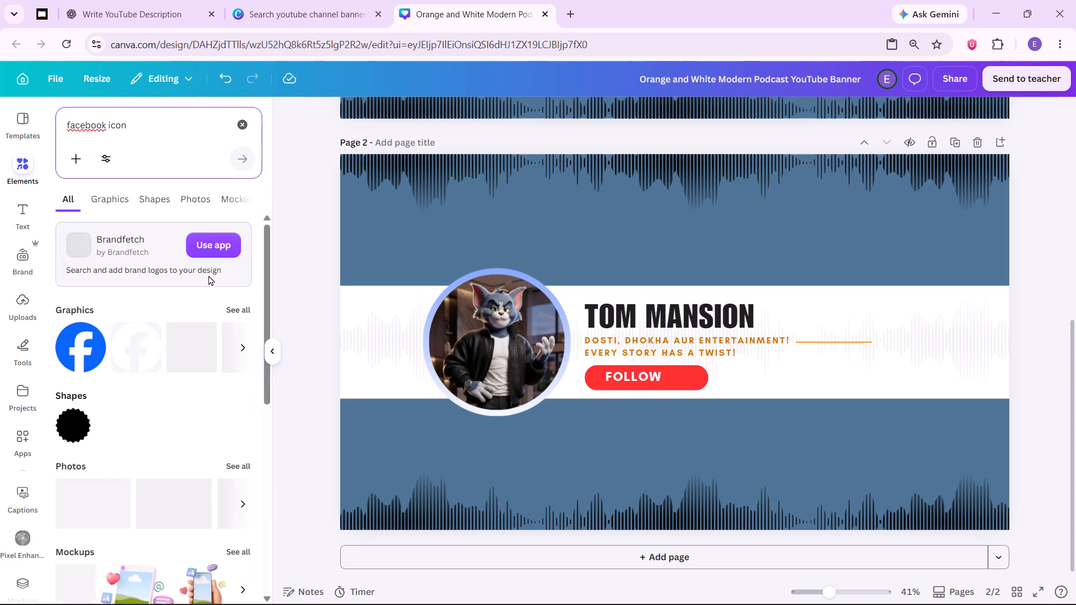
left_click(234, 309)
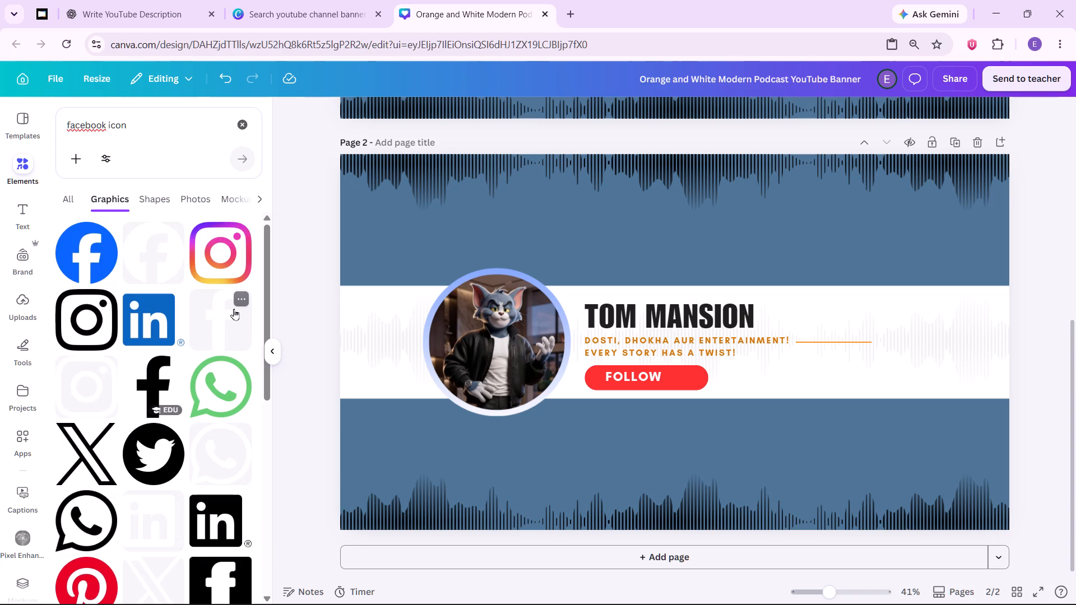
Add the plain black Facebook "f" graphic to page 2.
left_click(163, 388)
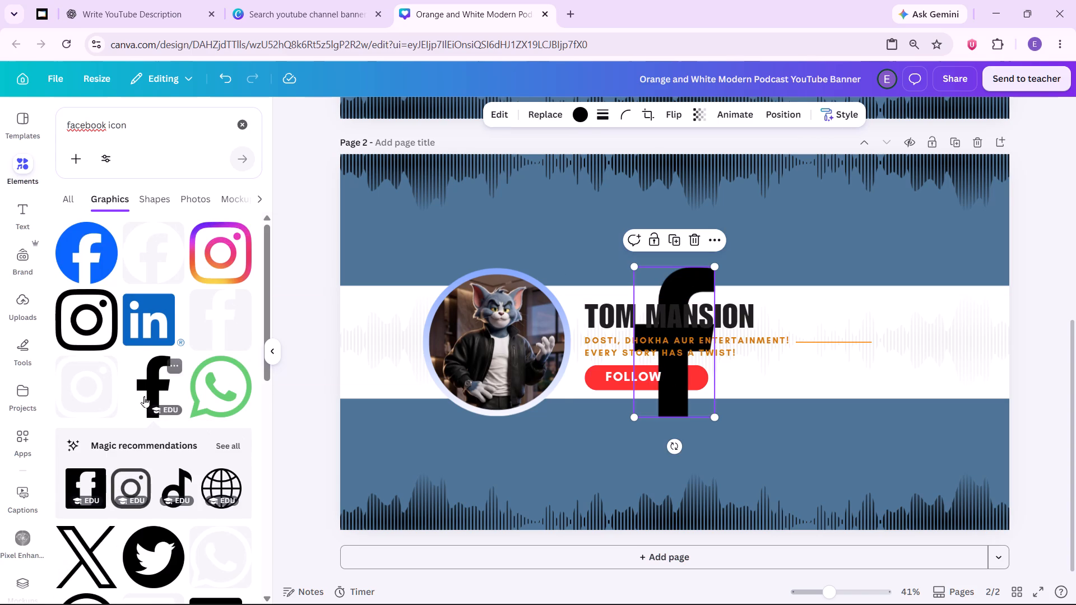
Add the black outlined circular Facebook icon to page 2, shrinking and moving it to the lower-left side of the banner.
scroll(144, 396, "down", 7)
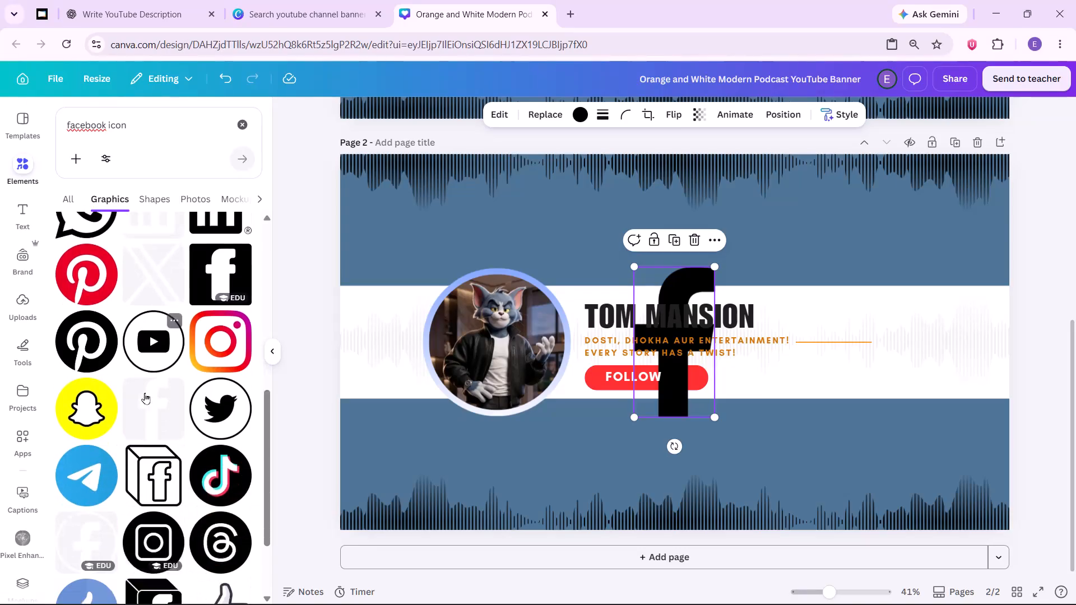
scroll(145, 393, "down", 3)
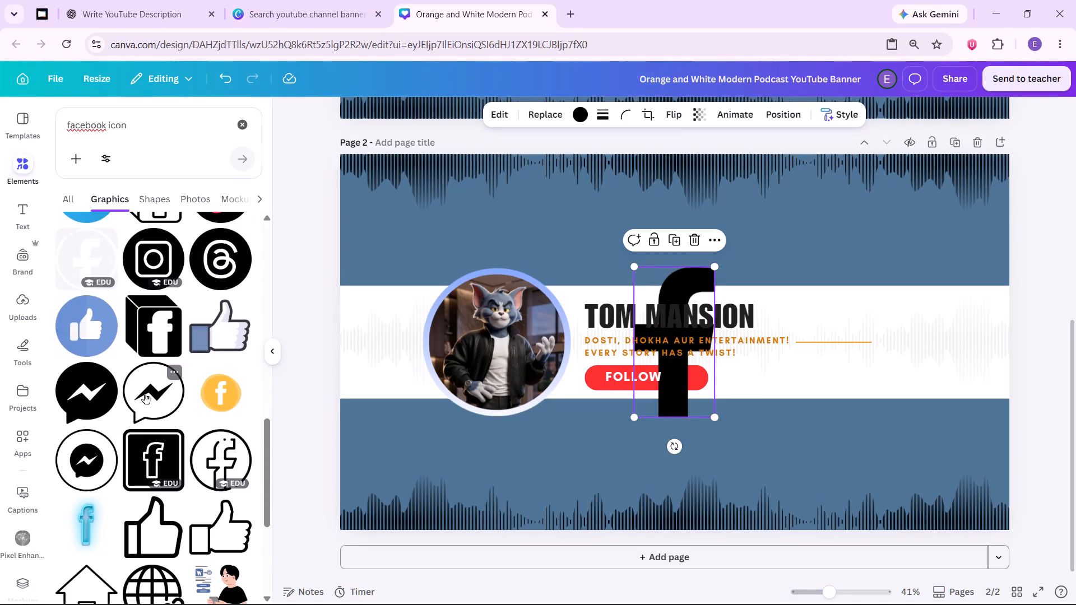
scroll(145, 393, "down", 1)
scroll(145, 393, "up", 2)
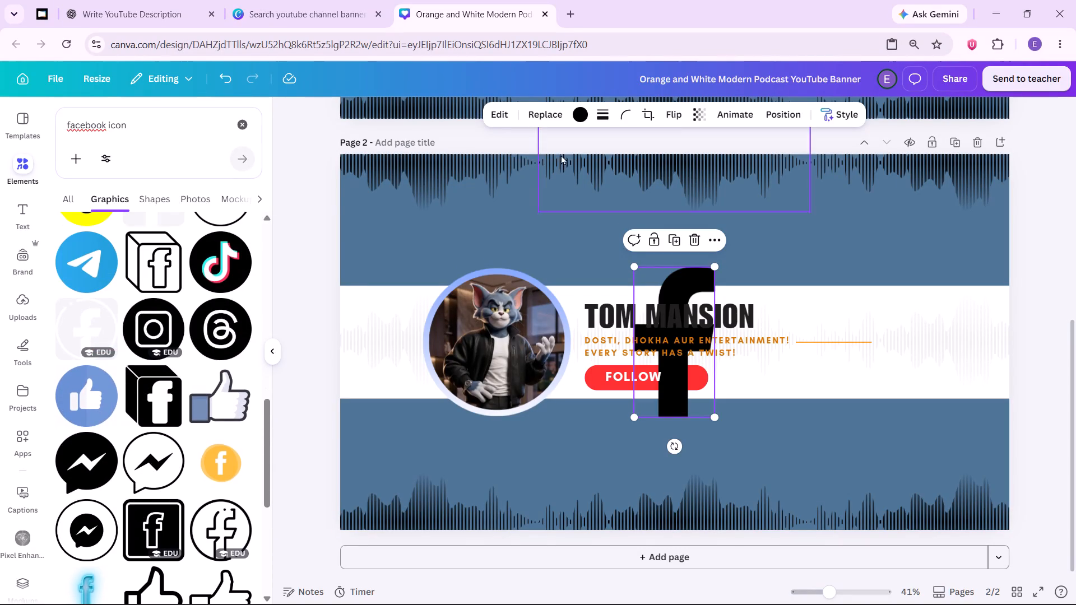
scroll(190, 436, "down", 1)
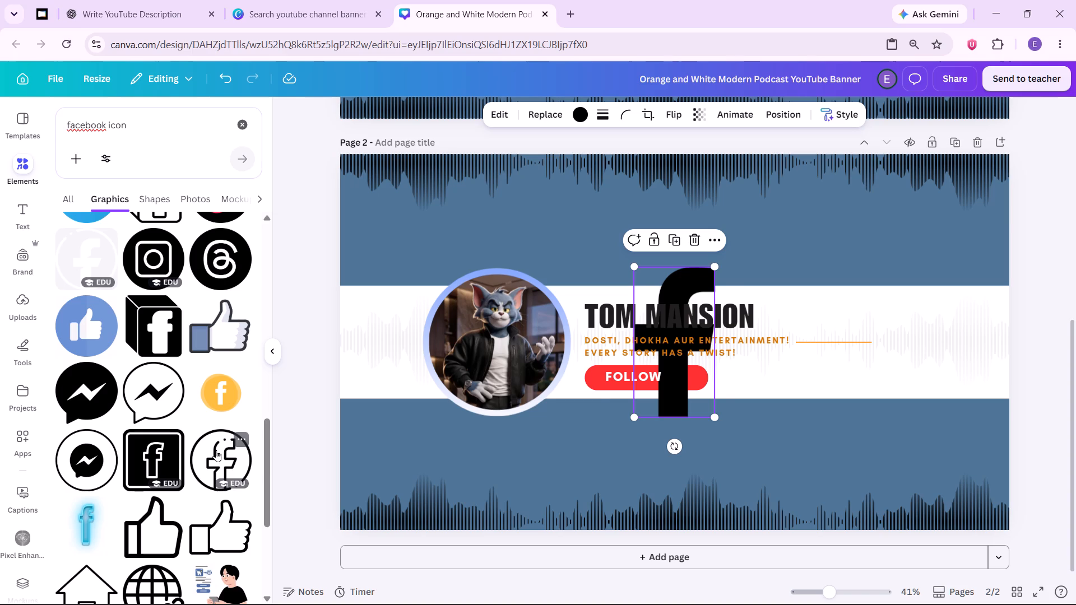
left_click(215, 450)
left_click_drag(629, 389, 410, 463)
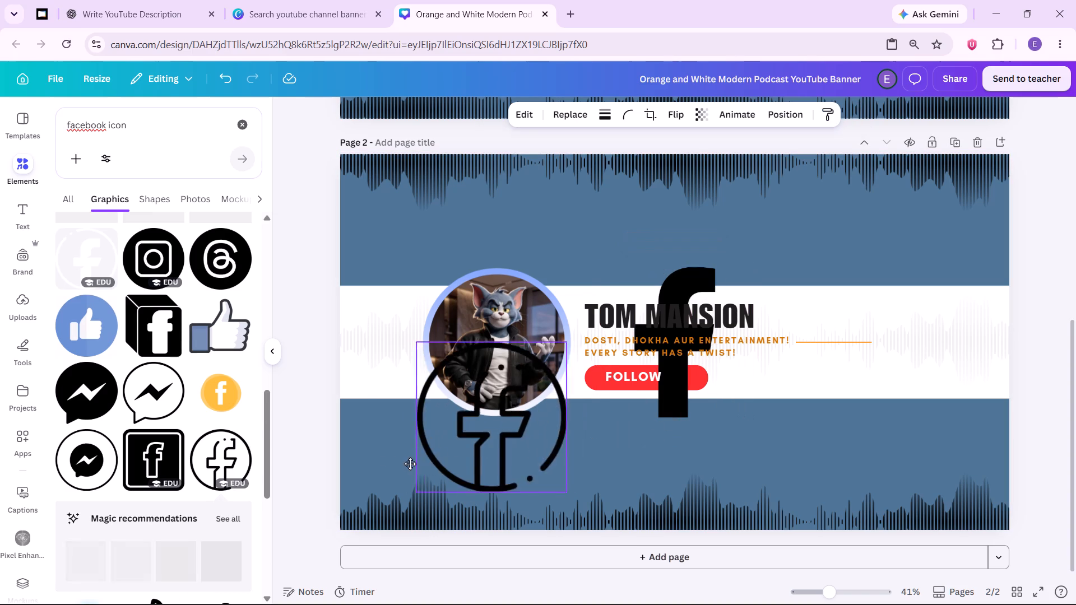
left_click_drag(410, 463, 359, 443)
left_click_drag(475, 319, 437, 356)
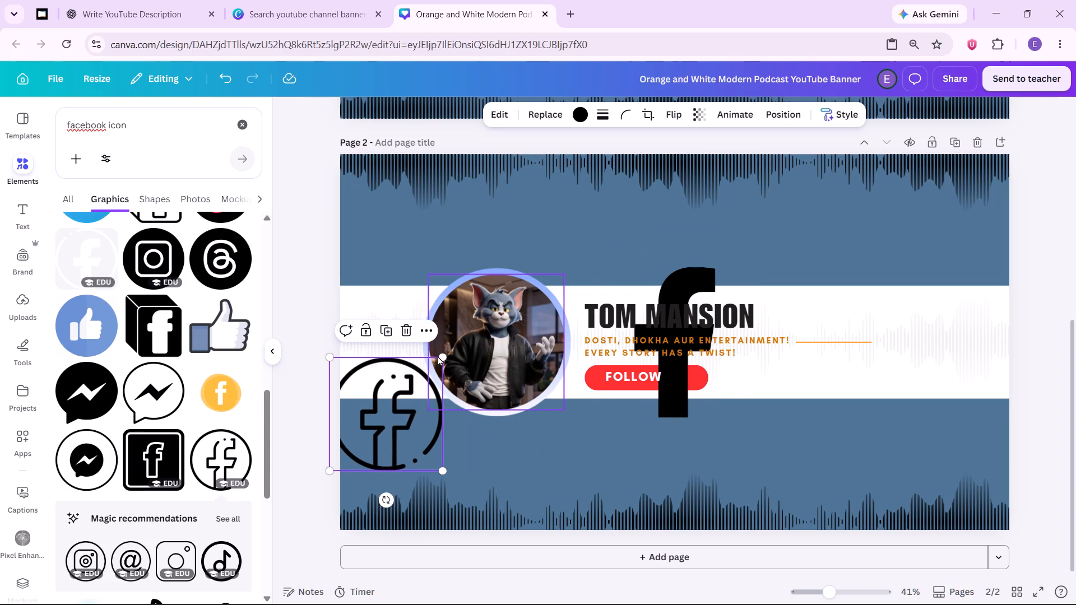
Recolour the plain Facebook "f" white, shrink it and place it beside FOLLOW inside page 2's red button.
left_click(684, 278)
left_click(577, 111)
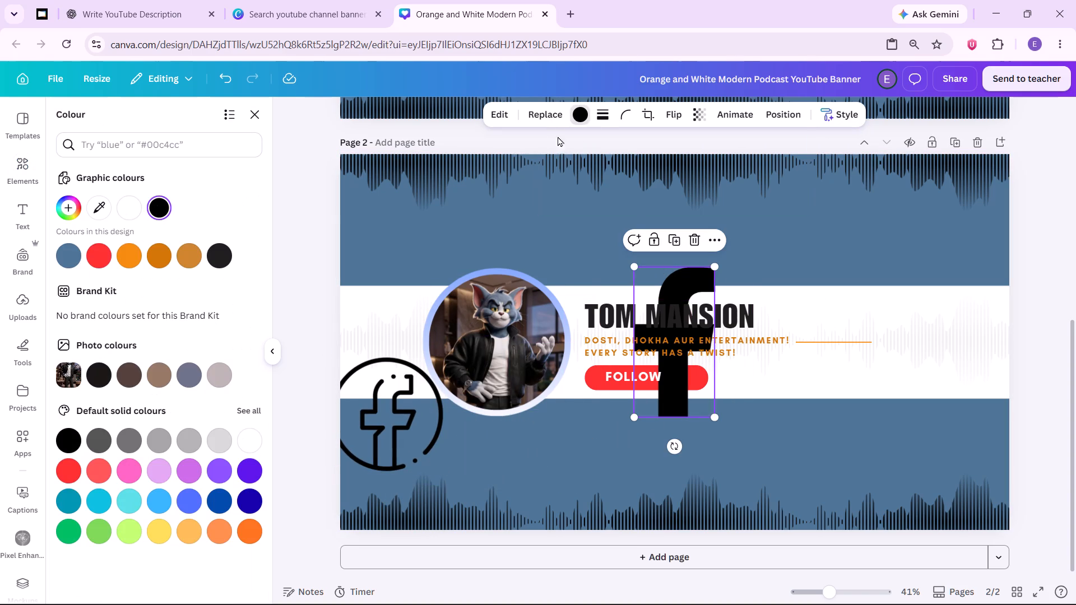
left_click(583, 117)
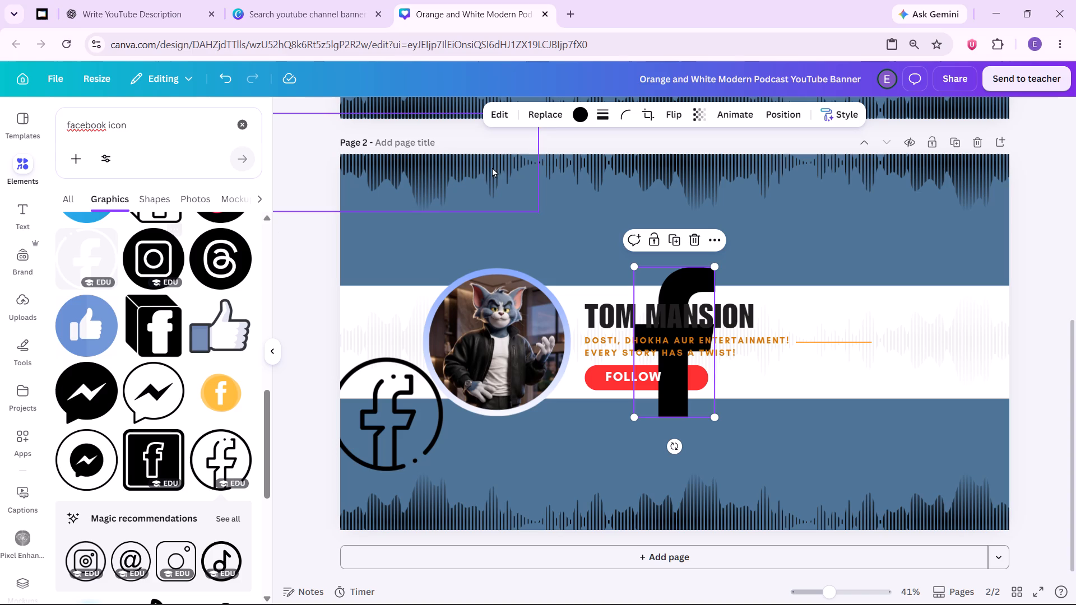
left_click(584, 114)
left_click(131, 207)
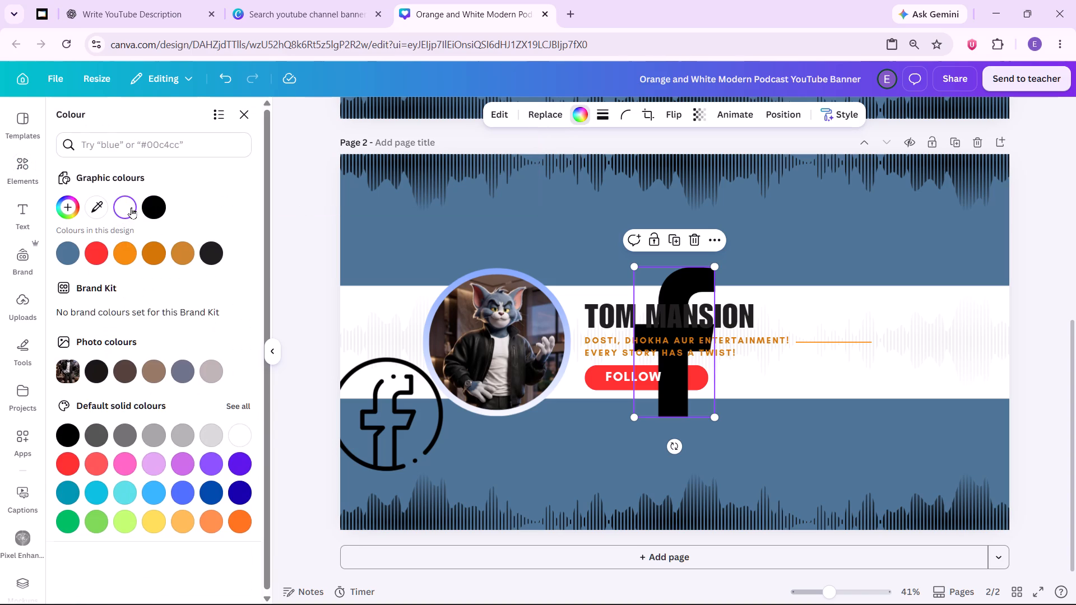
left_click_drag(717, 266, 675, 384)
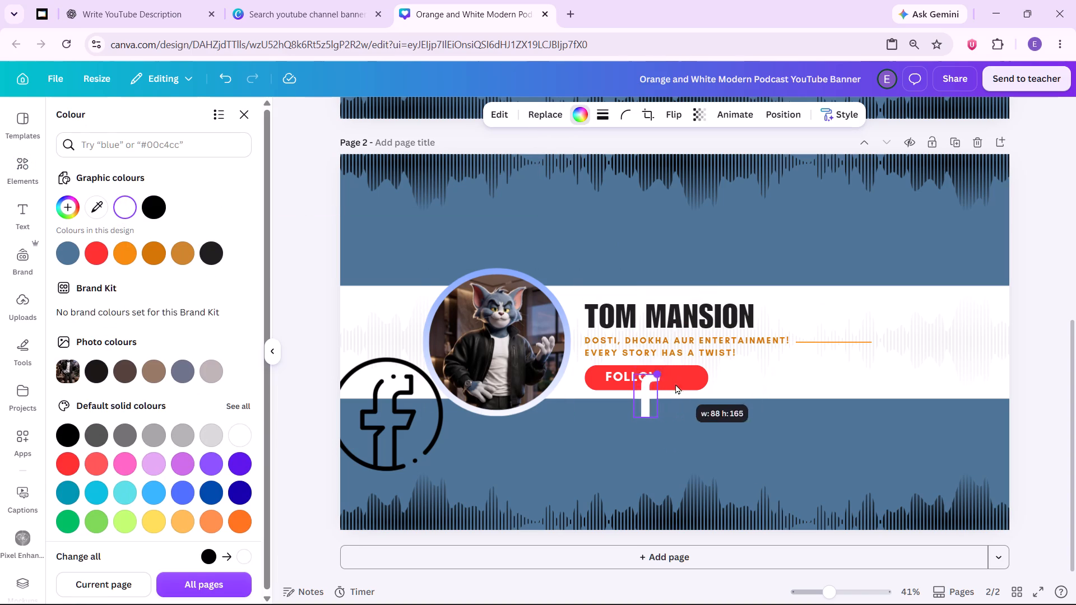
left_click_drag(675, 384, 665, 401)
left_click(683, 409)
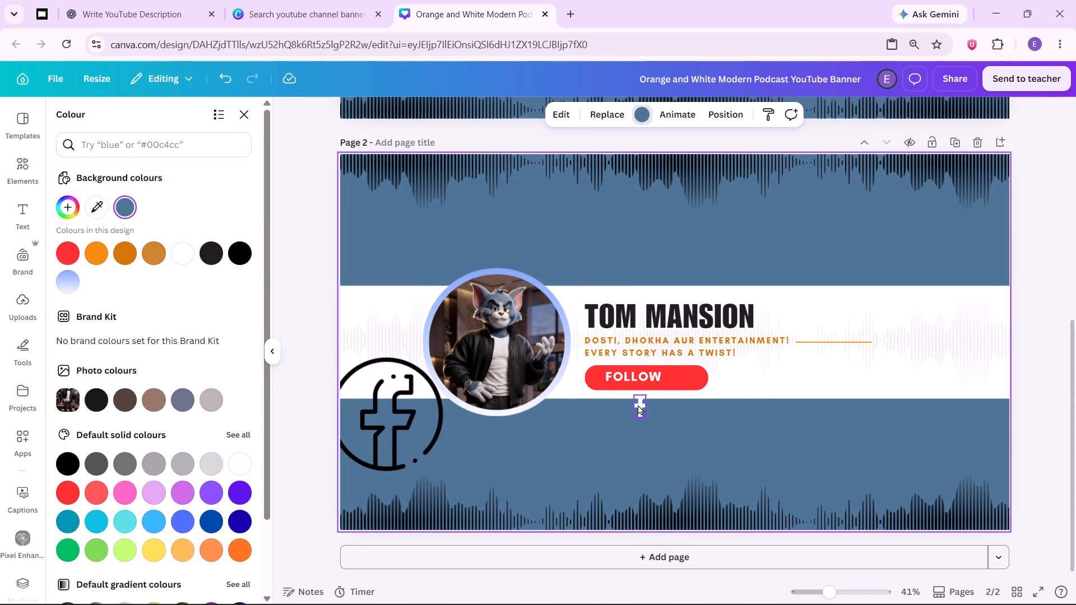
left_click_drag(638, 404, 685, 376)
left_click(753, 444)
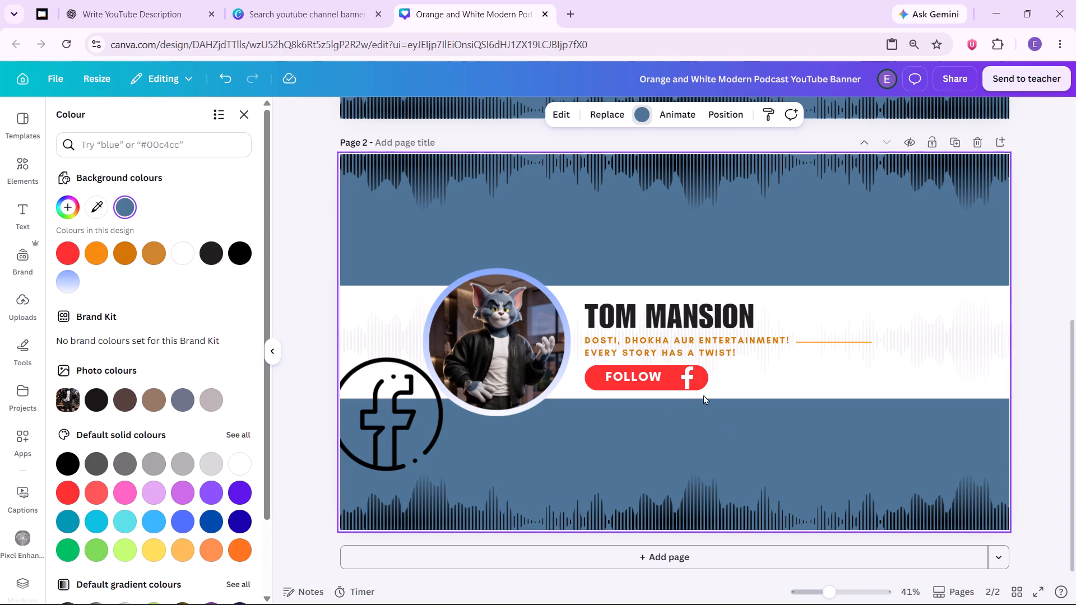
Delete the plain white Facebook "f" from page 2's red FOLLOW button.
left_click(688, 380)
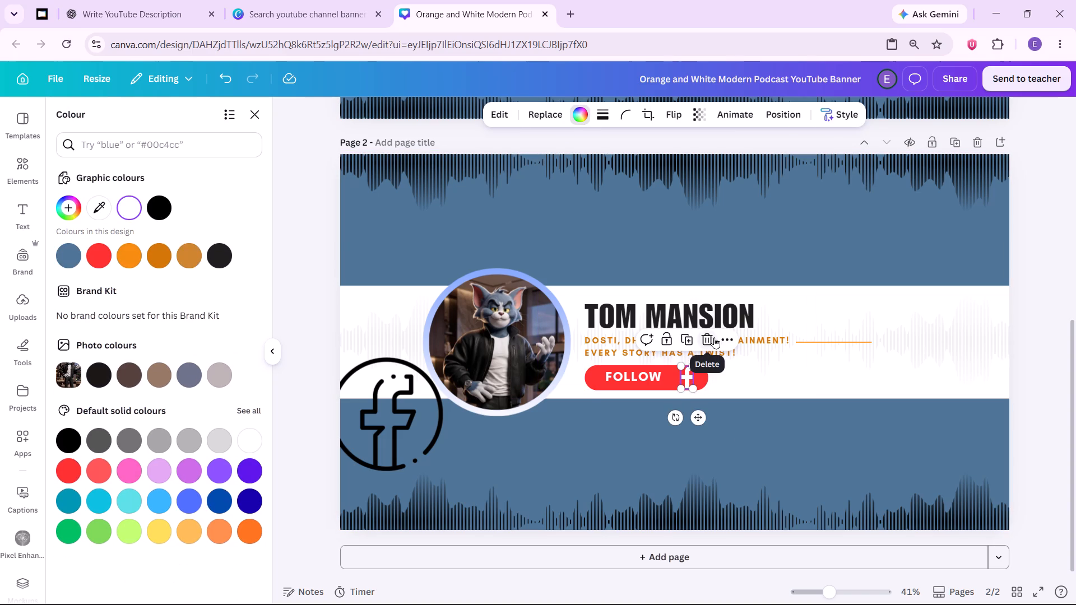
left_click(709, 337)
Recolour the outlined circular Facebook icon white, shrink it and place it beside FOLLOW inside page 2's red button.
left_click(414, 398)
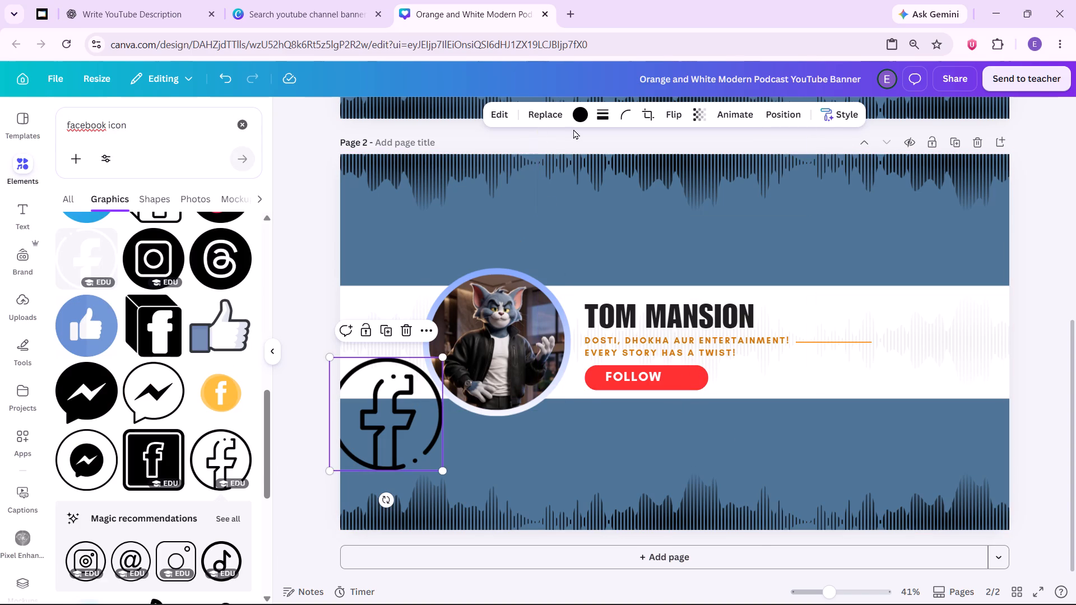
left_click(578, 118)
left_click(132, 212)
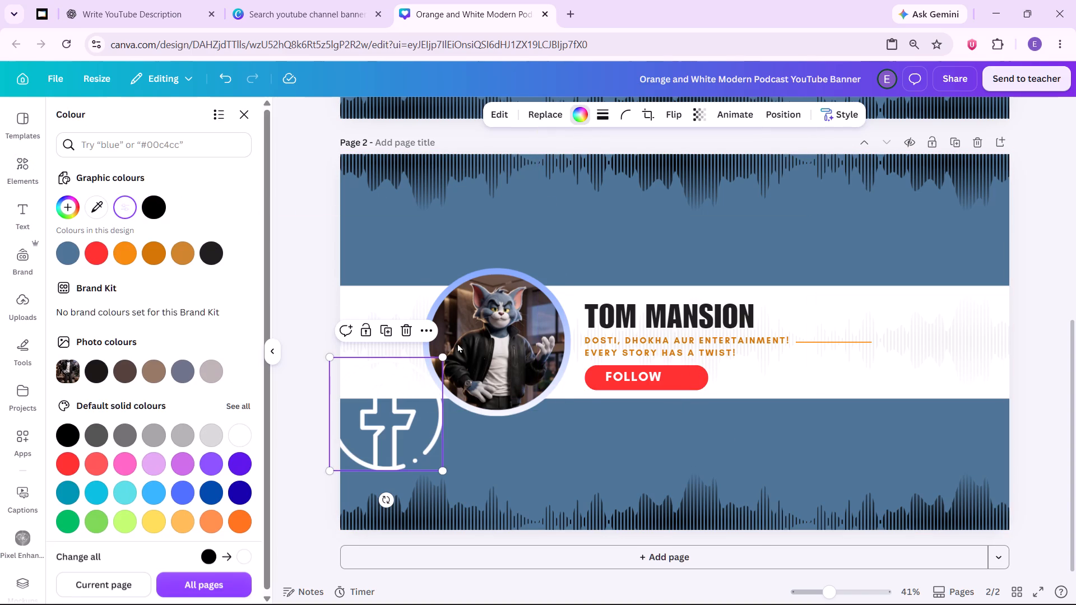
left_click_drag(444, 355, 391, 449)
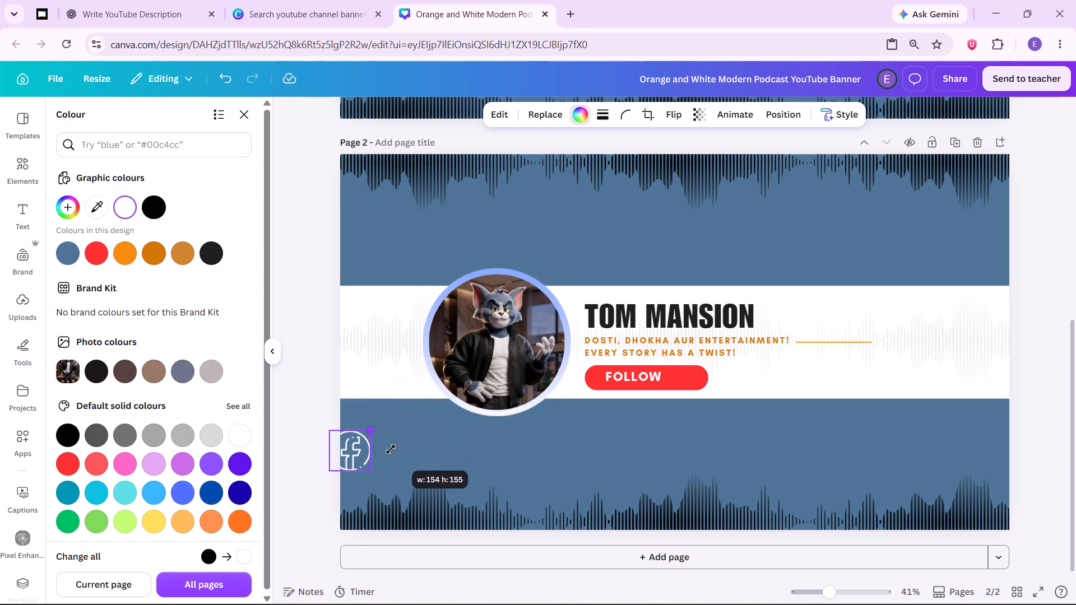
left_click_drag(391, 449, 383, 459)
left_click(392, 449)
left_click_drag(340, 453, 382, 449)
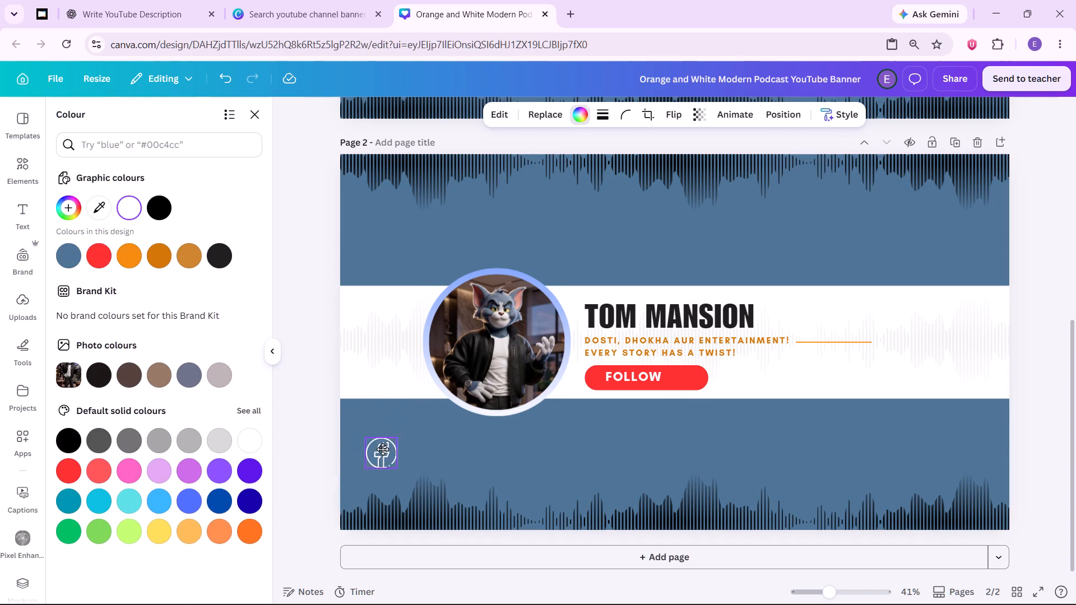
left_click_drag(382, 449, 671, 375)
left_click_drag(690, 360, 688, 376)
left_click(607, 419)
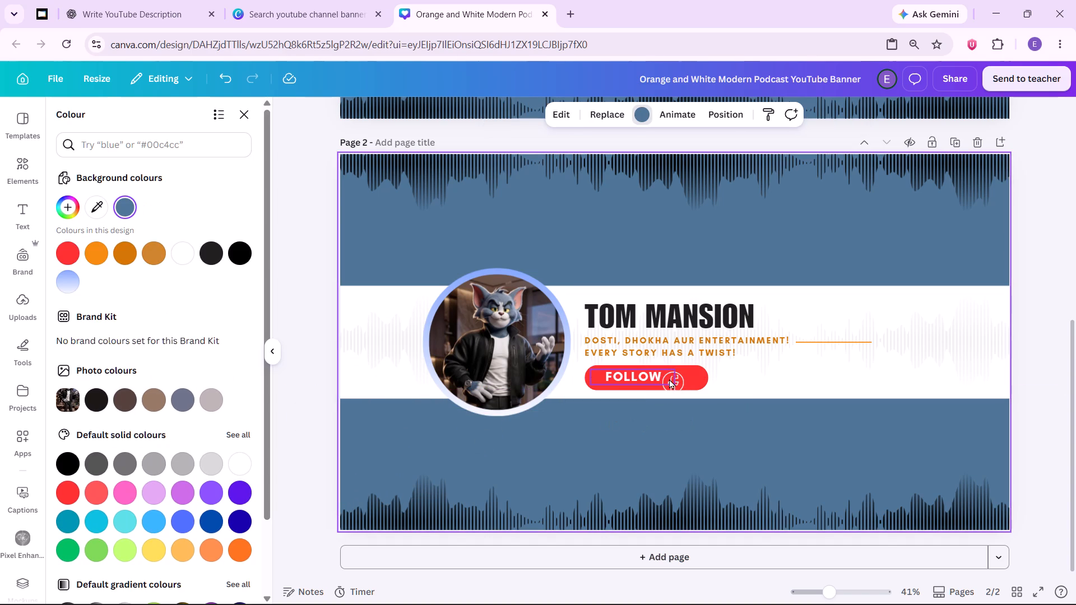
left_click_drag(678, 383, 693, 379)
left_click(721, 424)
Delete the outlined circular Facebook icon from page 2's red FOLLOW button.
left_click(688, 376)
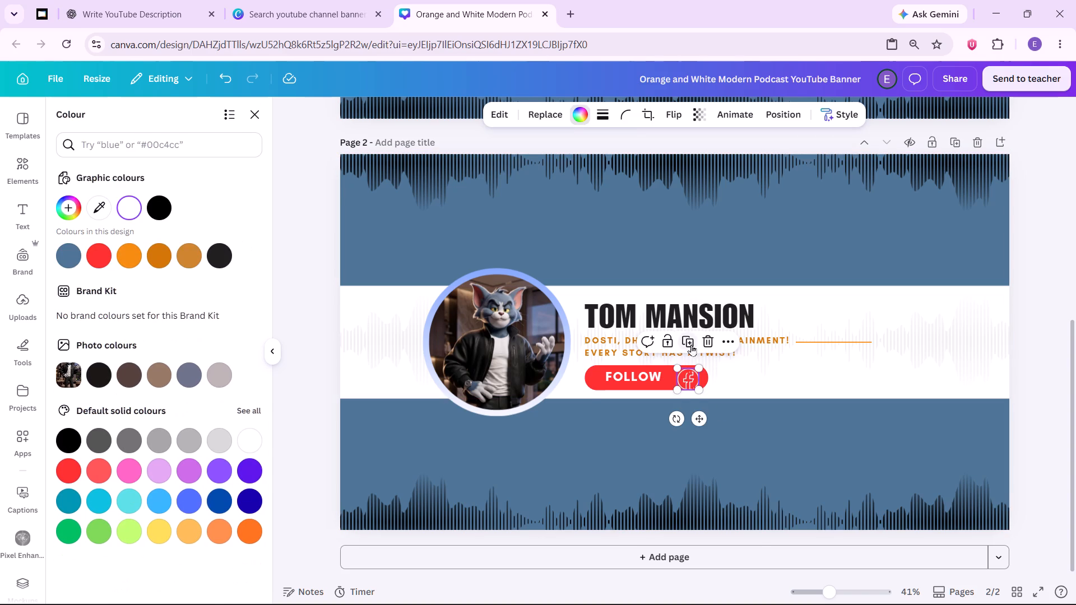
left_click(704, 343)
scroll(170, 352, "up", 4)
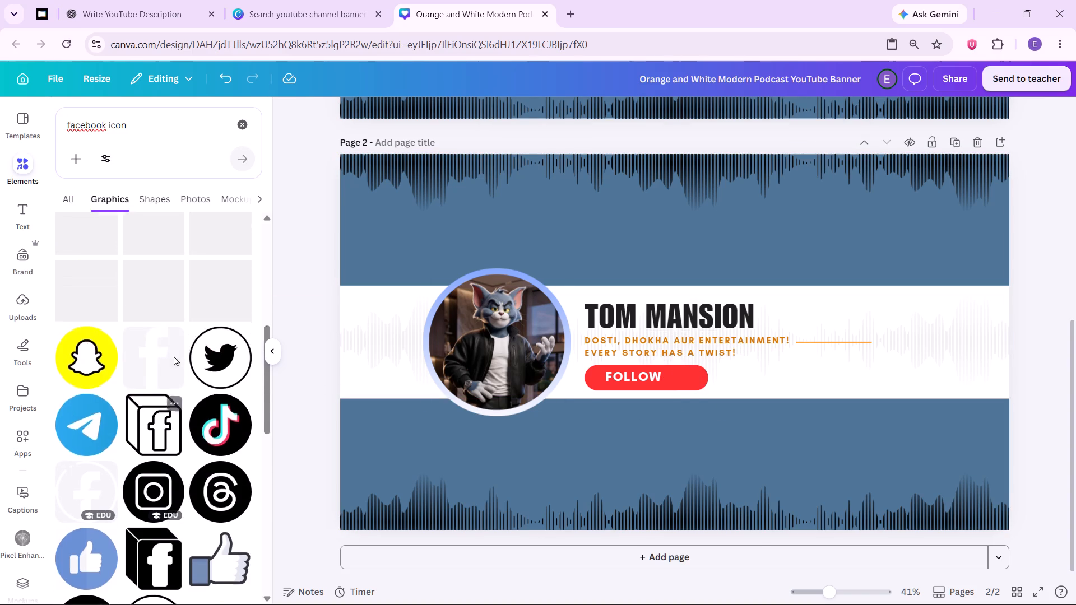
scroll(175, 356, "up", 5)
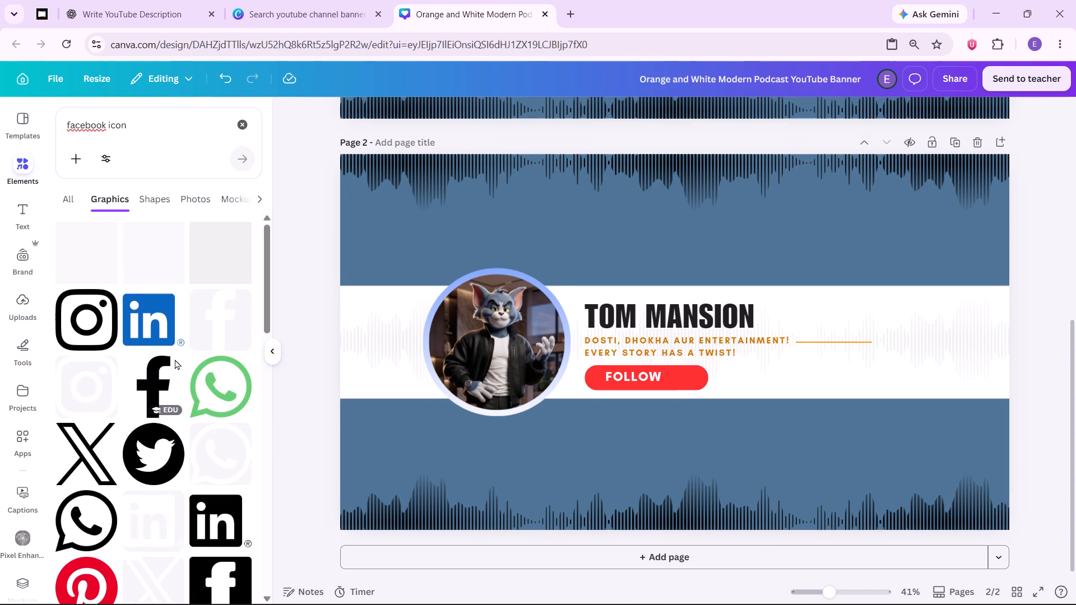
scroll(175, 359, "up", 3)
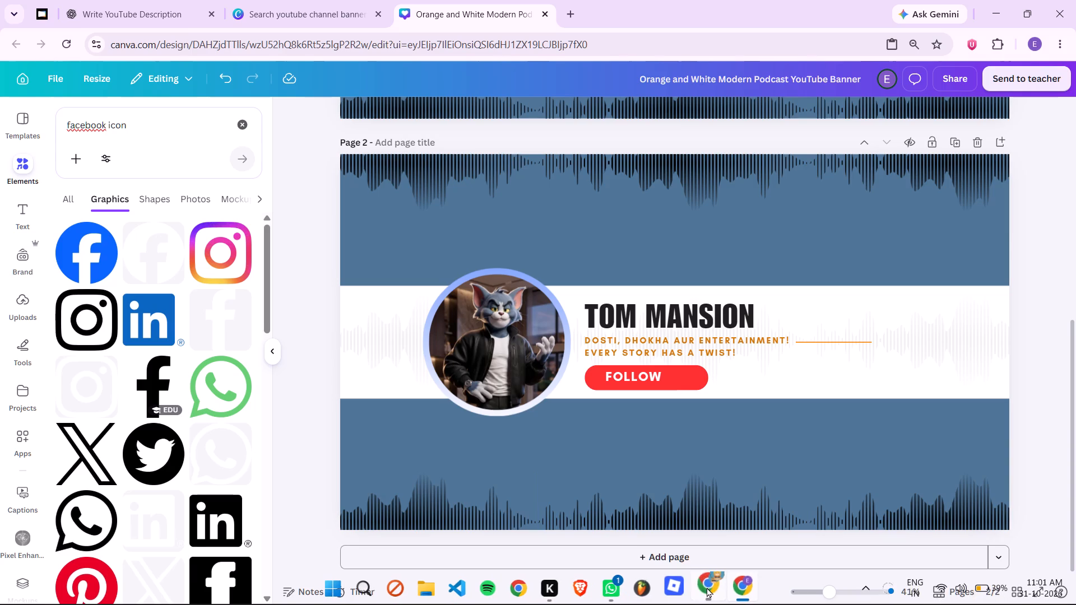
Switch to the browser window with the Tom_mansion channel customization page in YouTube Studio.
left_click(706, 585)
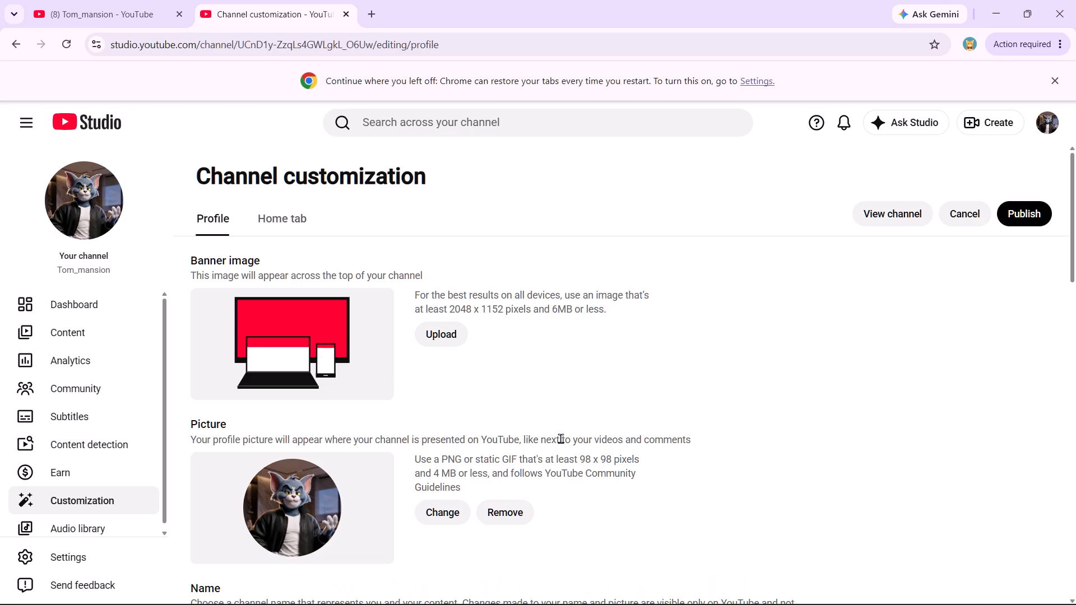
Review the channel's profile customization in YouTube Studio, from the banner image and picture through the handle and description.
scroll(117, 438, "down", 2)
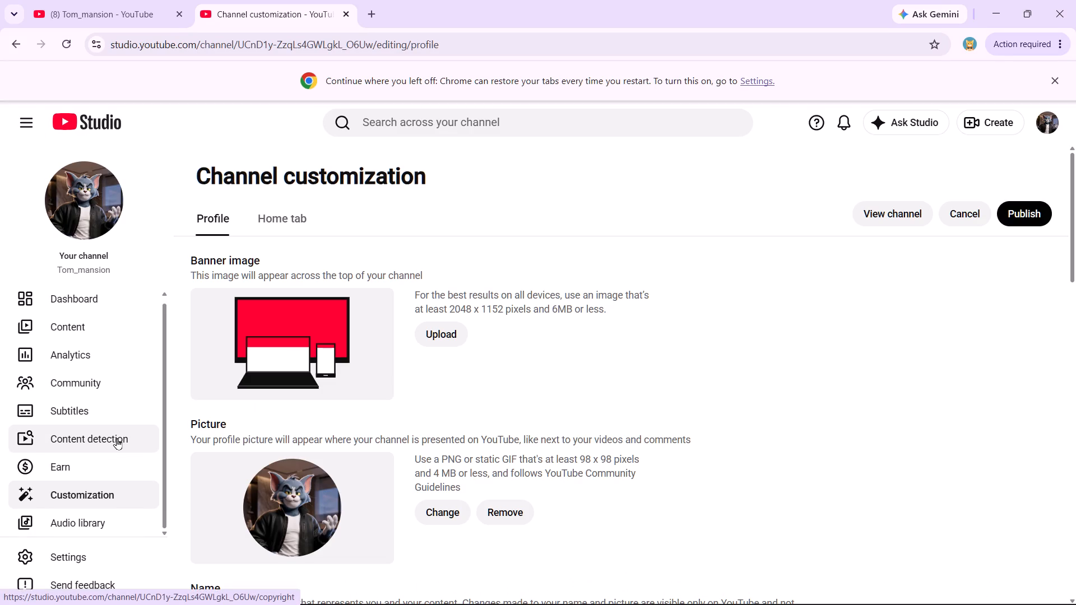
scroll(117, 438, "down", 3)
scroll(609, 445, "up", 2)
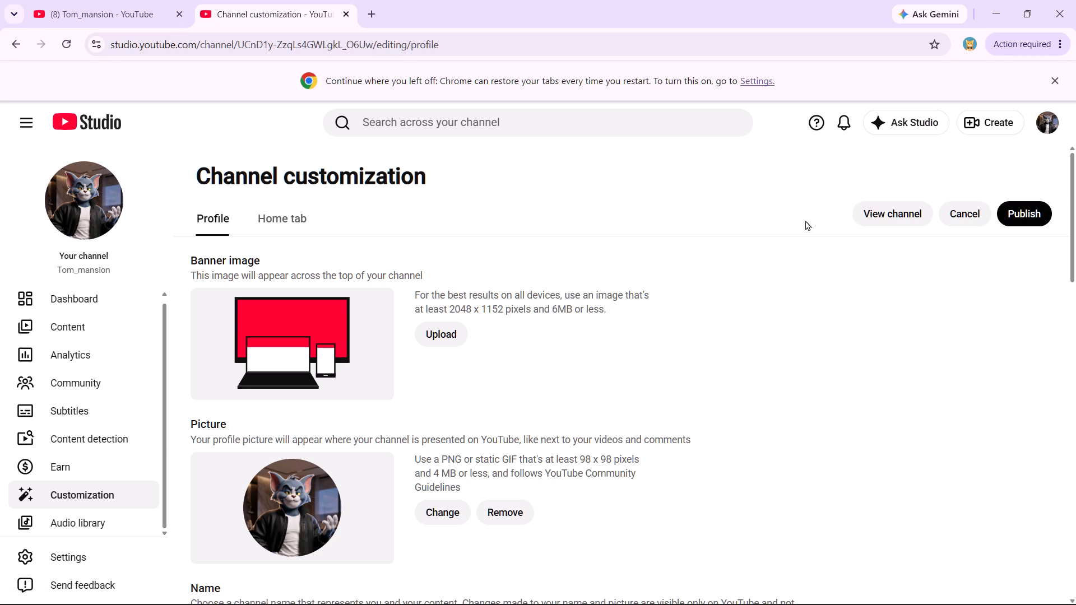
right_click(878, 219)
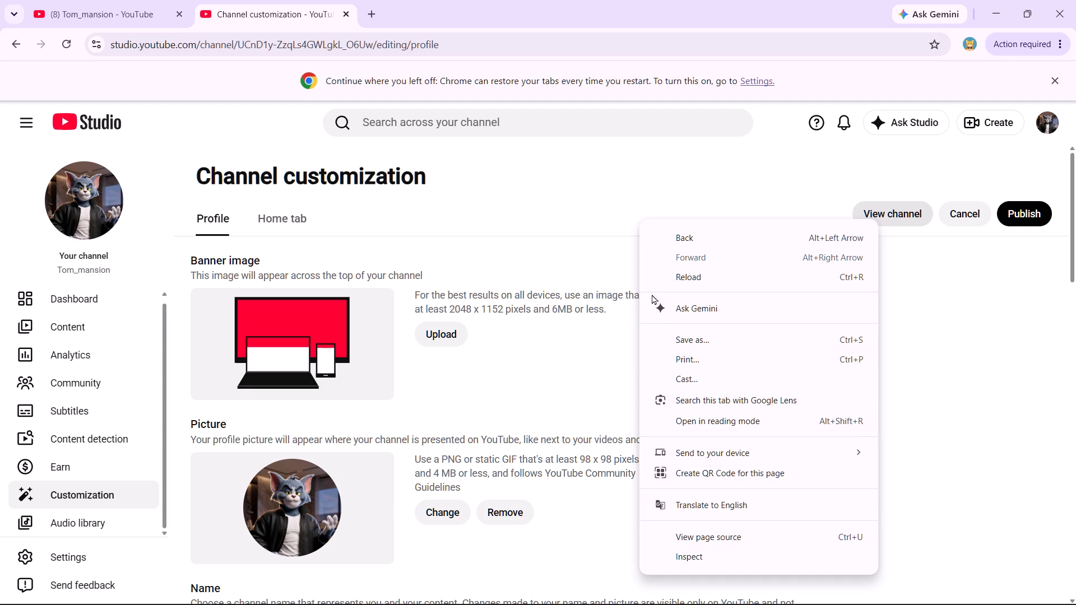
left_click(596, 218)
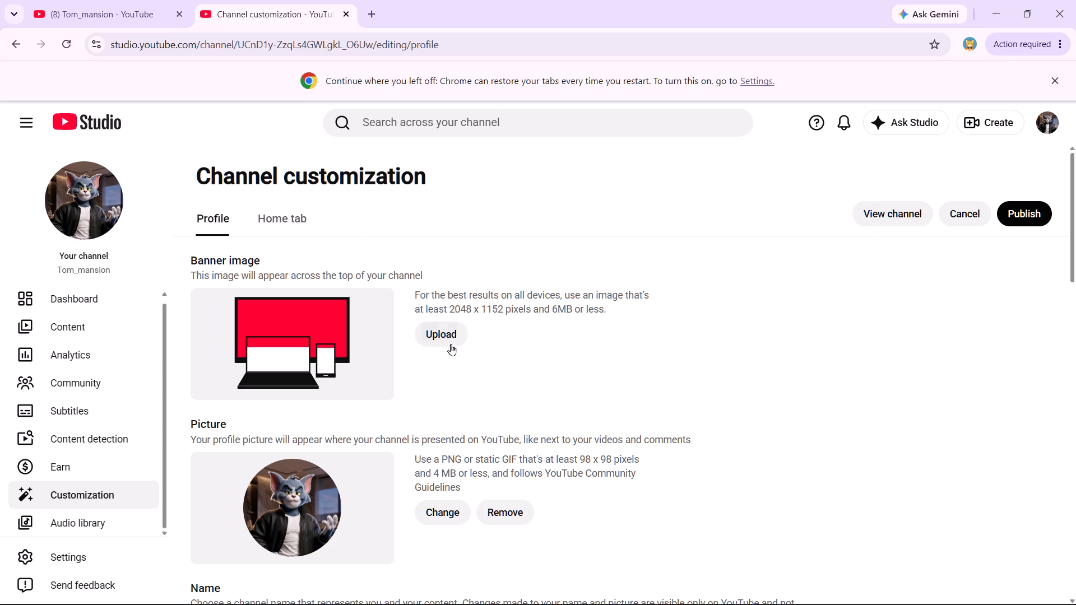
scroll(618, 305, "down", 7)
scroll(618, 305, "up", 1)
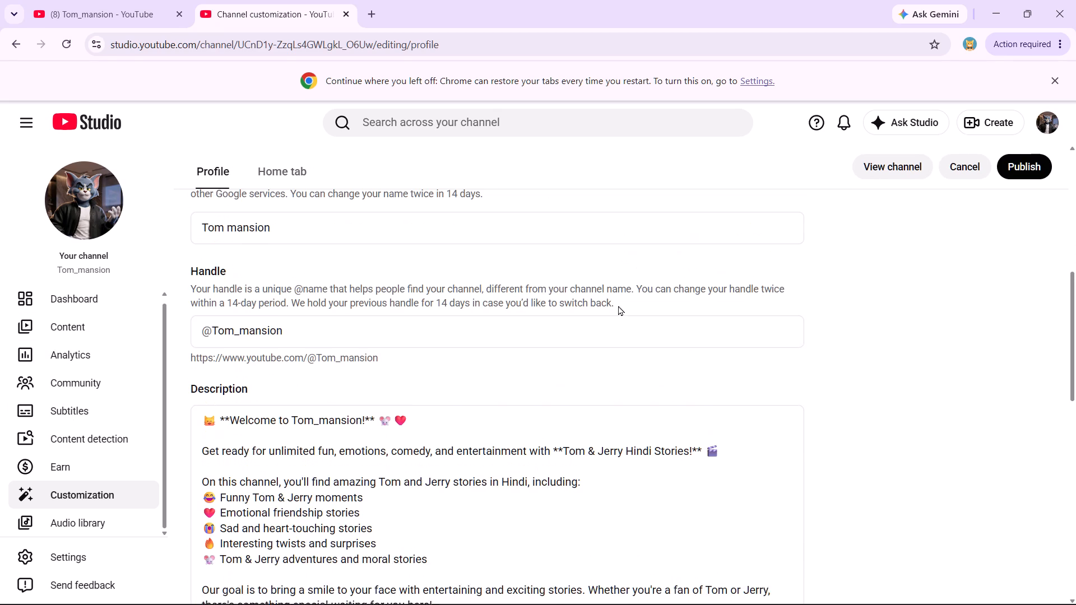
scroll(618, 305, "down", 1)
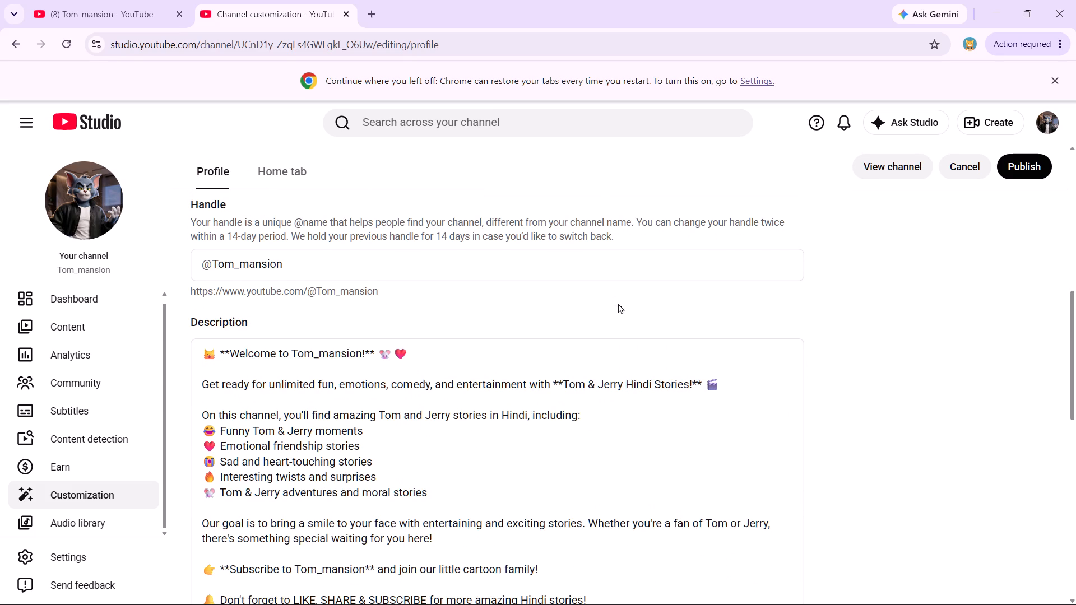
scroll(618, 303, "down", 2)
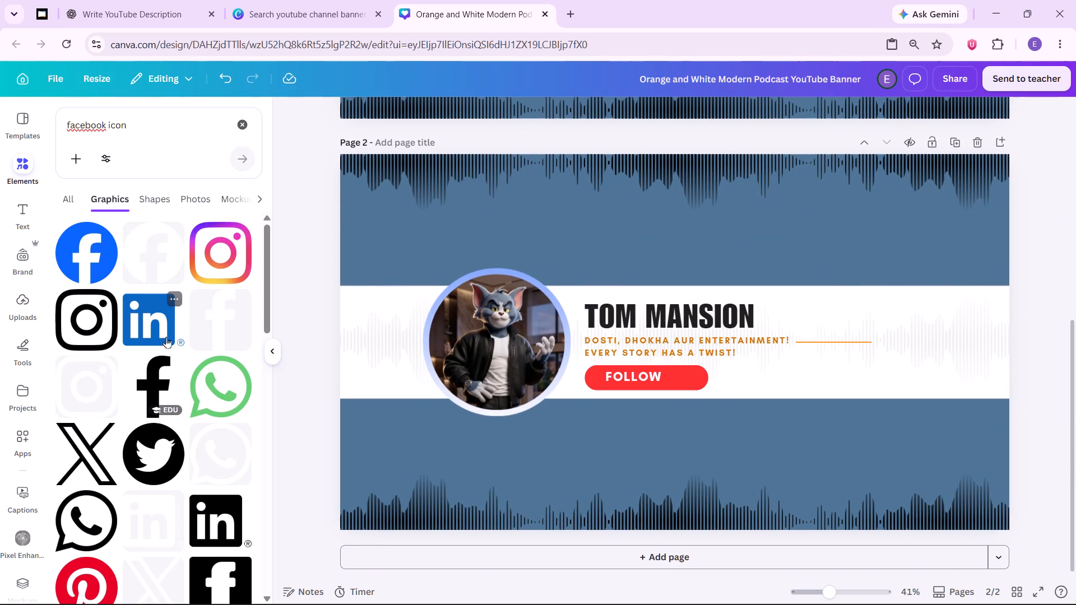
Add the round blue Facebook icon to page 2, shrink it, and place it on the red button beside FOLLOW.
left_click(70, 245)
left_click_drag(672, 277, 672, 278)
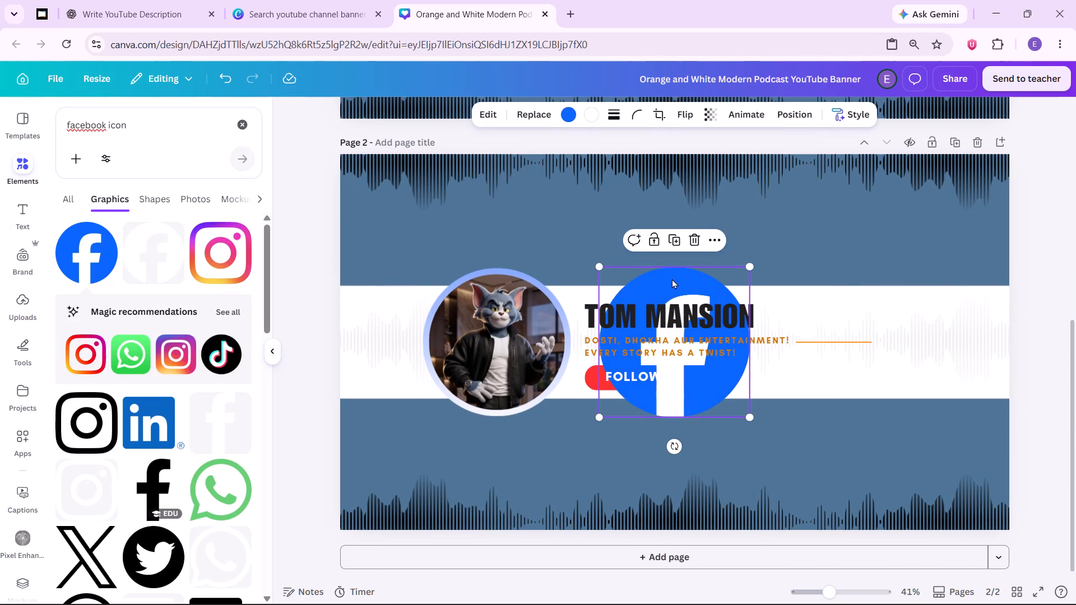
left_click_drag(672, 278, 675, 244)
left_click_drag(600, 235, 717, 357)
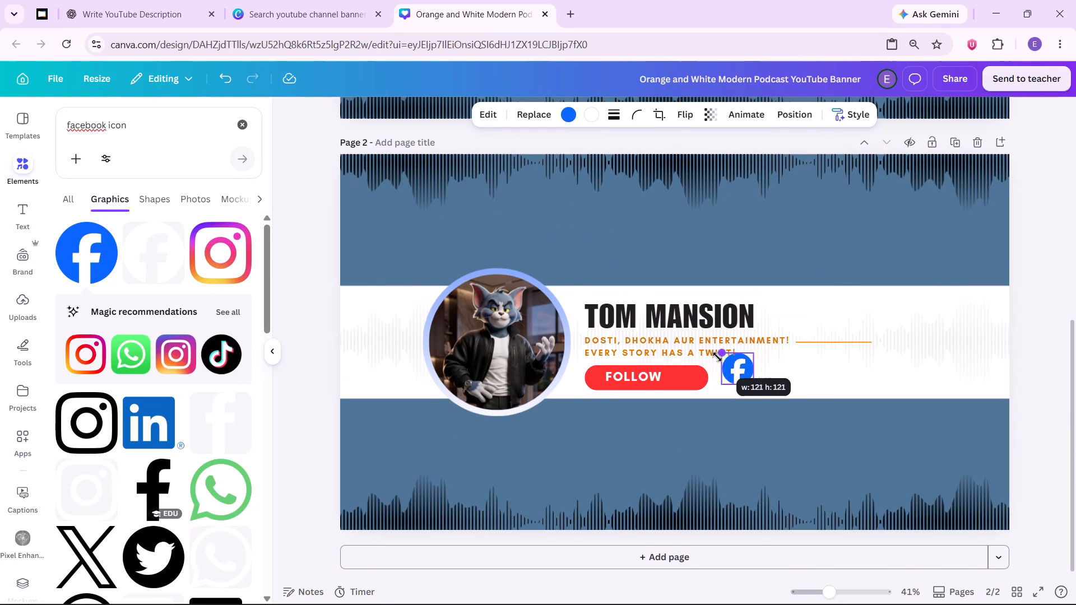
left_click_drag(717, 357, 726, 374)
left_click(780, 375)
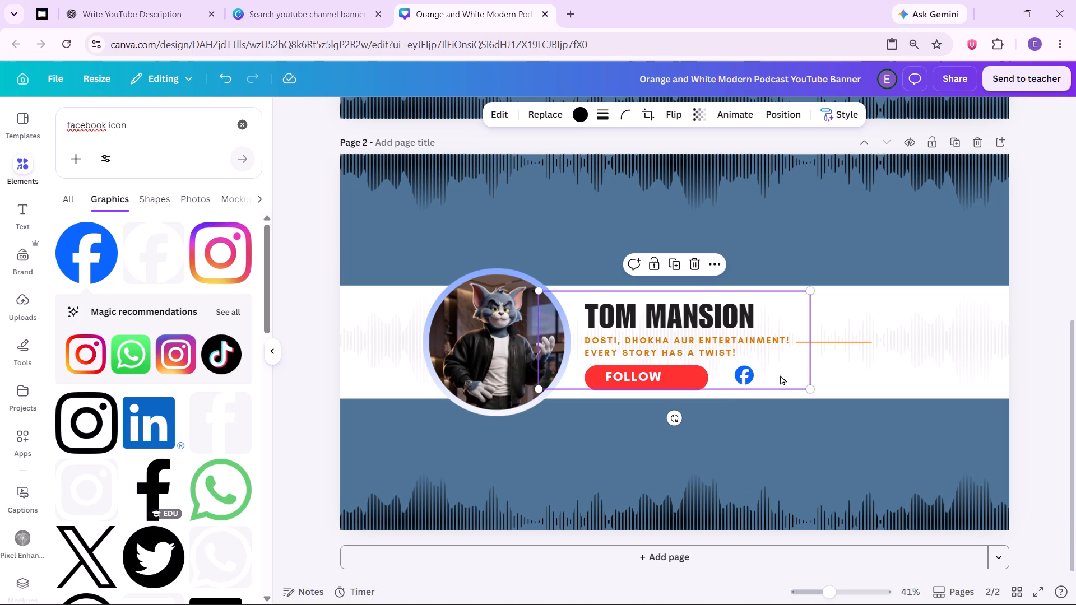
left_click(781, 408)
left_click_drag(748, 375, 735, 376)
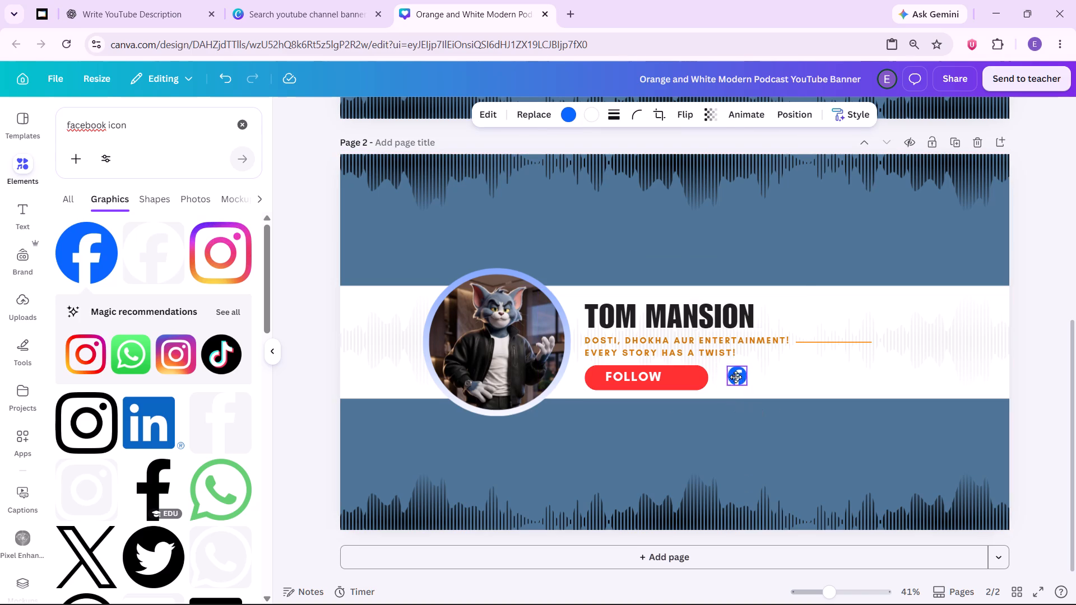
left_click_drag(735, 376, 690, 378)
left_click(734, 418)
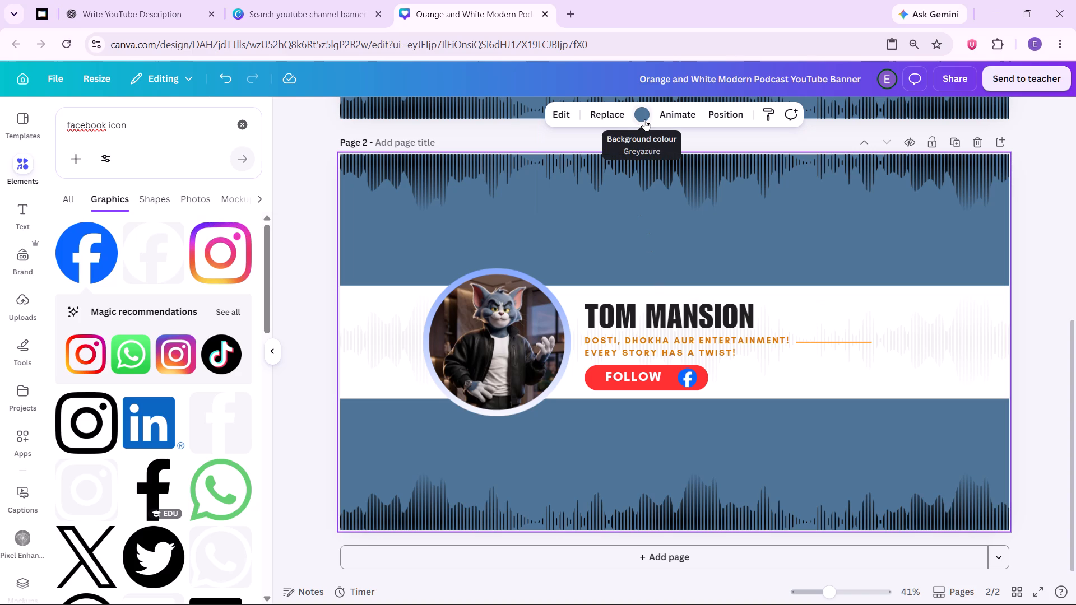
Recolour the Facebook icon on page 2 with a white circle and a vivid blue #0866ff "f".
left_click(690, 380)
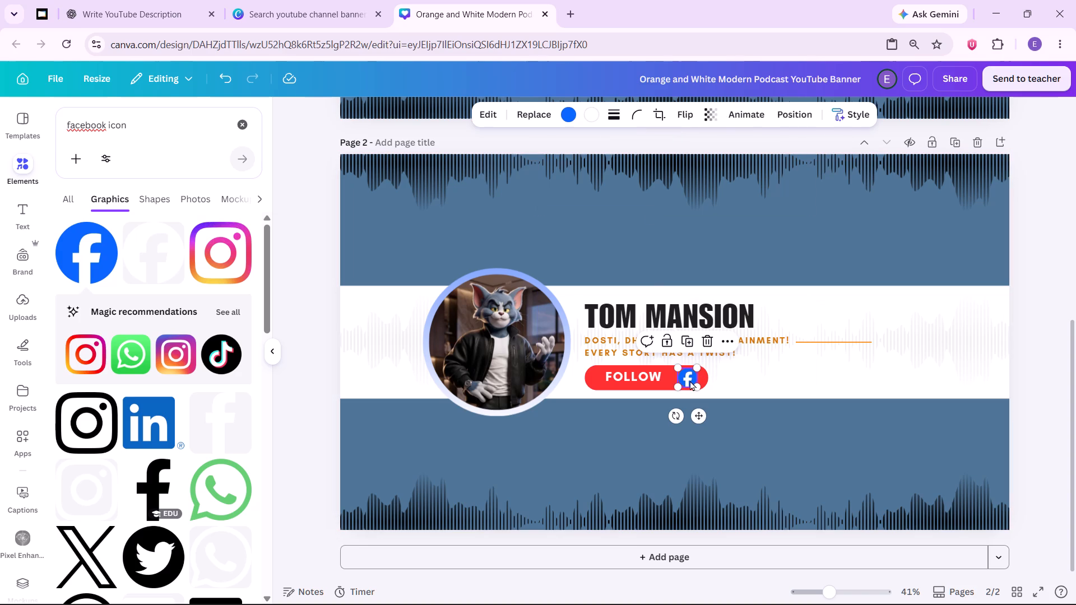
left_click(569, 117)
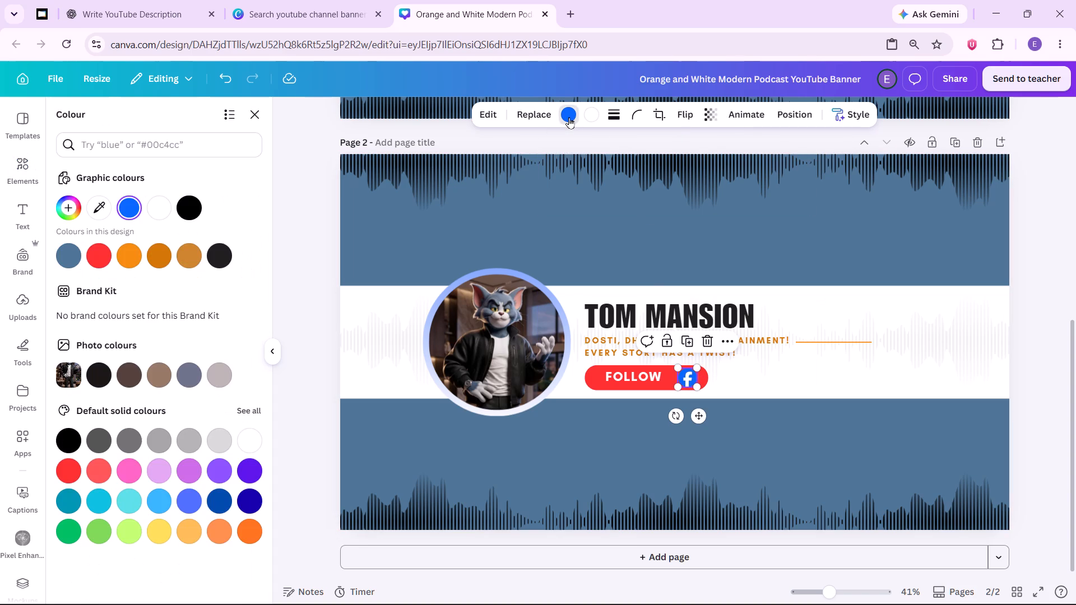
left_click(157, 206)
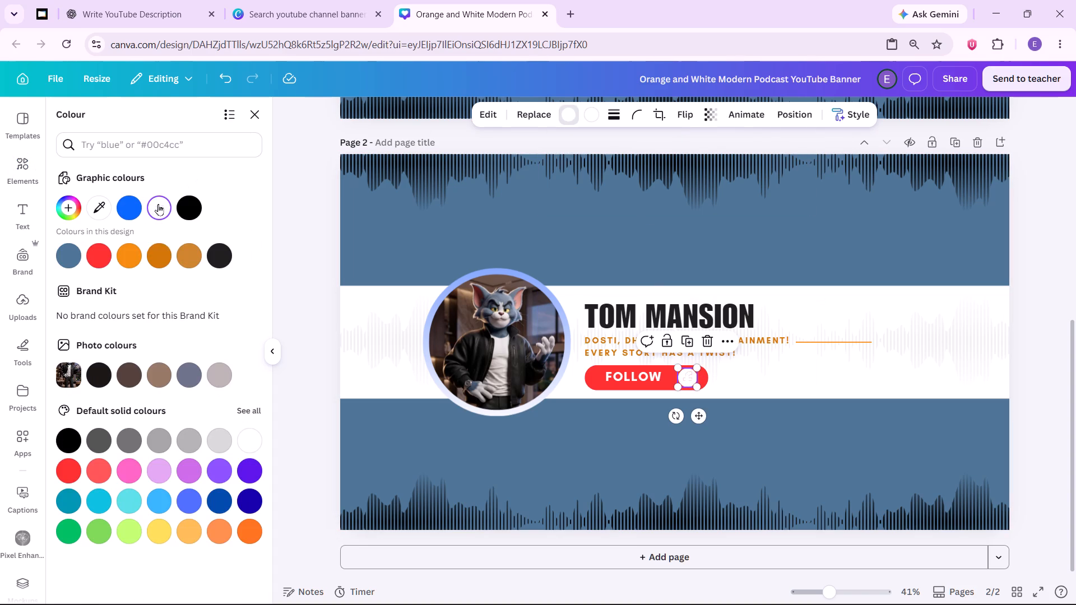
left_click(583, 111)
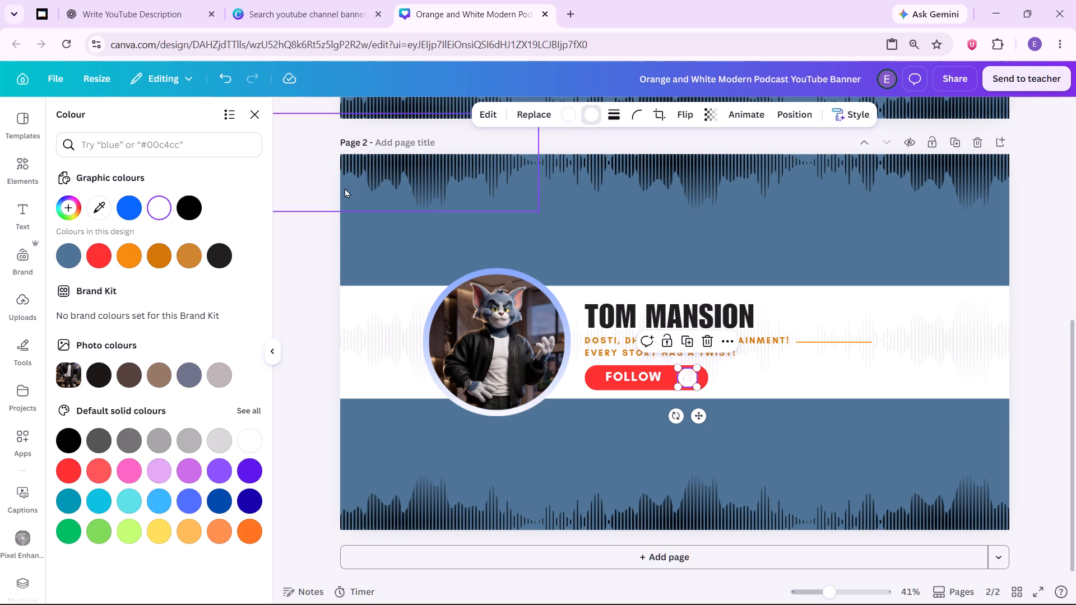
left_click(131, 208)
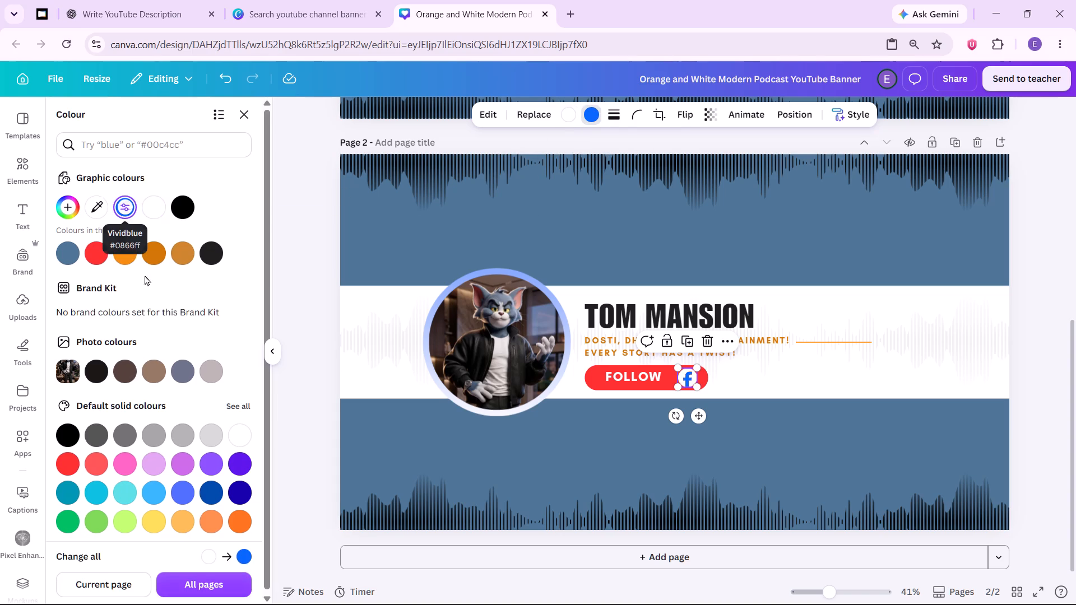
left_click(614, 439)
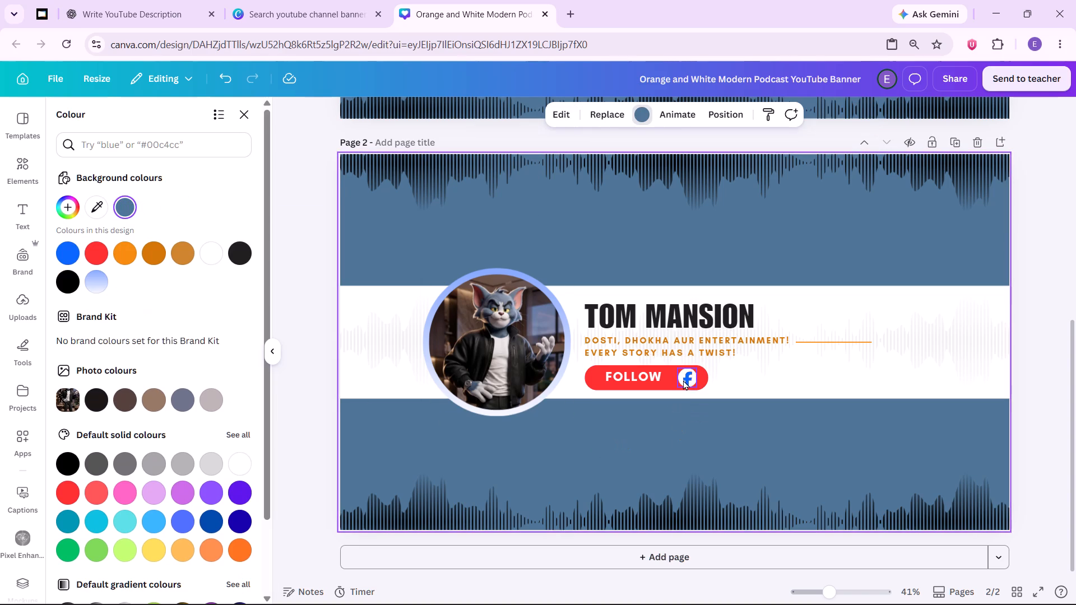
Adjust the positions of the Facebook icon and the FOLLOW text so both sit evenly inside the red button.
left_click_drag(685, 378, 678, 378)
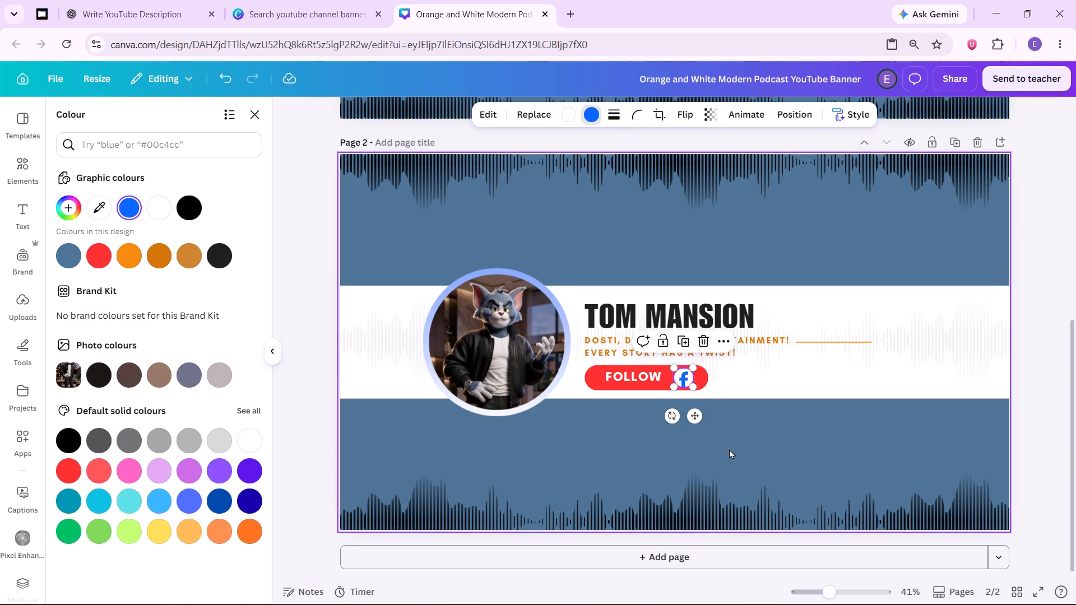
left_click(730, 449)
left_click(636, 376)
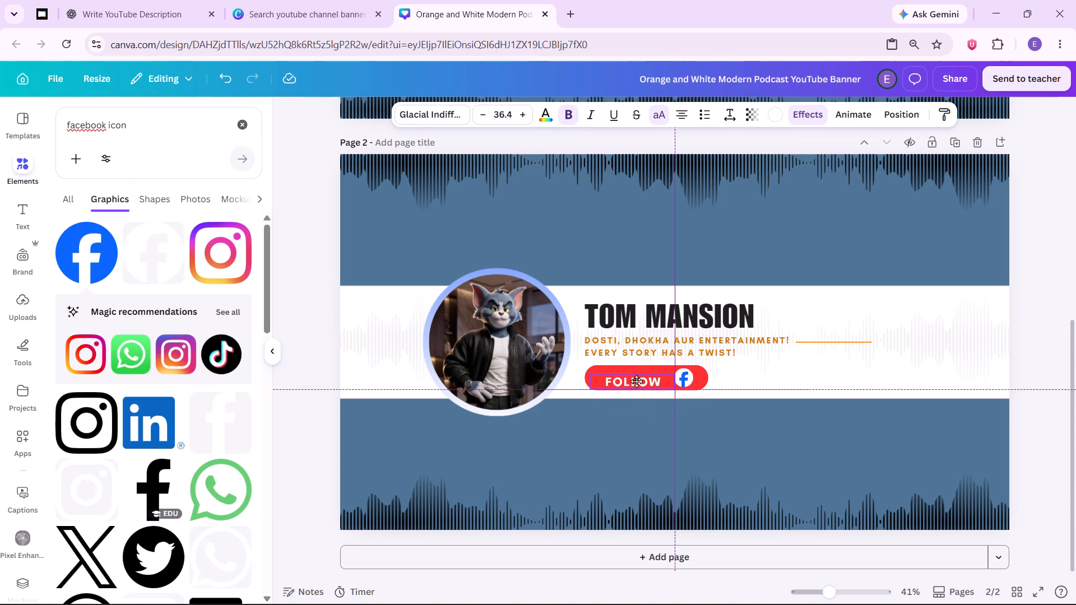
left_click(590, 369)
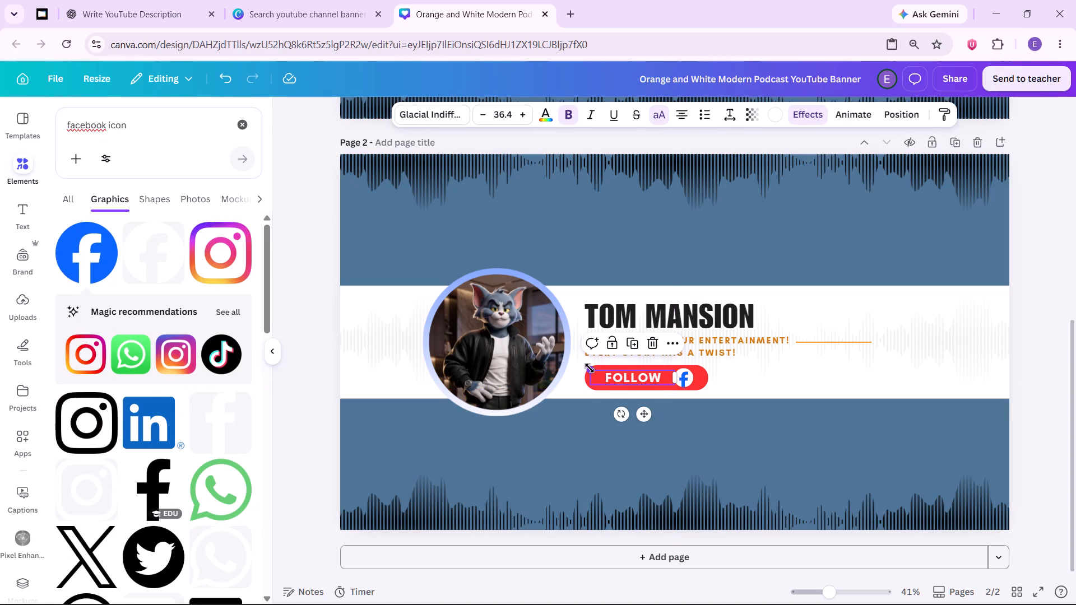
left_click(721, 439)
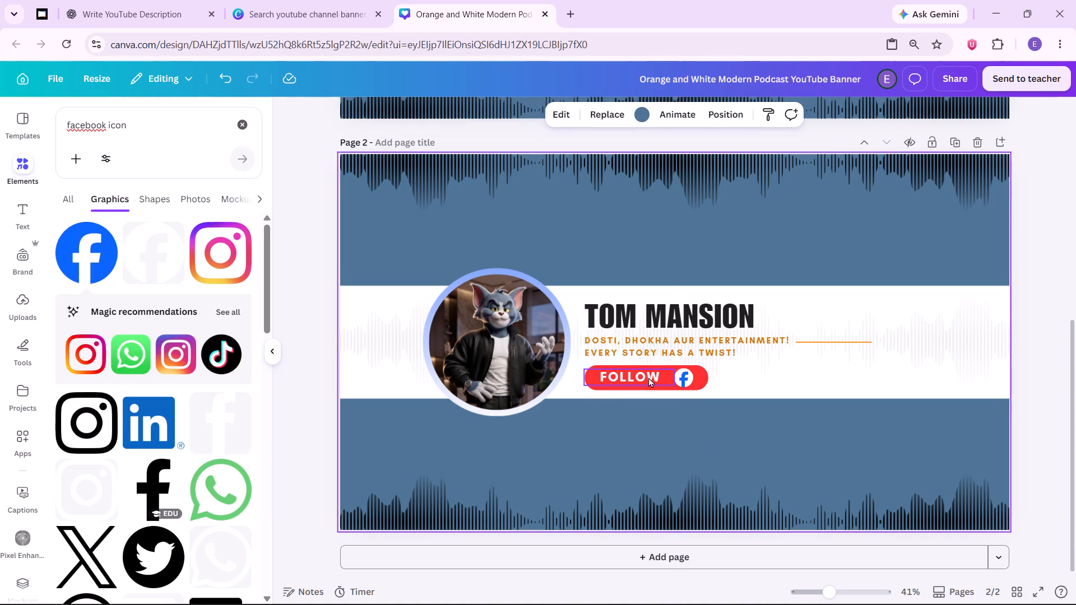
left_click(645, 371)
left_click(741, 440)
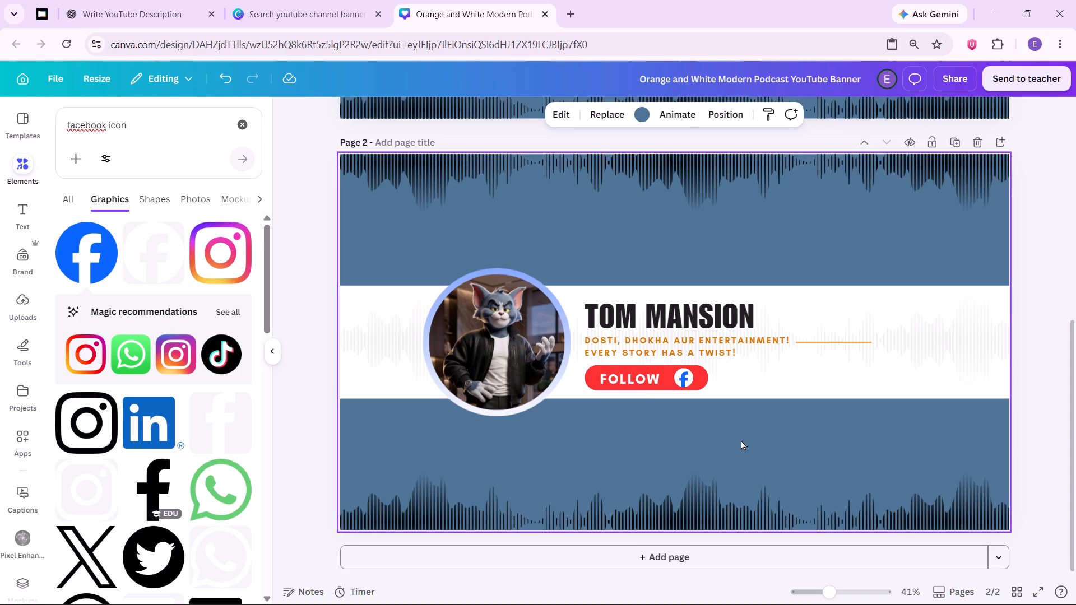
Select the SUBSCRIBE banner on page 1 and search the element graphics for "like and share".
scroll(741, 440, "up", 1)
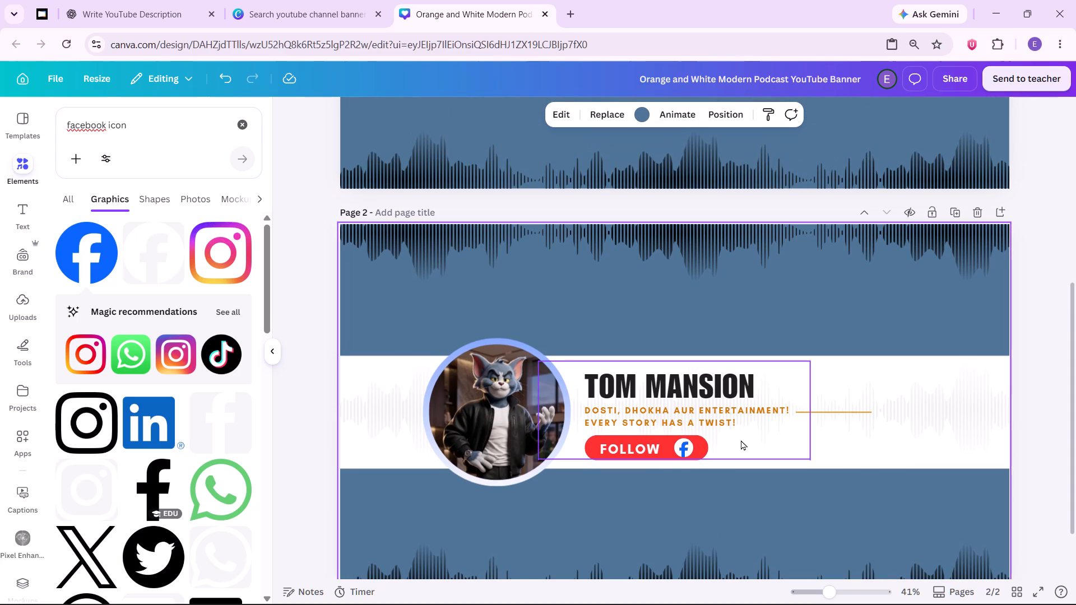
scroll(741, 440, "down", 1)
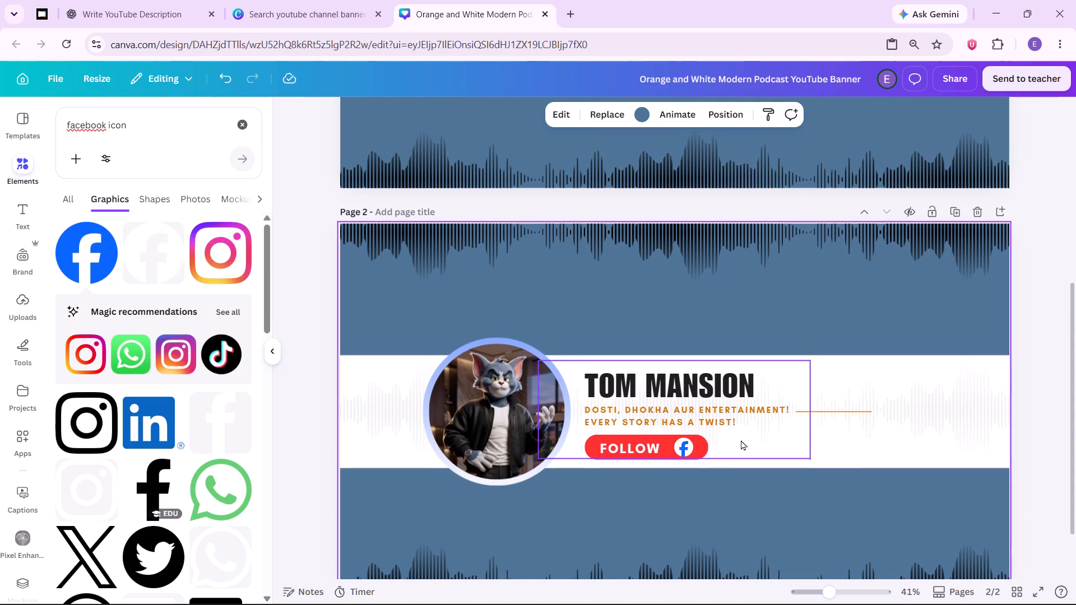
scroll(741, 440, "down", 1)
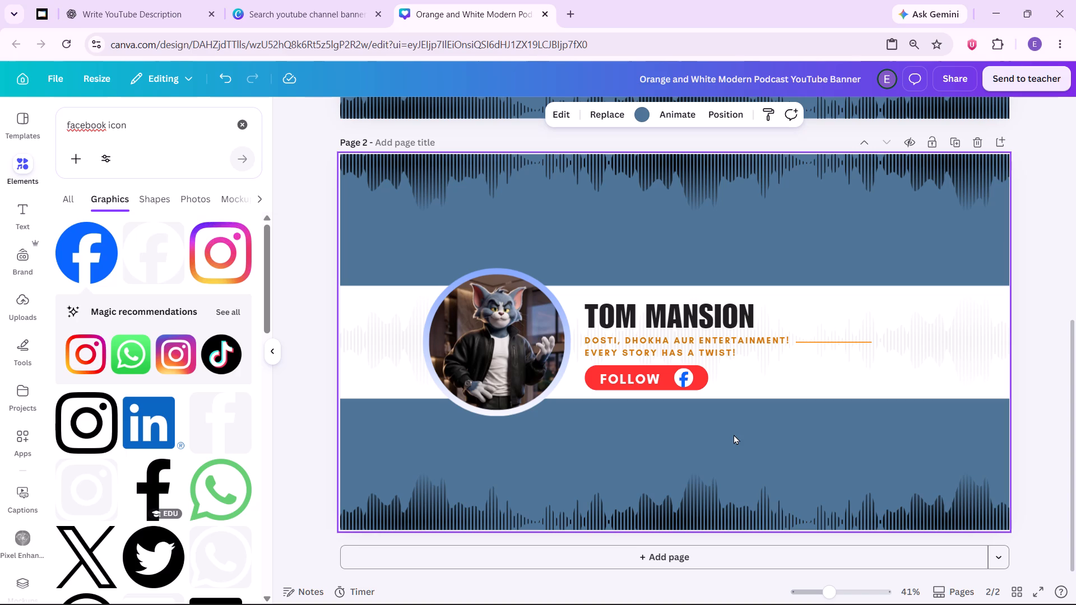
scroll(732, 432, "up", 6)
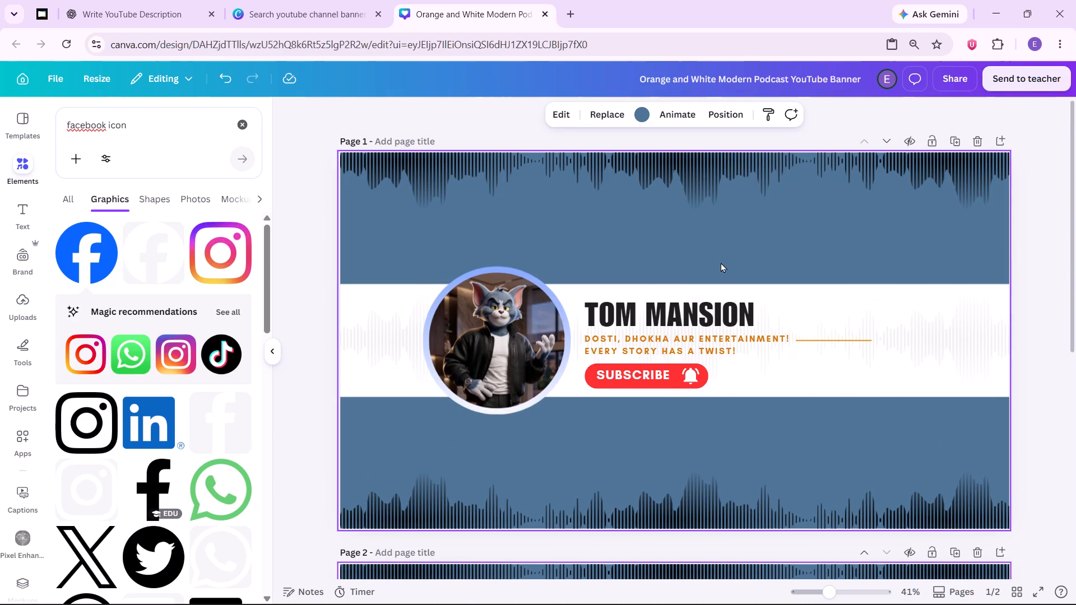
left_click(721, 262)
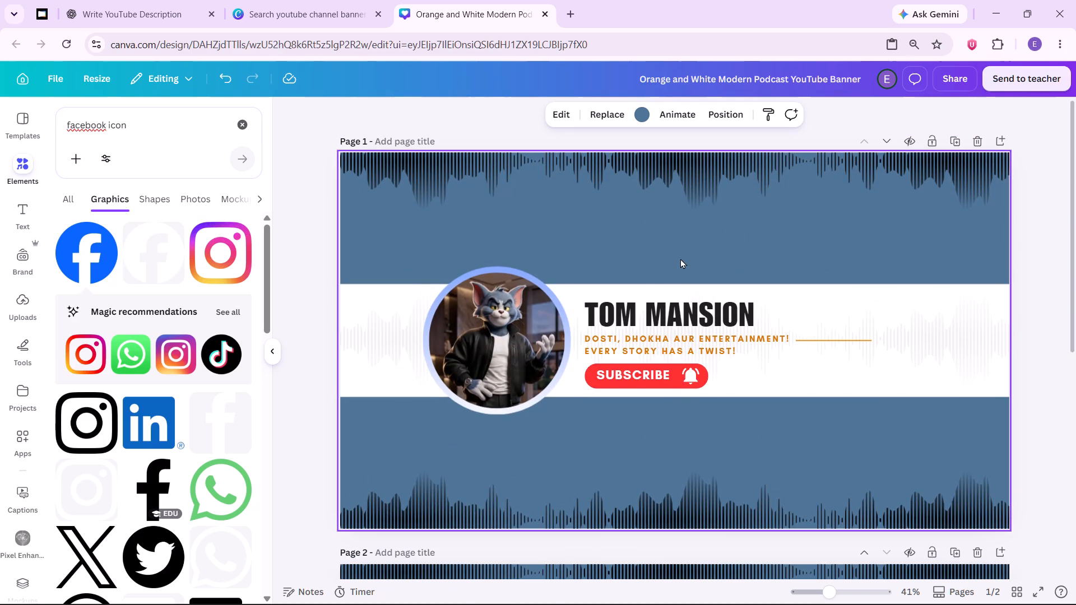
left_click(247, 123)
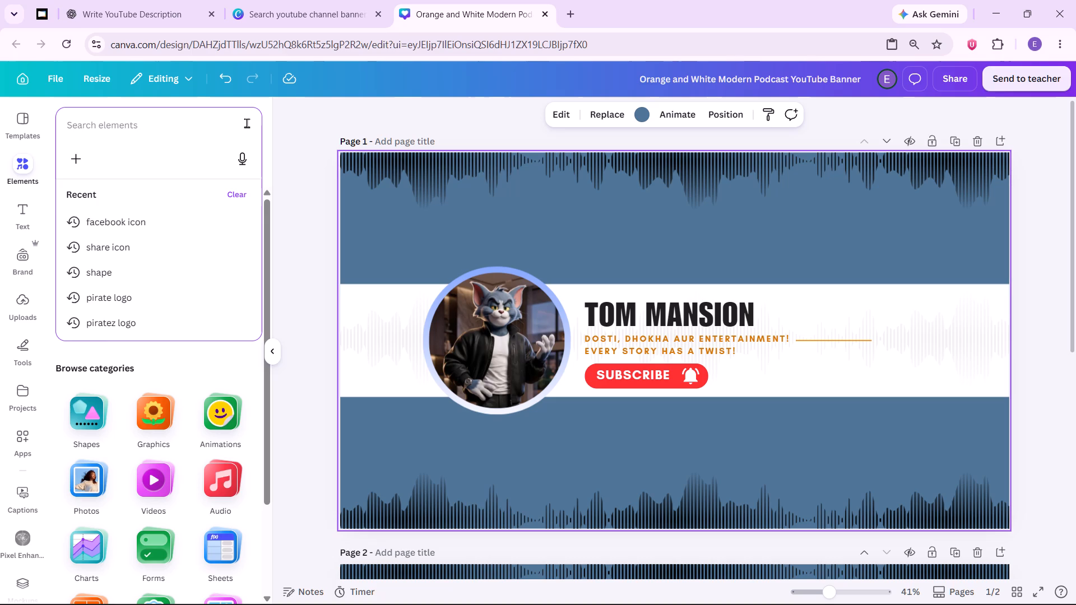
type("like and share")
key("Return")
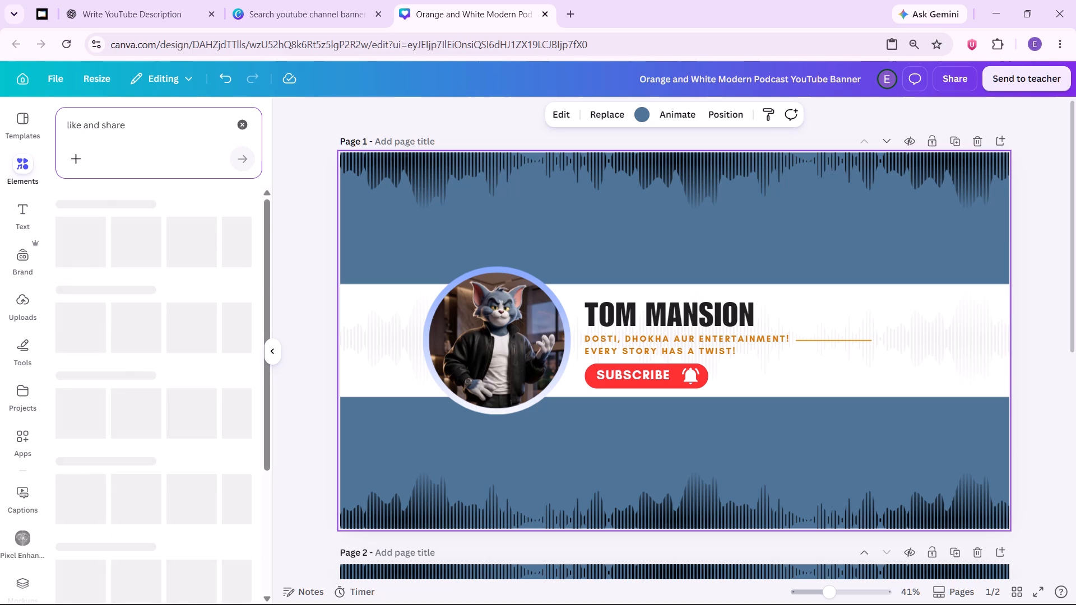
left_click(235, 226)
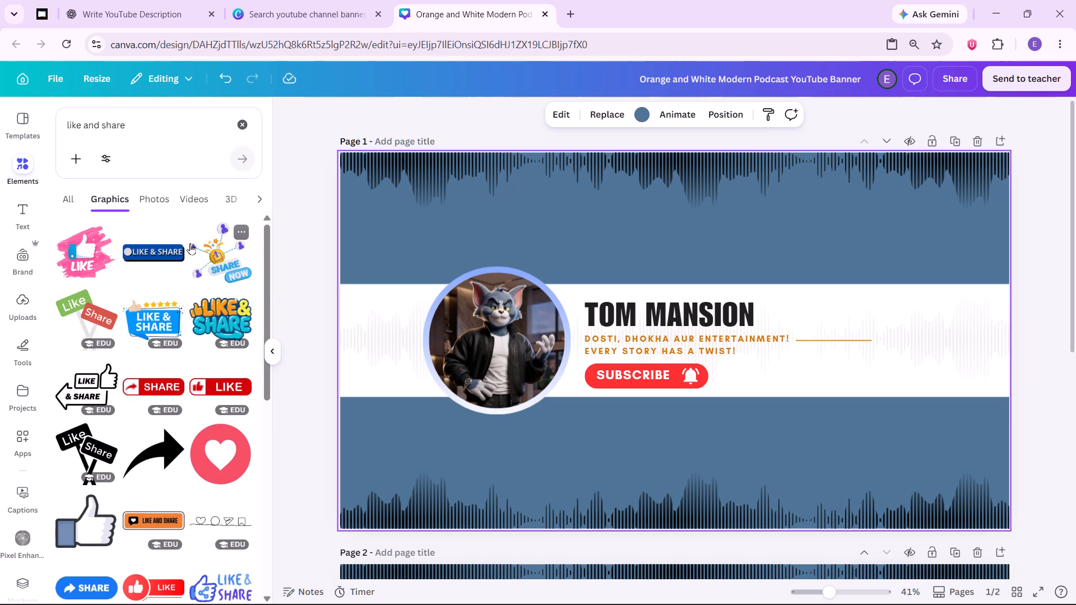
Add the graphic with red like, share and bell speech bubbles to page 1.
scroll(190, 243, "down", 3)
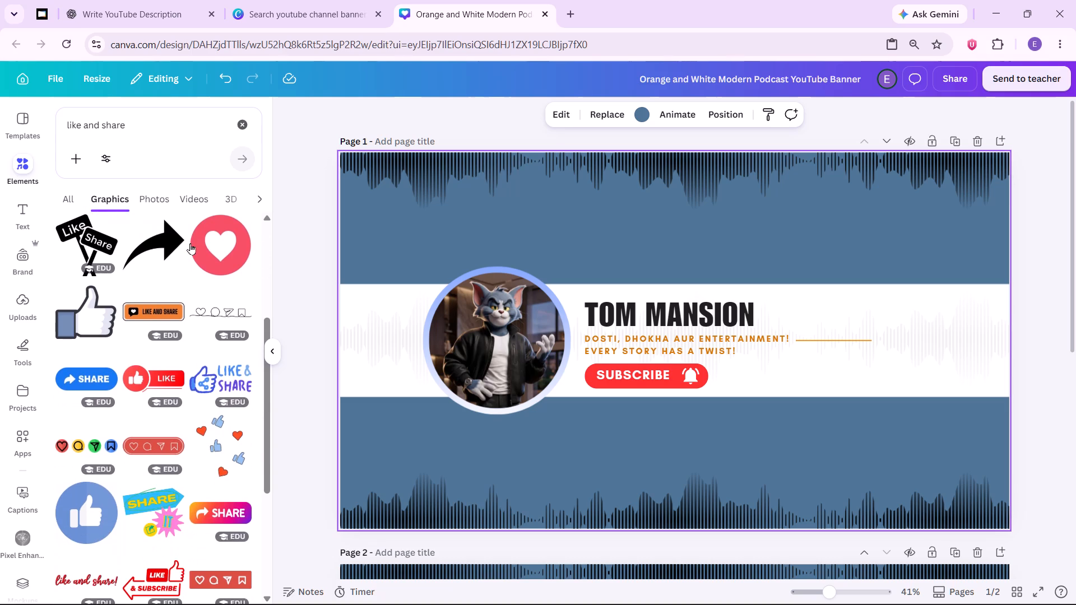
scroll(190, 243, "down", 2)
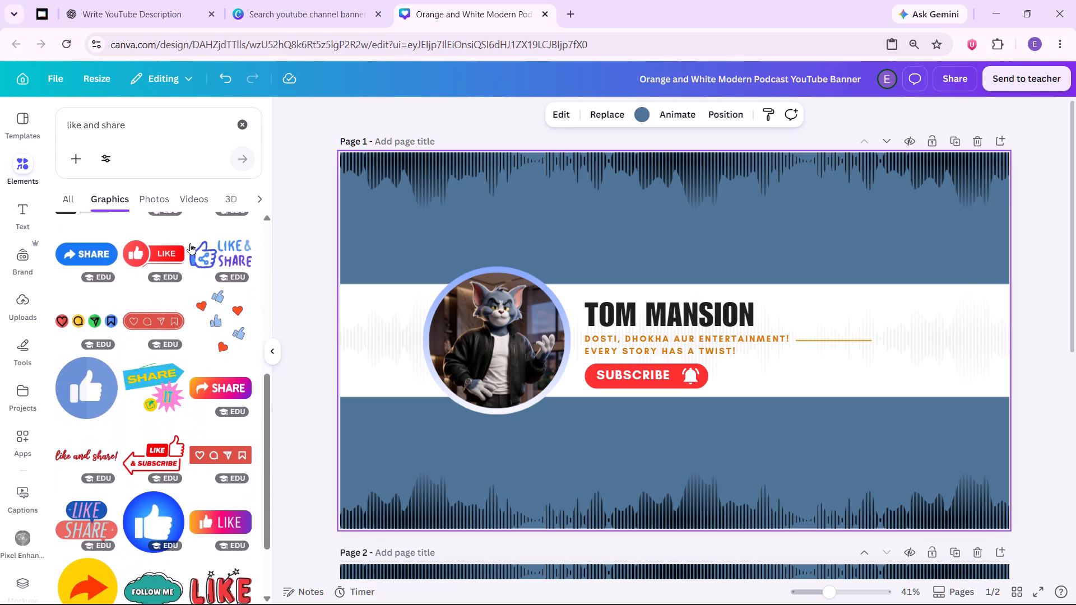
scroll(190, 243, "down", 2)
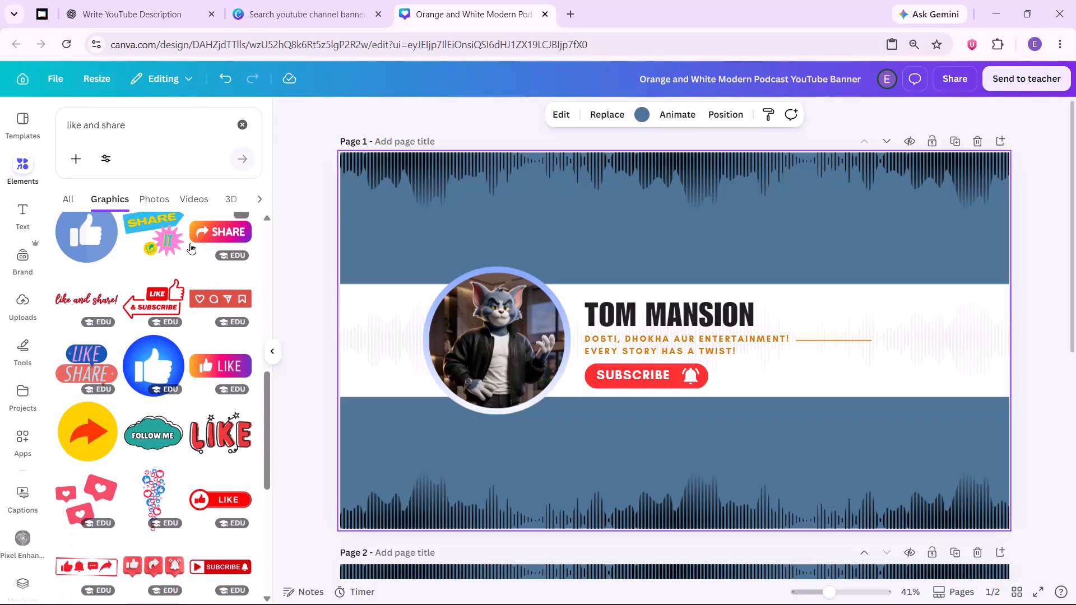
scroll(190, 243, "down", 3)
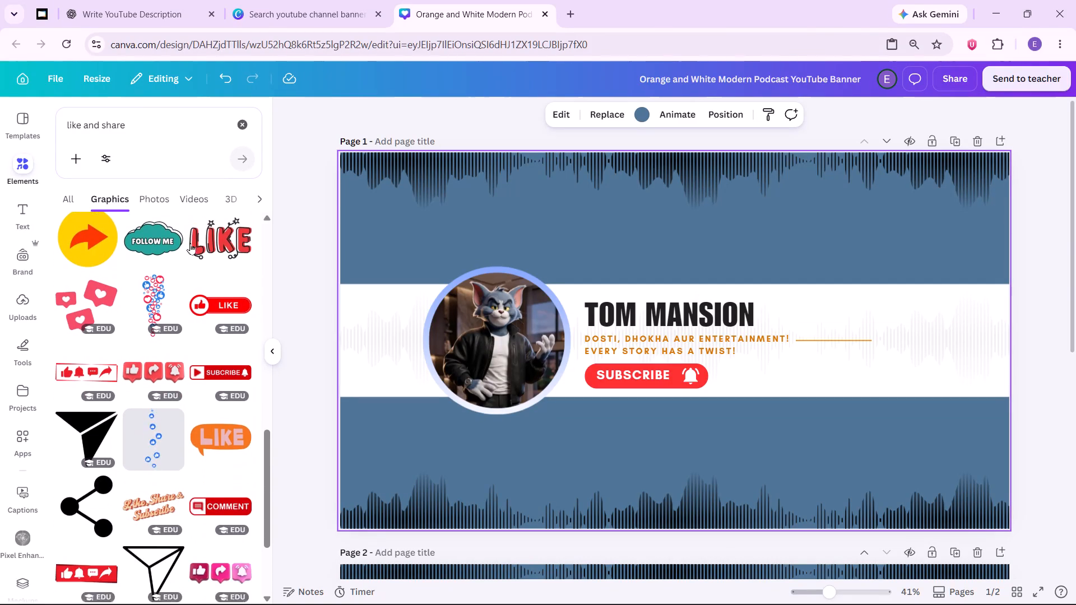
left_click(152, 360)
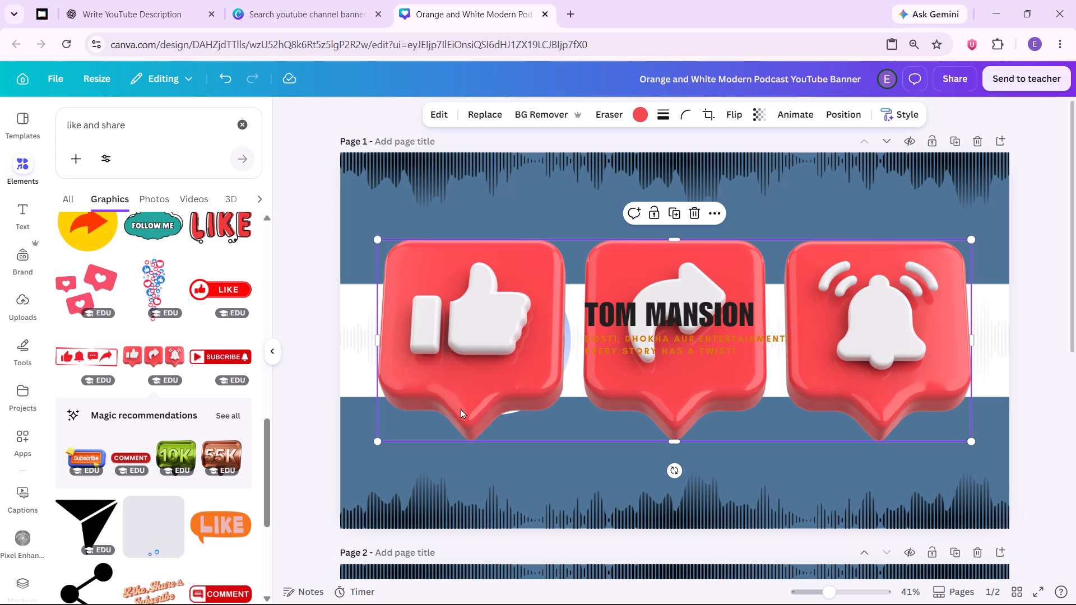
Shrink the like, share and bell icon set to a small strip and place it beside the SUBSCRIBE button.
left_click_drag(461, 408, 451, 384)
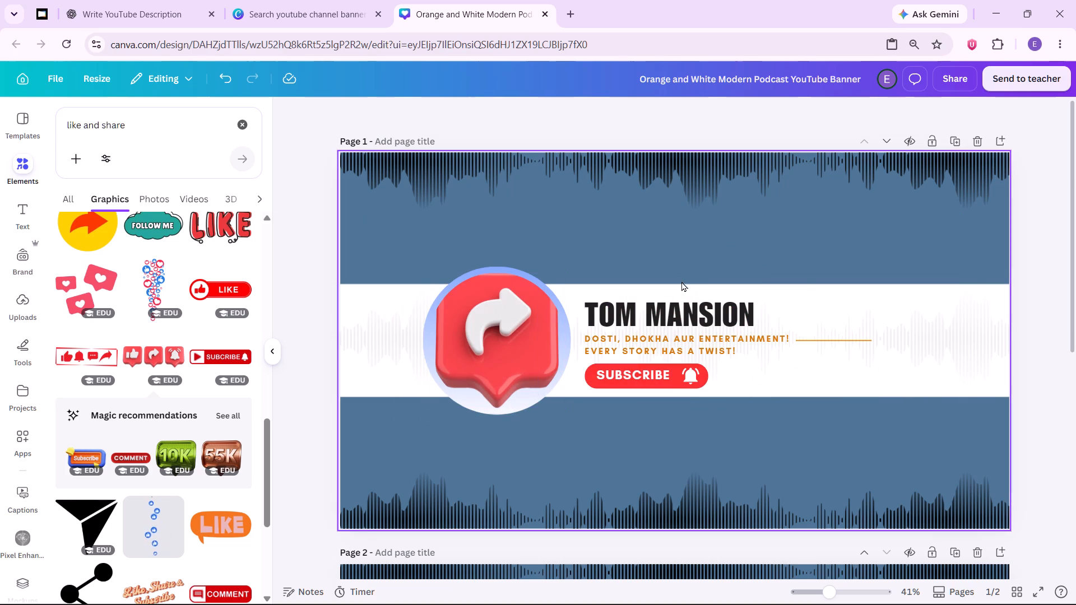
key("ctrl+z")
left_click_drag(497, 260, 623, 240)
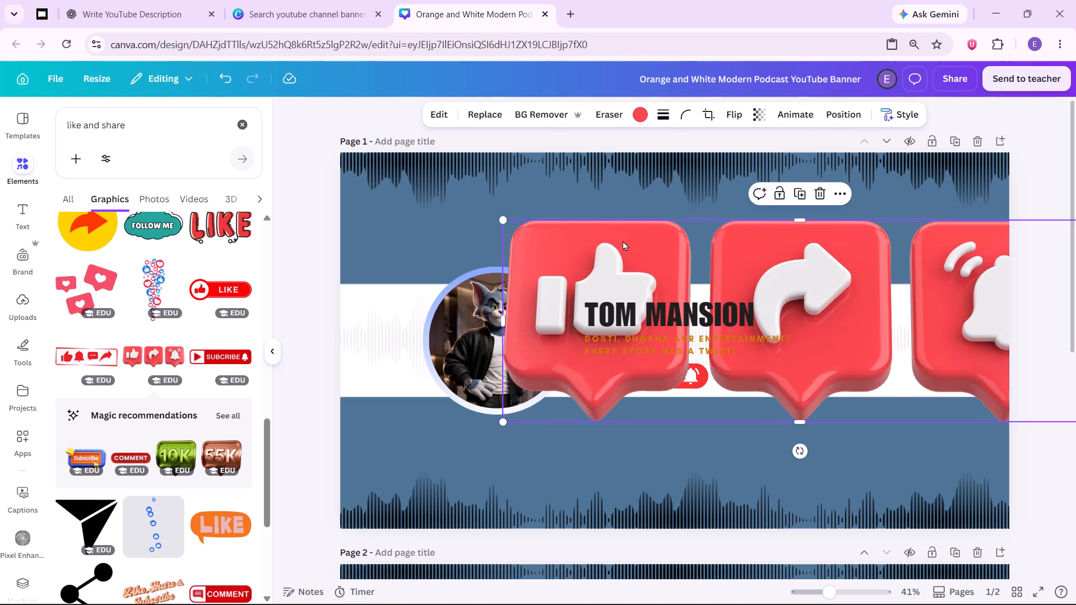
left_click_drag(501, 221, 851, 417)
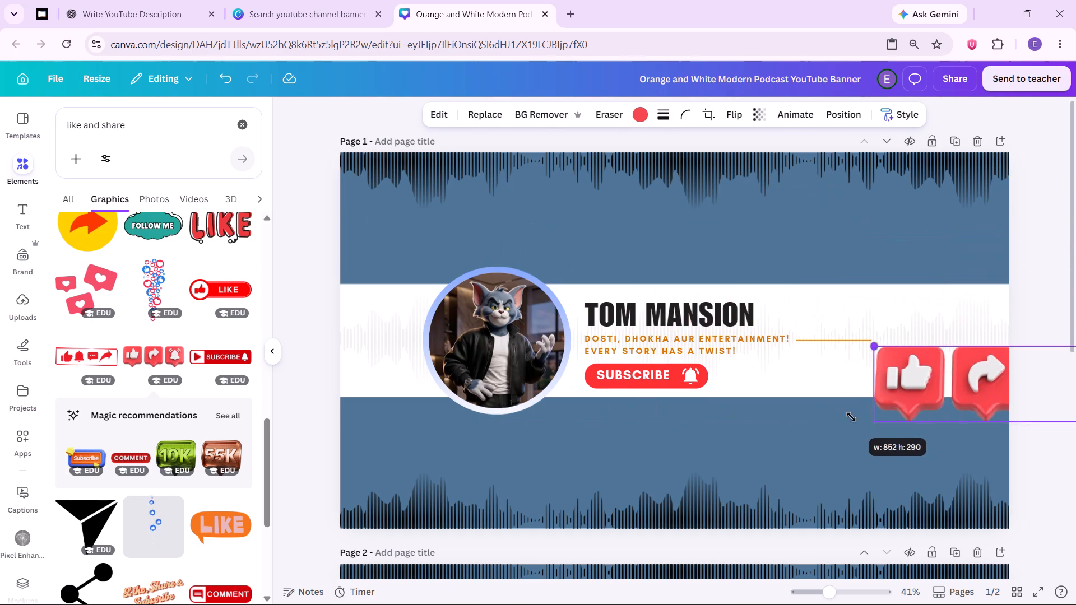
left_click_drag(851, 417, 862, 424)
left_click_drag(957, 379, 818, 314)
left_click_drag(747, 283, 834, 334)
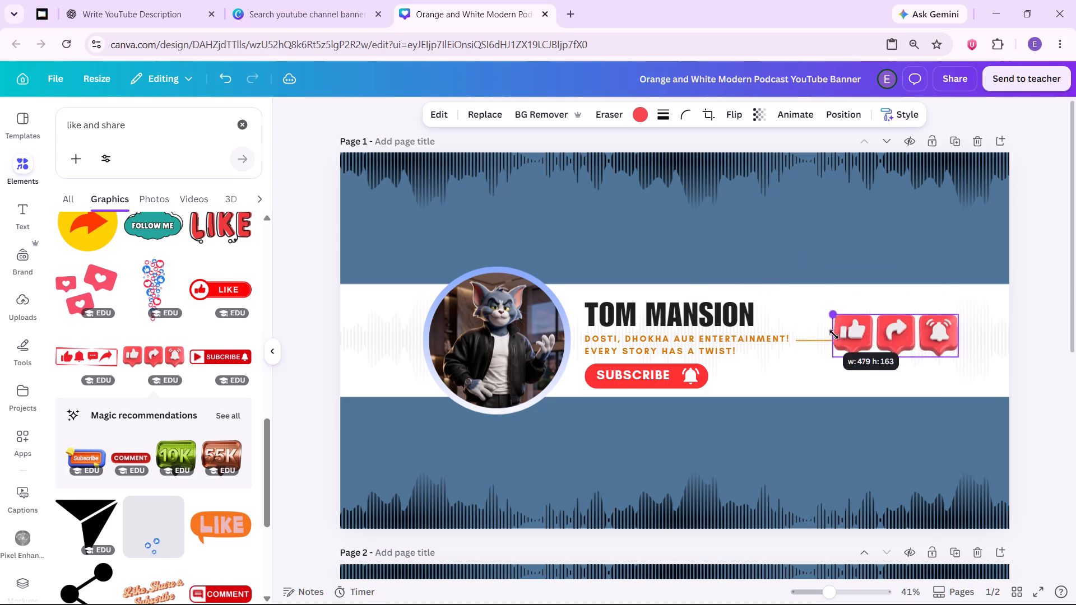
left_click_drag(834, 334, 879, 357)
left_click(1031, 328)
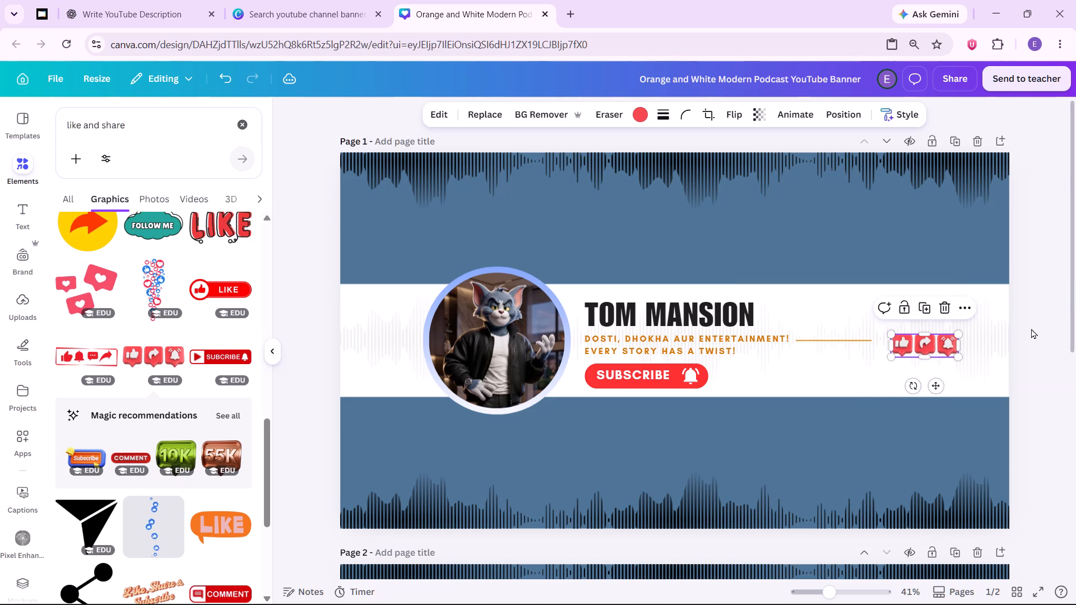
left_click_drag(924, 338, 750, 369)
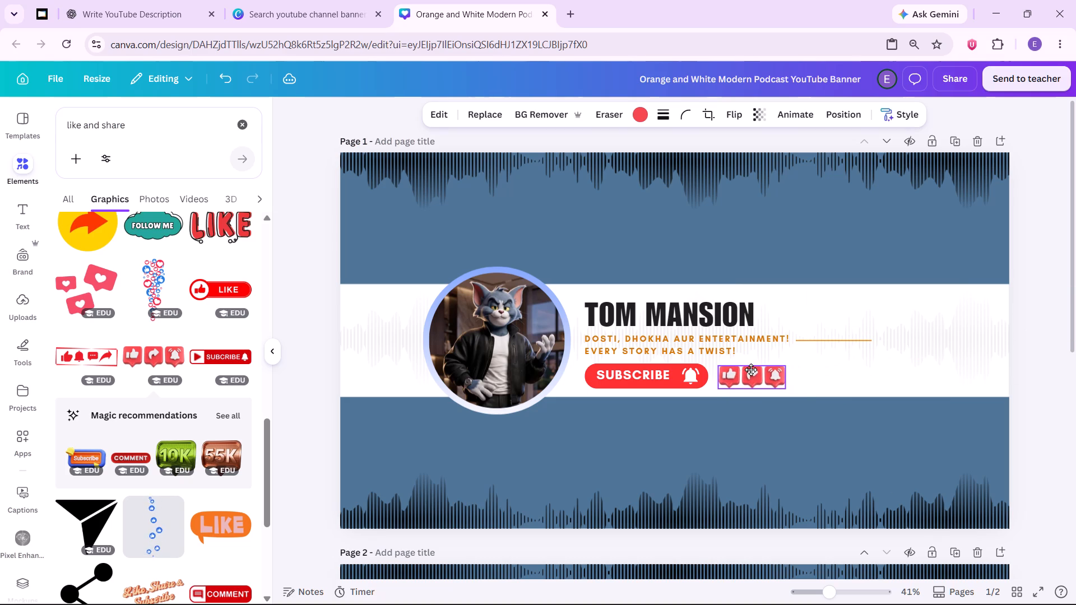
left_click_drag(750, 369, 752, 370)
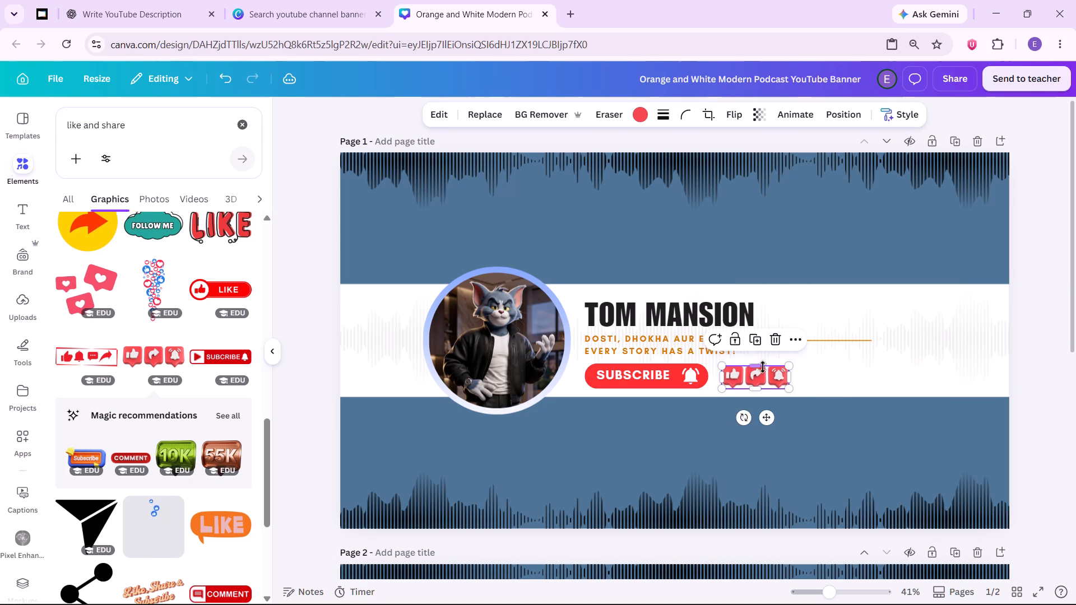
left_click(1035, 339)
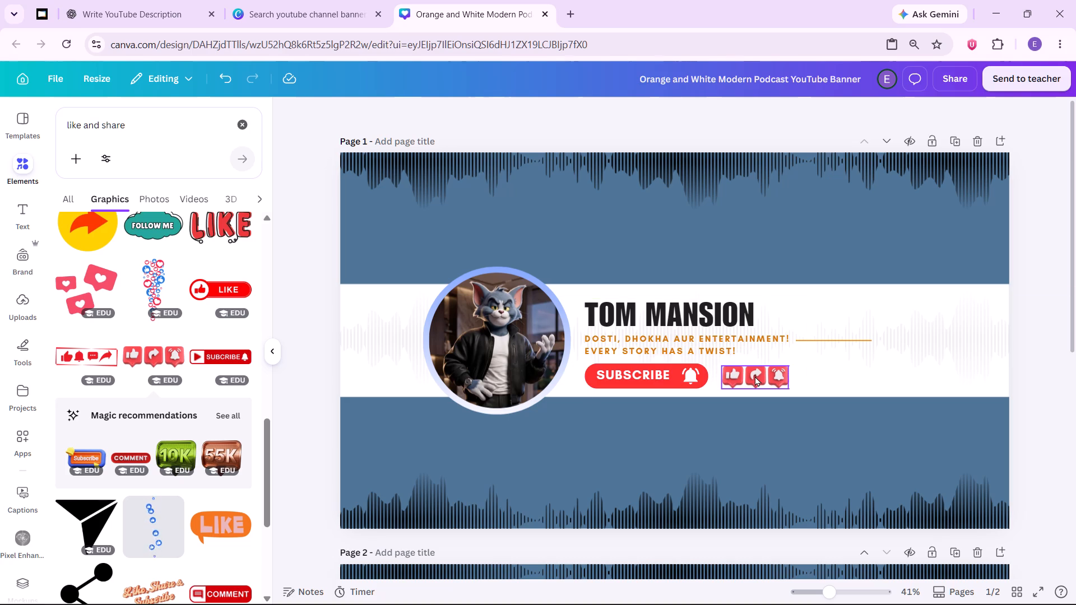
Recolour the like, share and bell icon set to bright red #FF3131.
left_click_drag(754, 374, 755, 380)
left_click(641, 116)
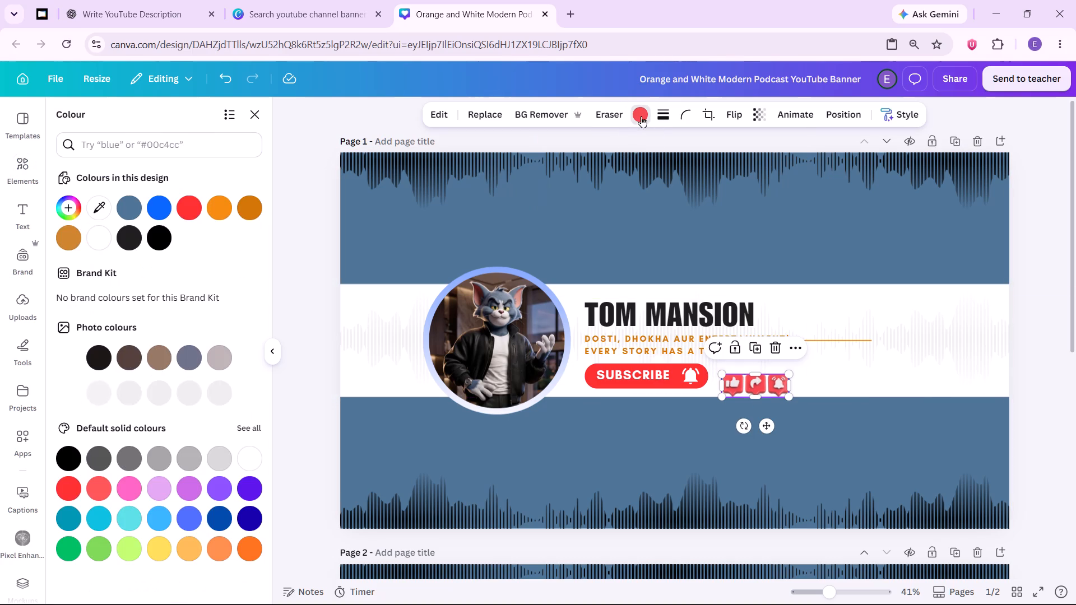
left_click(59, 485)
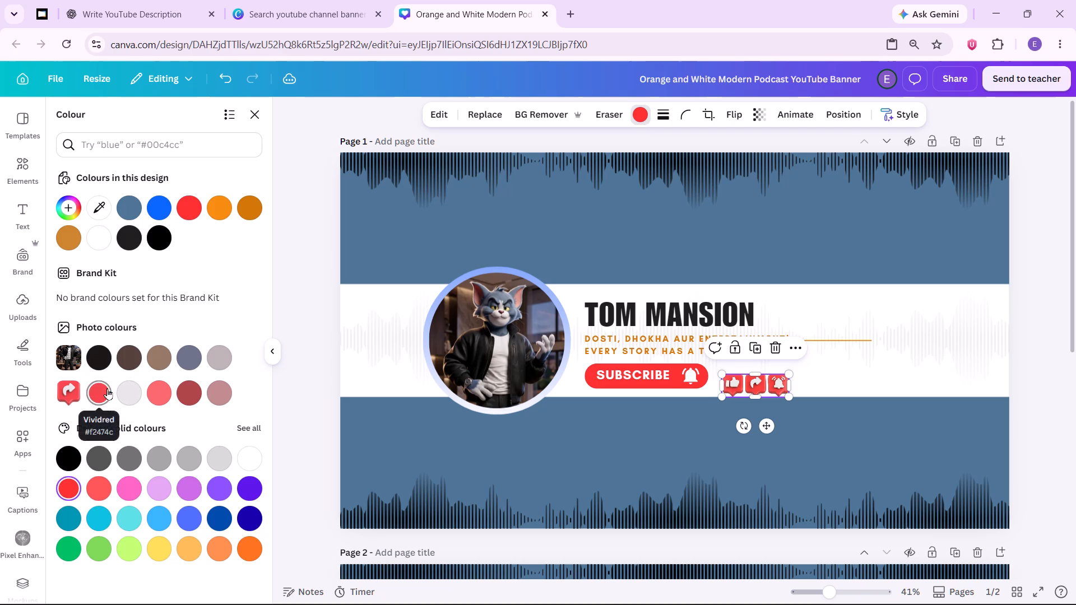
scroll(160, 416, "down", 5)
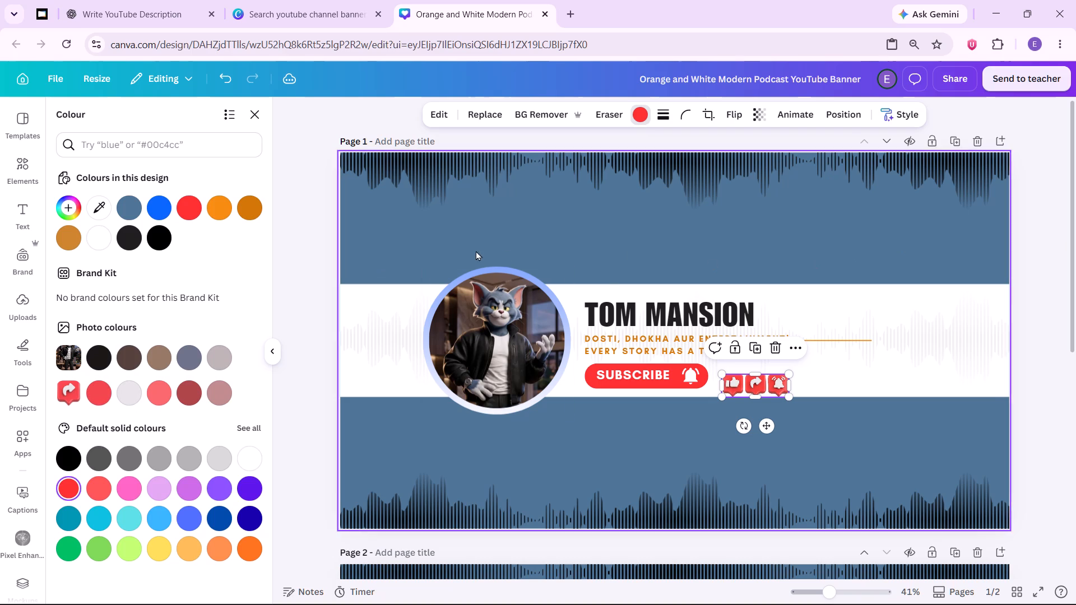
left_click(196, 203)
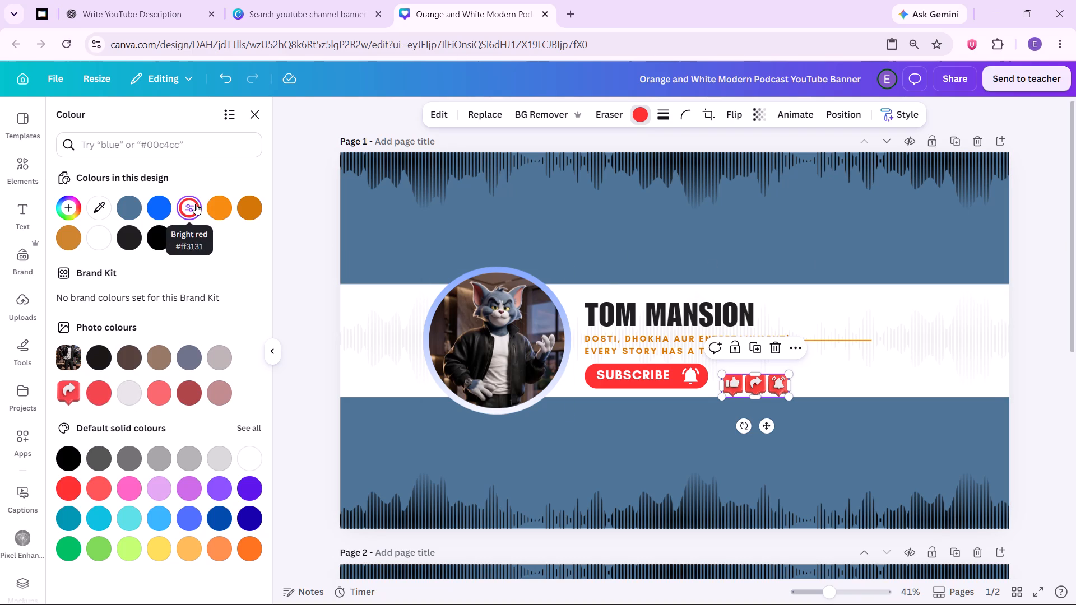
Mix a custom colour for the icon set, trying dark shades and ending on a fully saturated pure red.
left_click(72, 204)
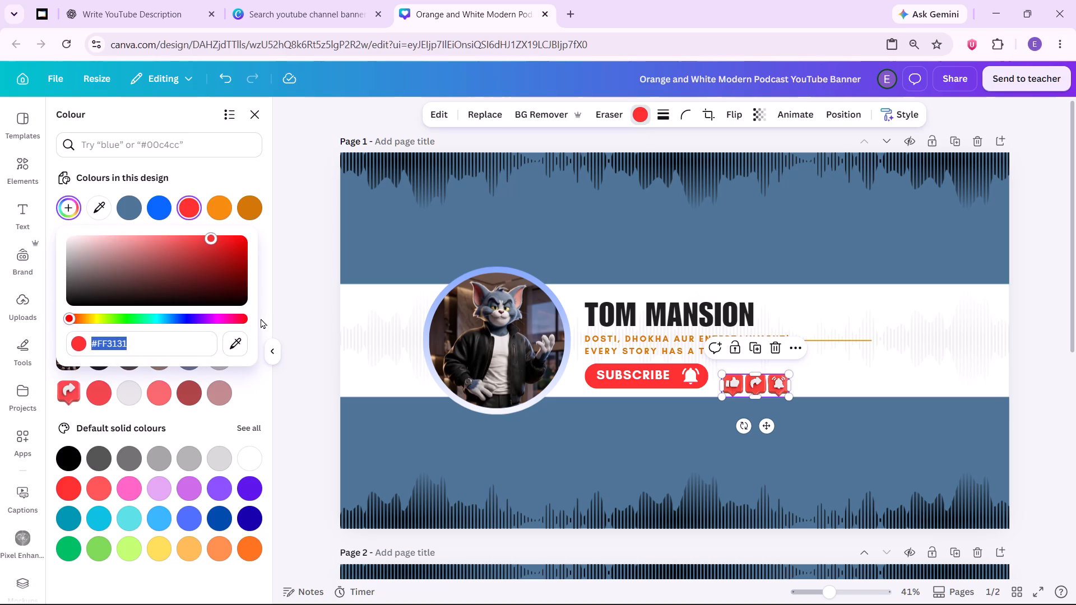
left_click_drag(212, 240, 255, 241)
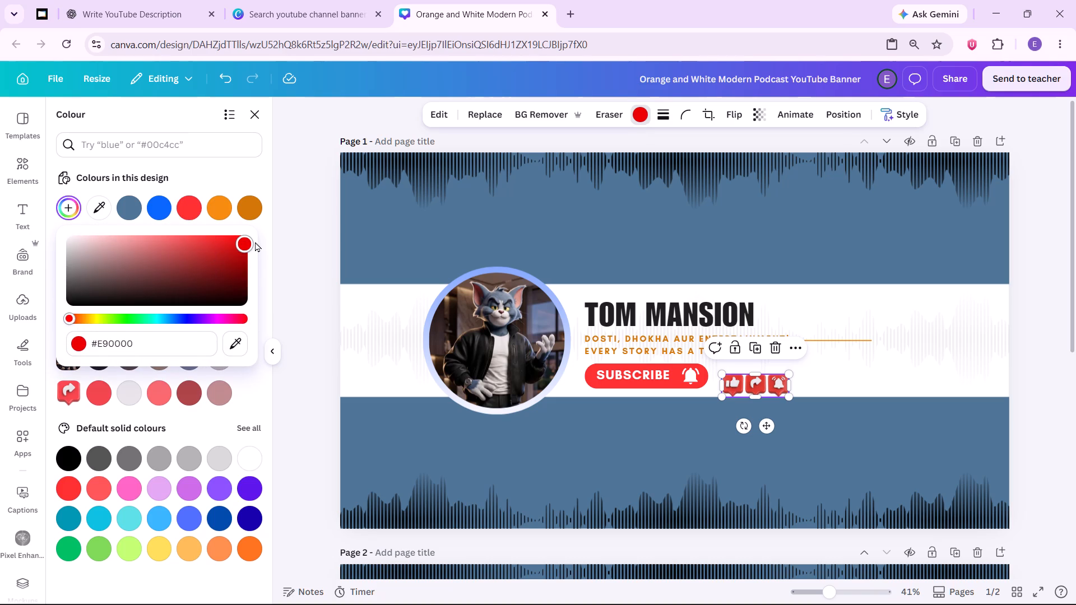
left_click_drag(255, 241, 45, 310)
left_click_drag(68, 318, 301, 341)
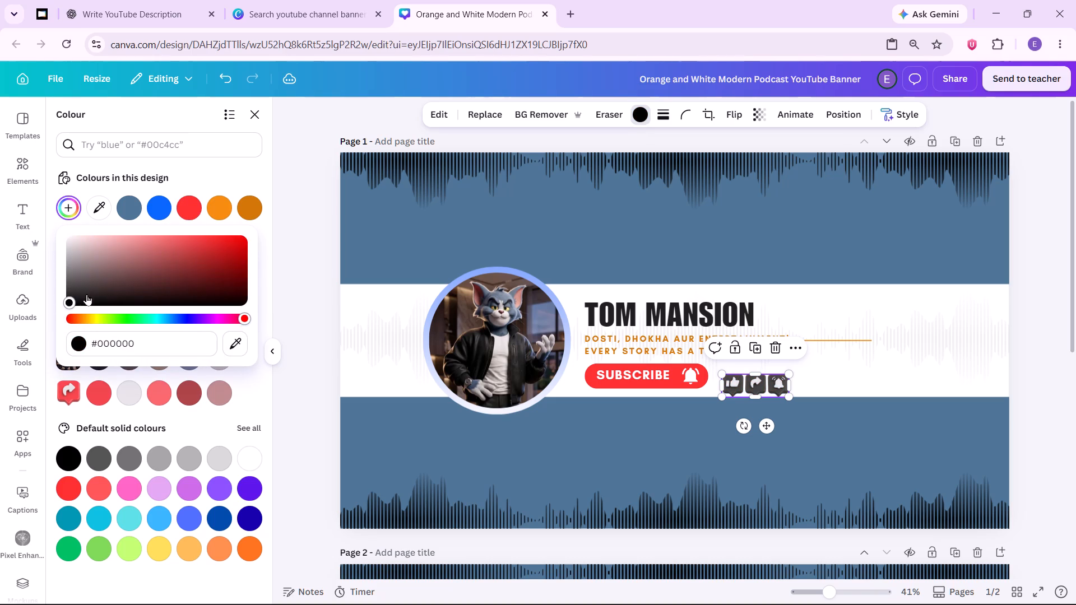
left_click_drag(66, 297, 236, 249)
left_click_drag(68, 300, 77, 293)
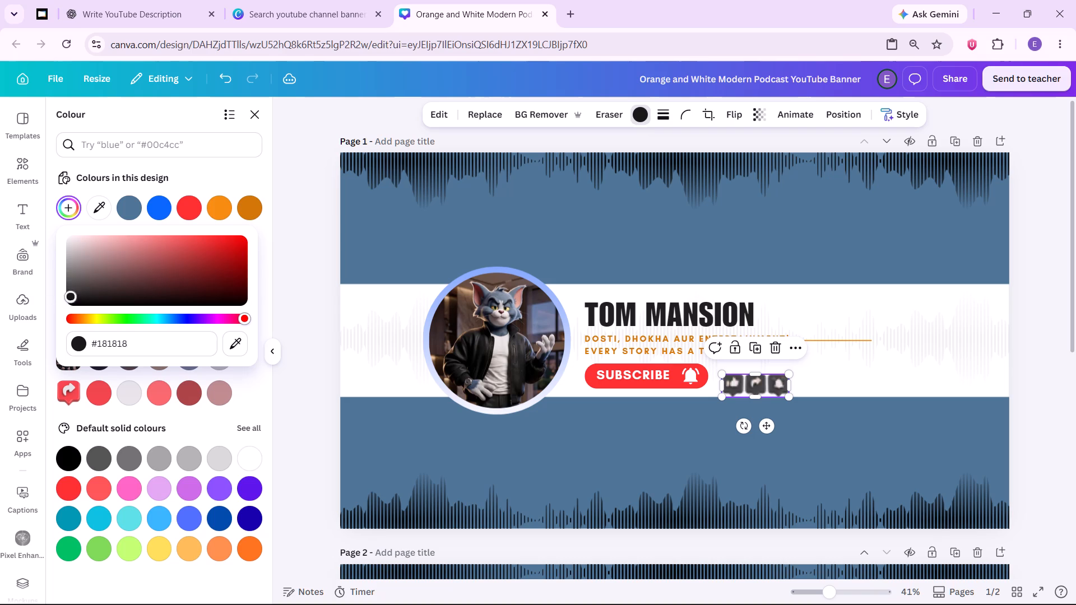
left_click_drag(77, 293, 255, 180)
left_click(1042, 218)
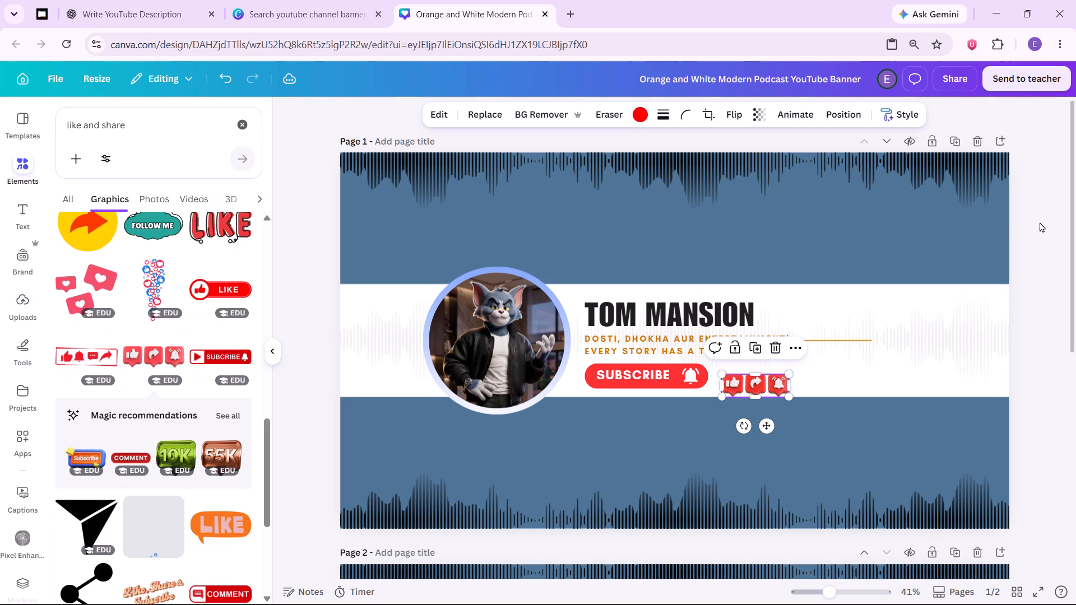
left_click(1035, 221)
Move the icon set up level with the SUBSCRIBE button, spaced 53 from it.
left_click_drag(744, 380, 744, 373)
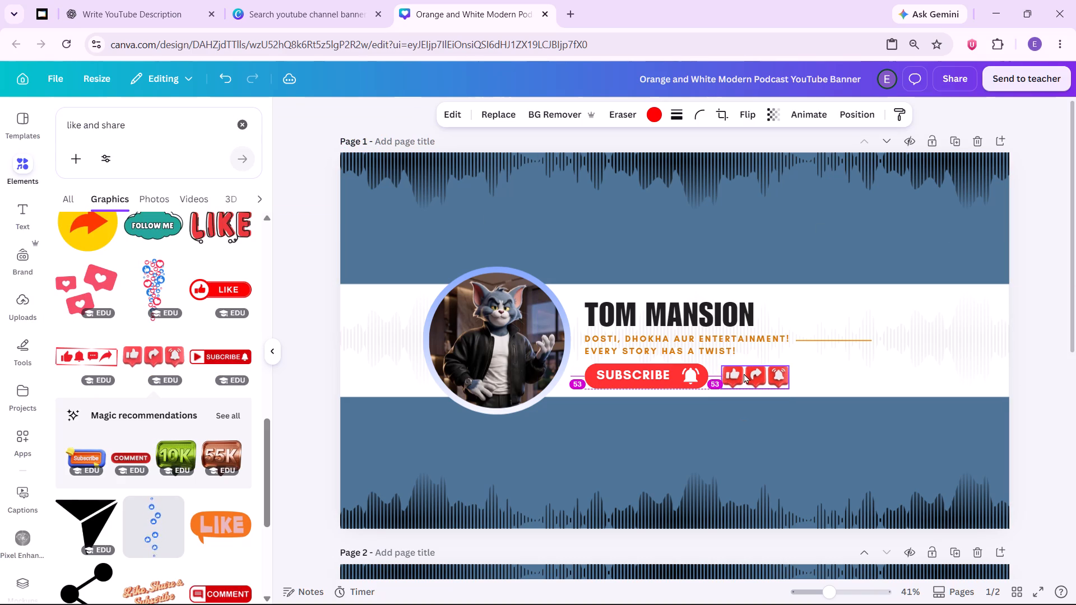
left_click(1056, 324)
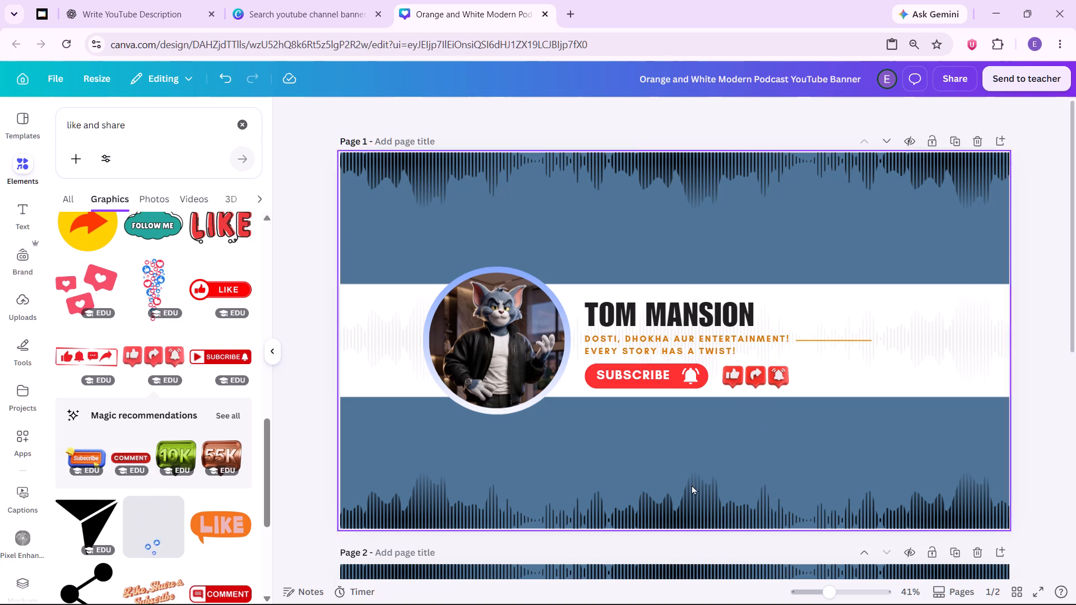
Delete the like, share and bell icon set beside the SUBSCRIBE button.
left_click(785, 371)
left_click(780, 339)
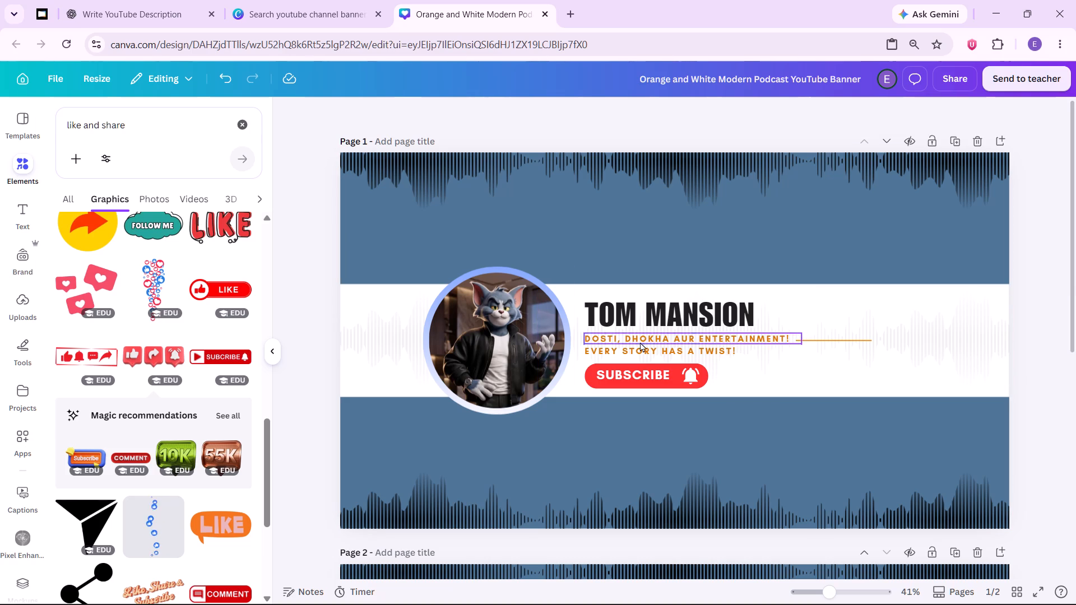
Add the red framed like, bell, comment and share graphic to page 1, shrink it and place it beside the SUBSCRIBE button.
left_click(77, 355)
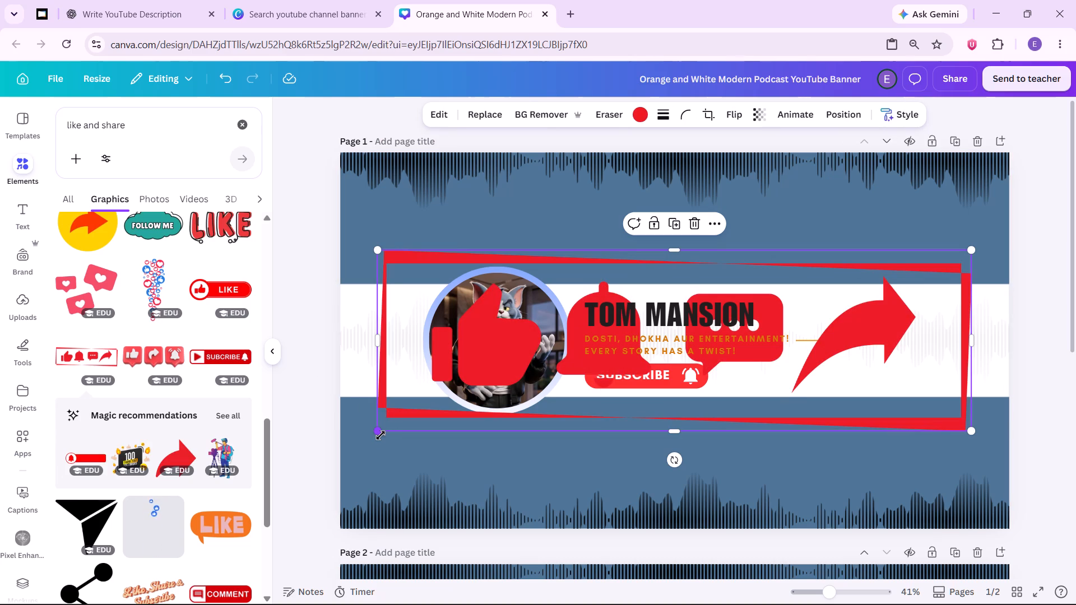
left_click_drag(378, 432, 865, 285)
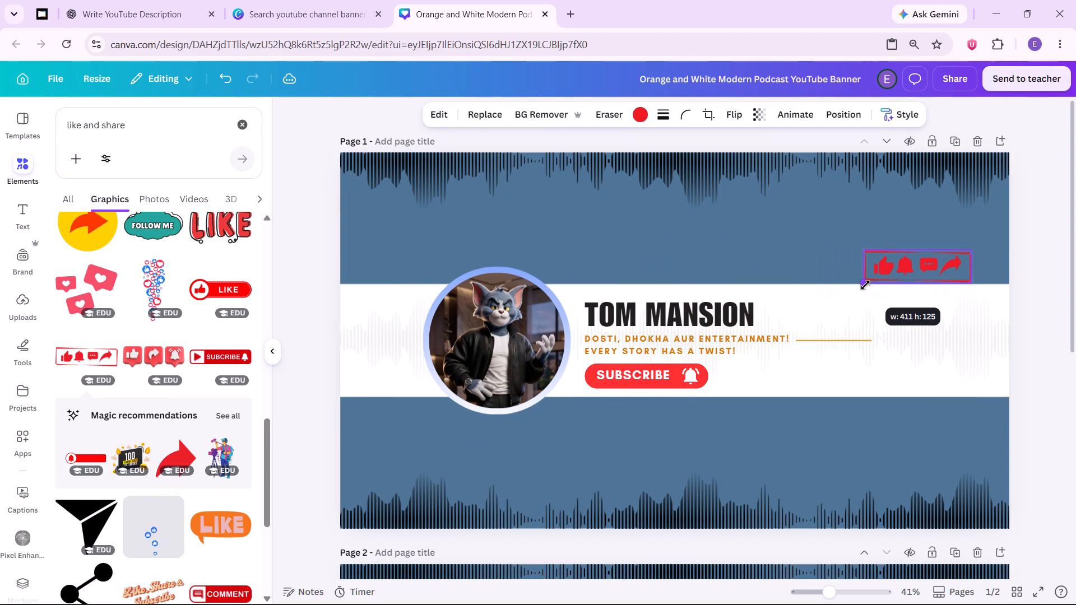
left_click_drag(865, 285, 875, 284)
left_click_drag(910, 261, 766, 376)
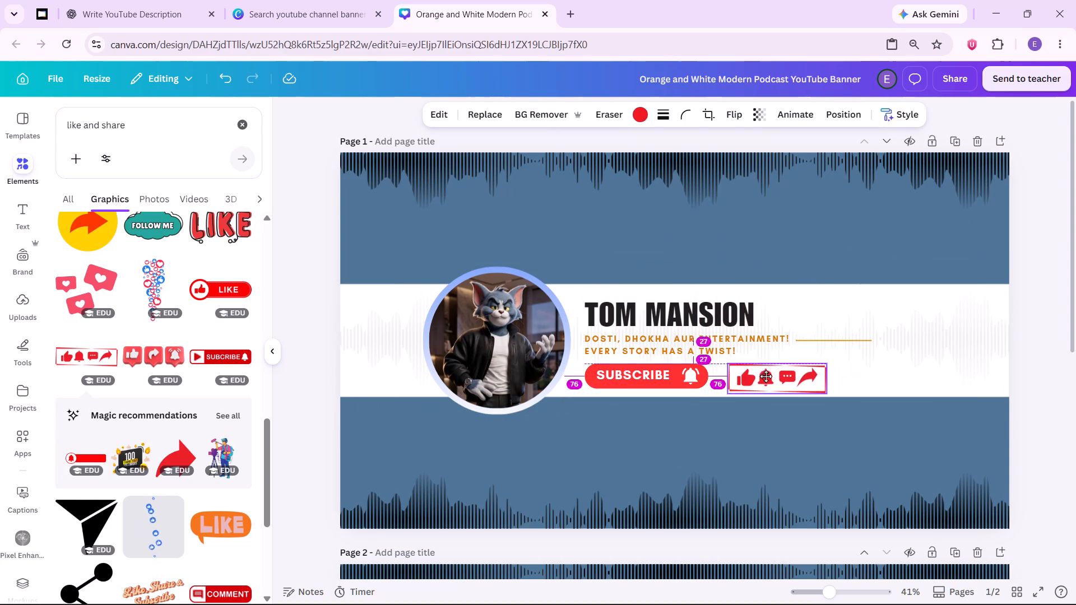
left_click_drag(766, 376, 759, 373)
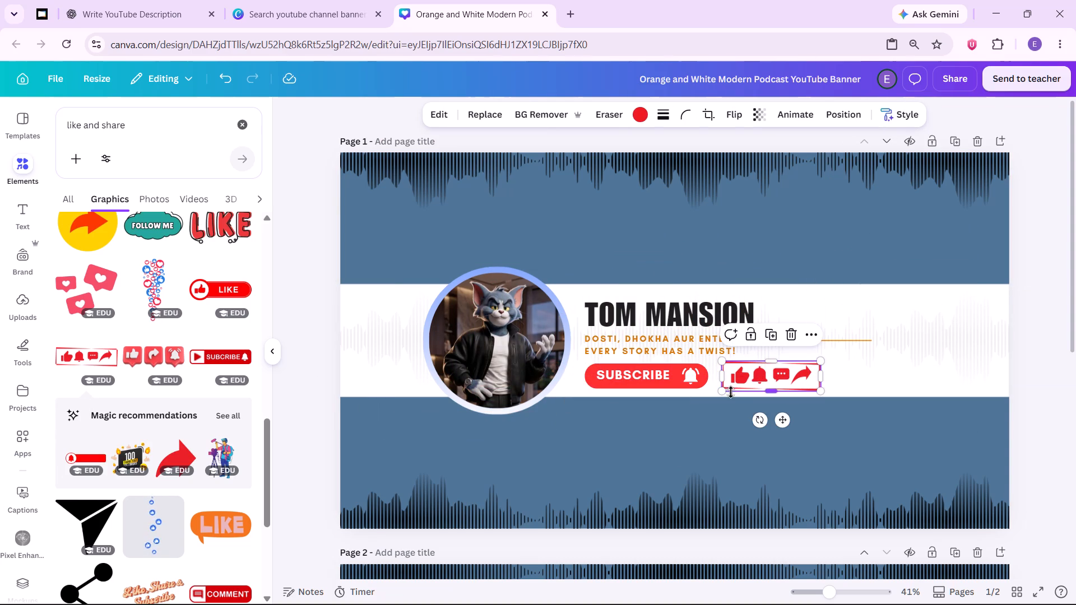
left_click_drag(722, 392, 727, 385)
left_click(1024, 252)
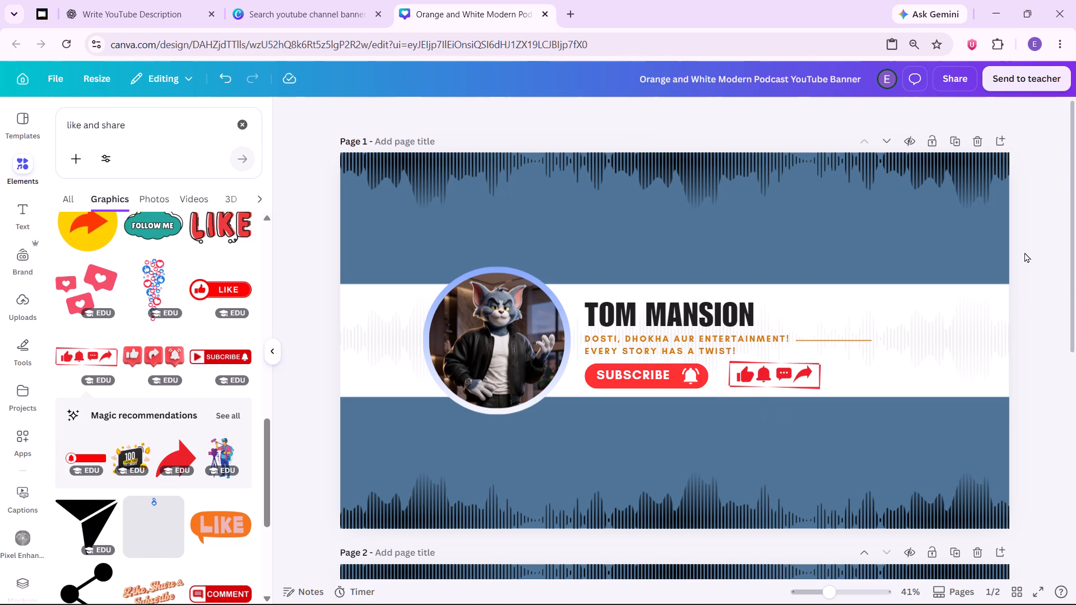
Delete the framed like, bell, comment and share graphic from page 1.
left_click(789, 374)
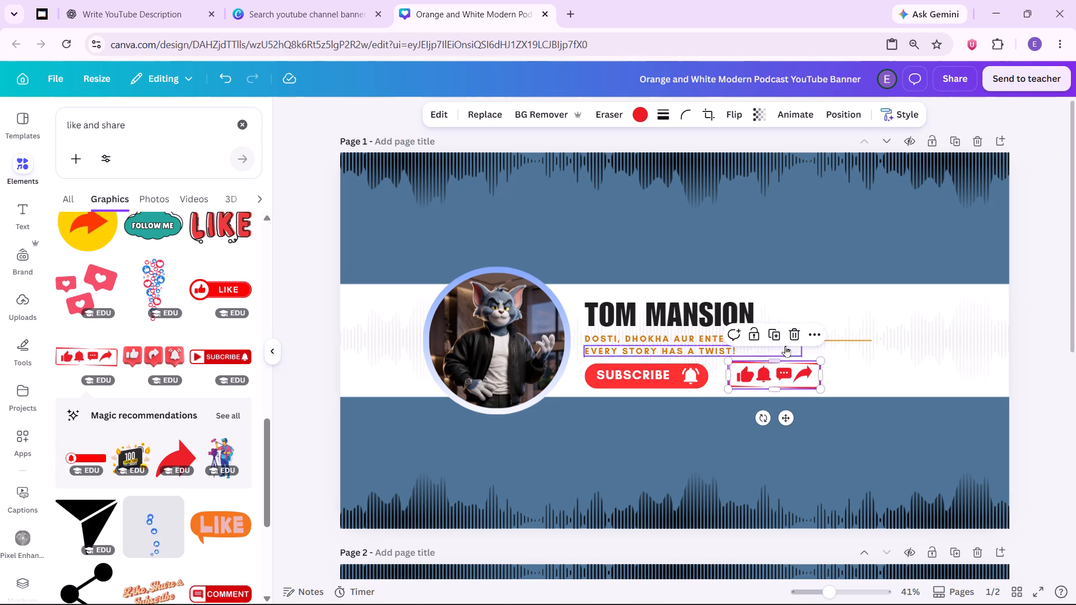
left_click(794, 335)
Browse the remaining "like and share" graphics for an alternative to place beside the SUBSCRIBE button.
scroll(120, 423, "down", 2)
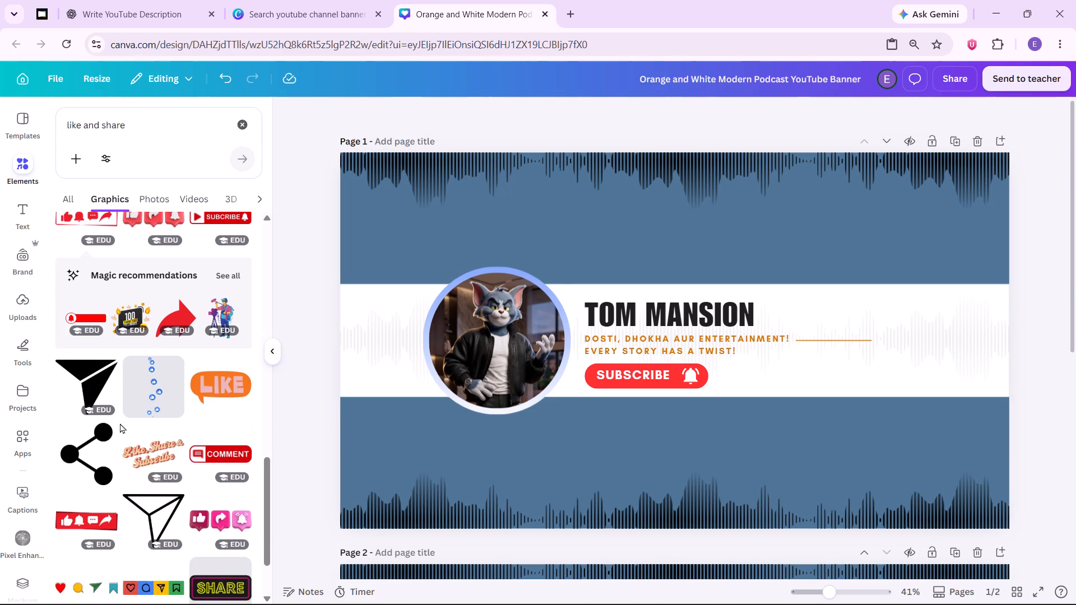
scroll(120, 423, "down", 4)
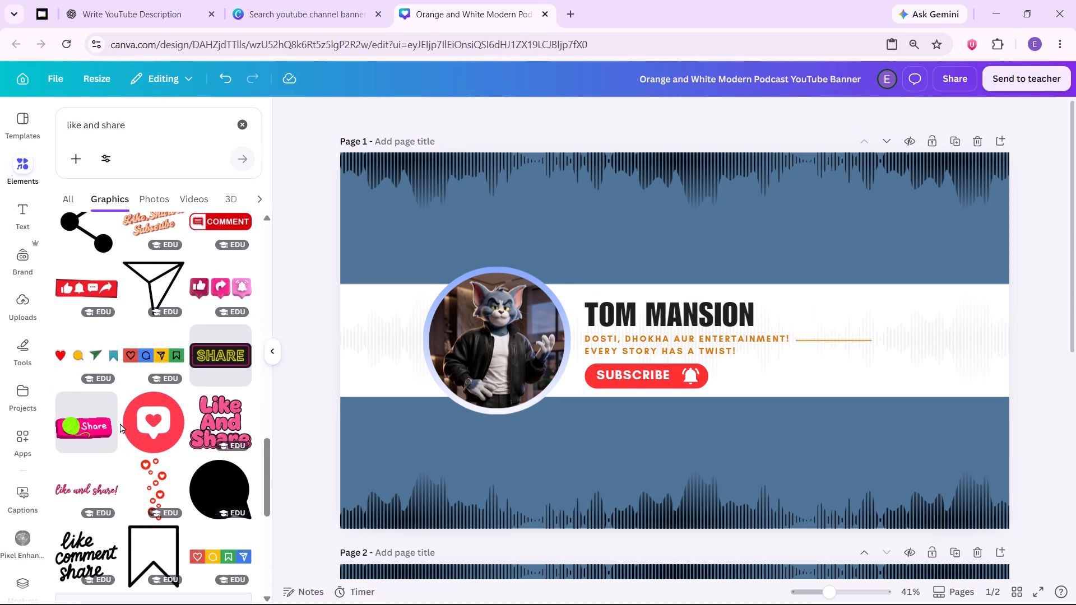
scroll(127, 375, "down", 3)
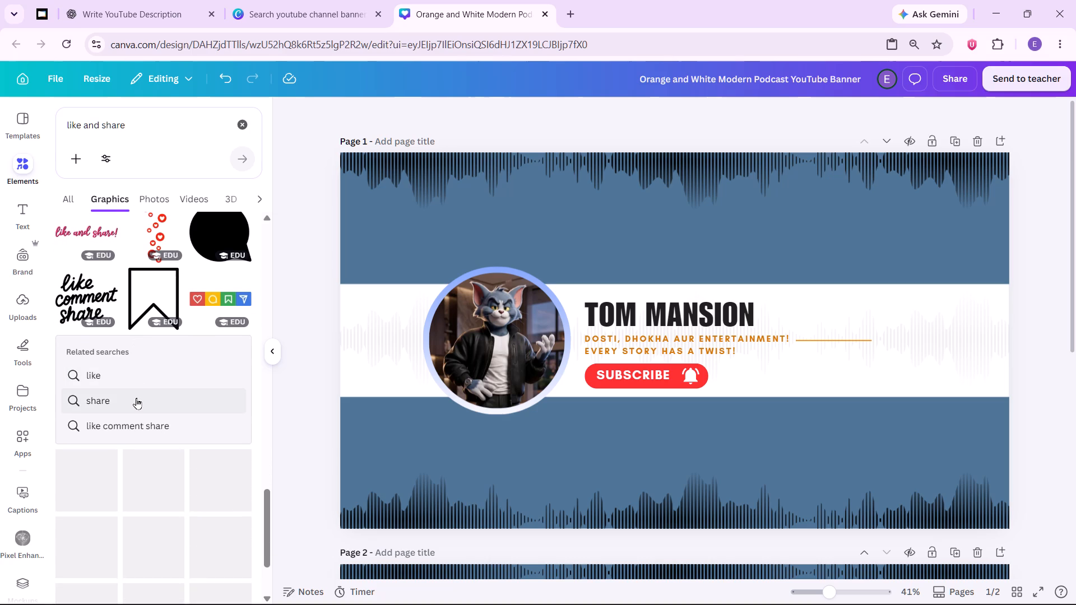
scroll(136, 398, "down", 4)
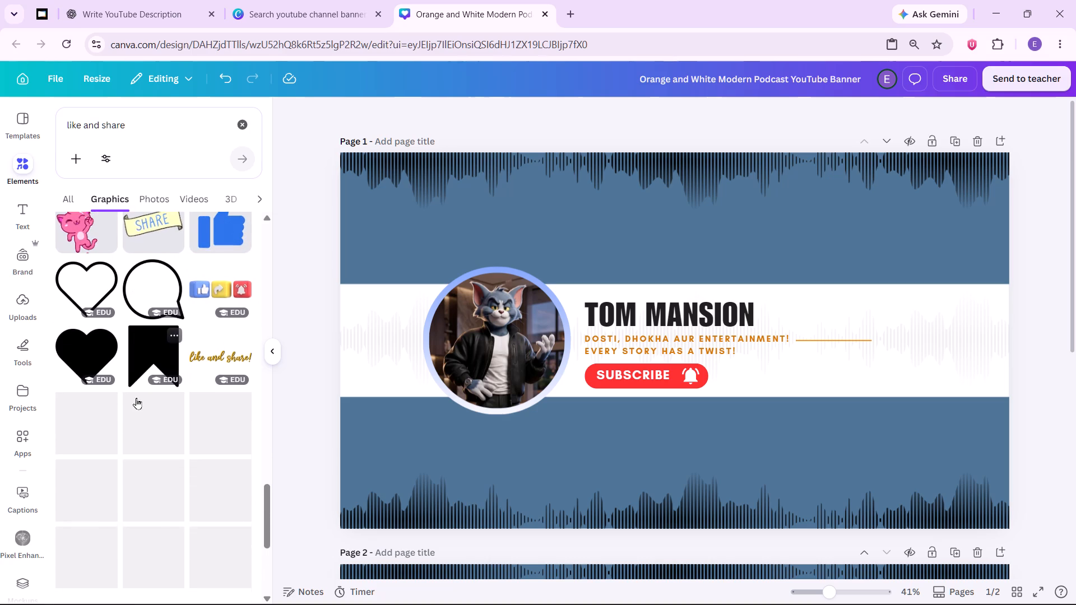
scroll(136, 398, "down", 2)
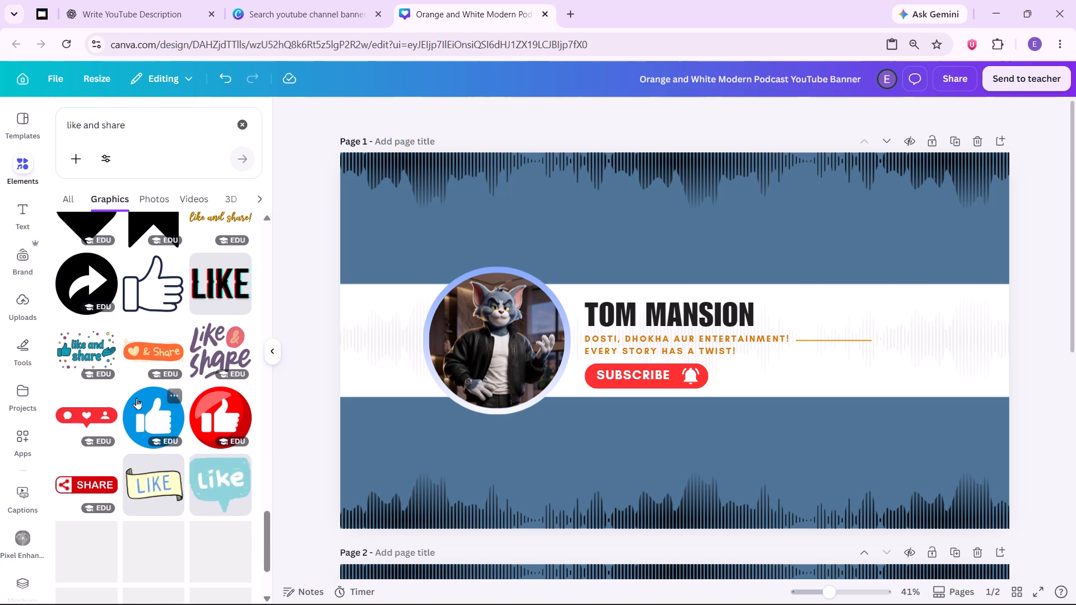
scroll(136, 398, "down", 3)
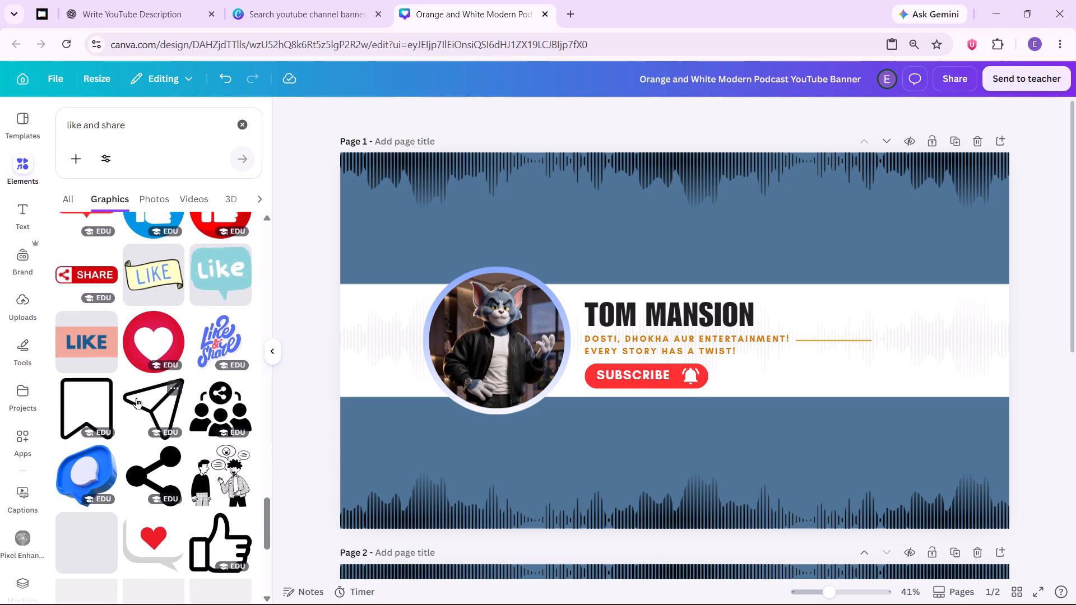
scroll(136, 398, "down", 1)
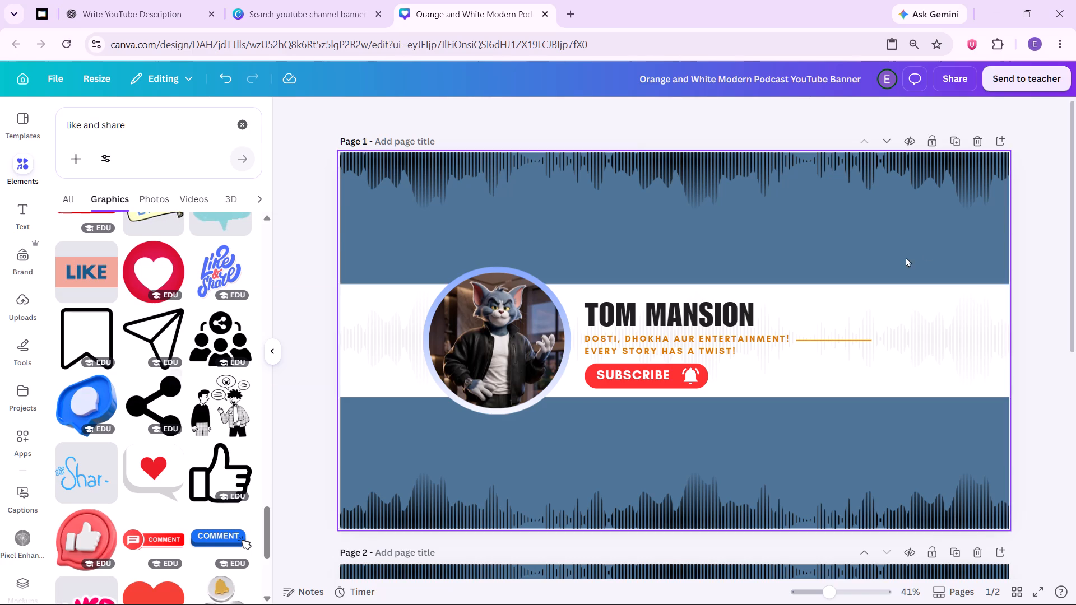
Download only page 1 of the banner design as a high-quality PNG.
left_click(957, 75)
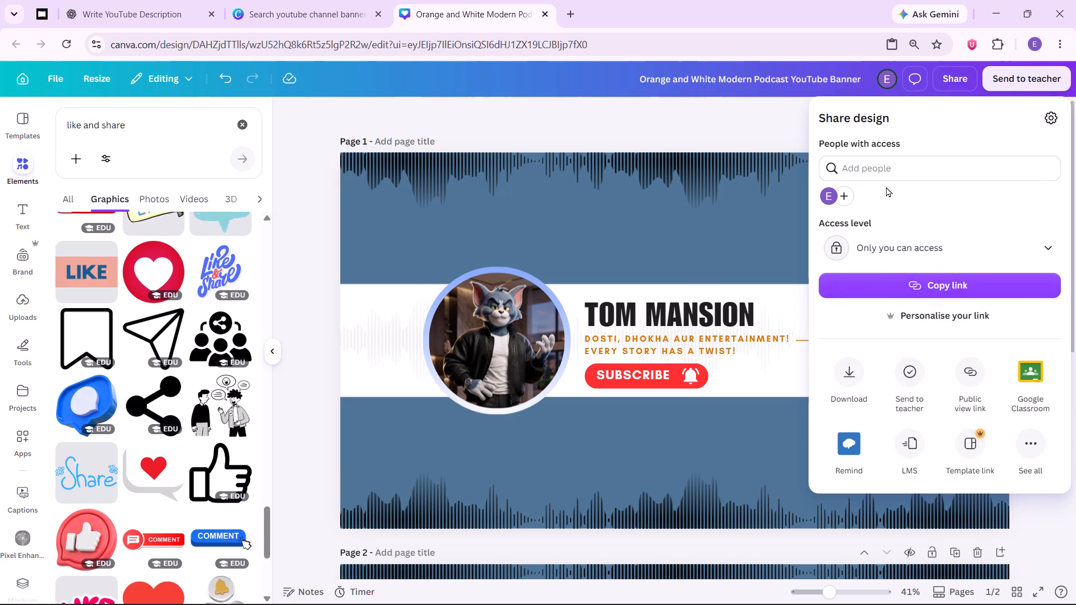
left_click(849, 383)
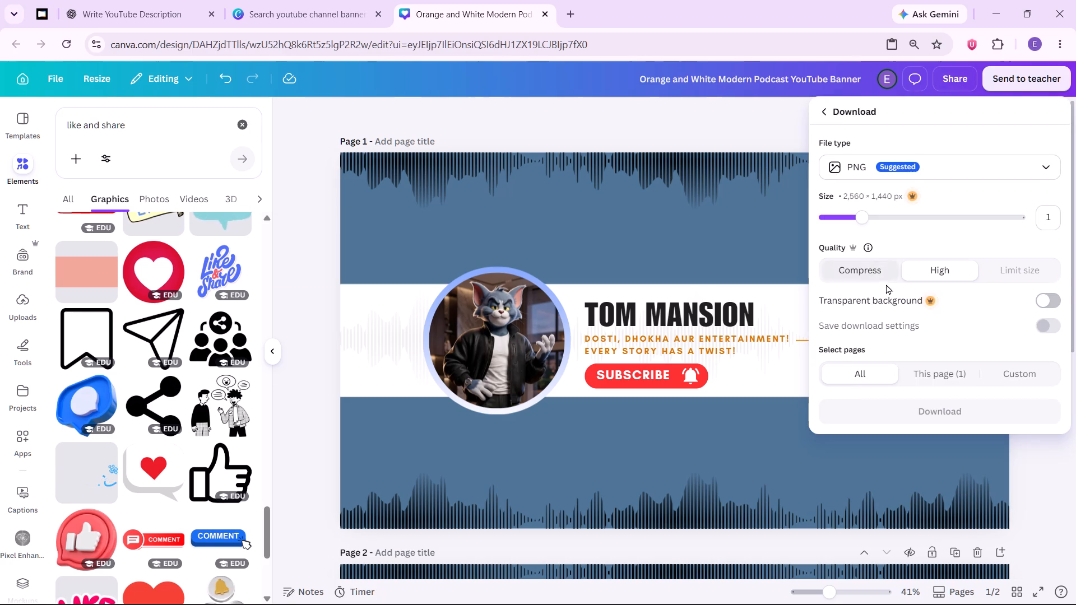
left_click(933, 368)
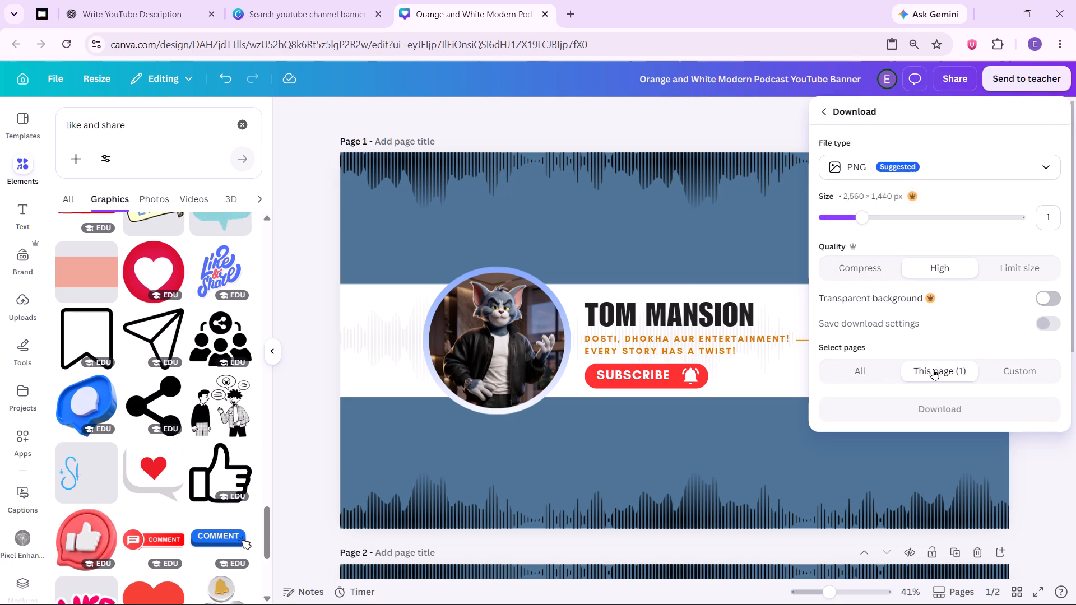
scroll(887, 299, "down", 2)
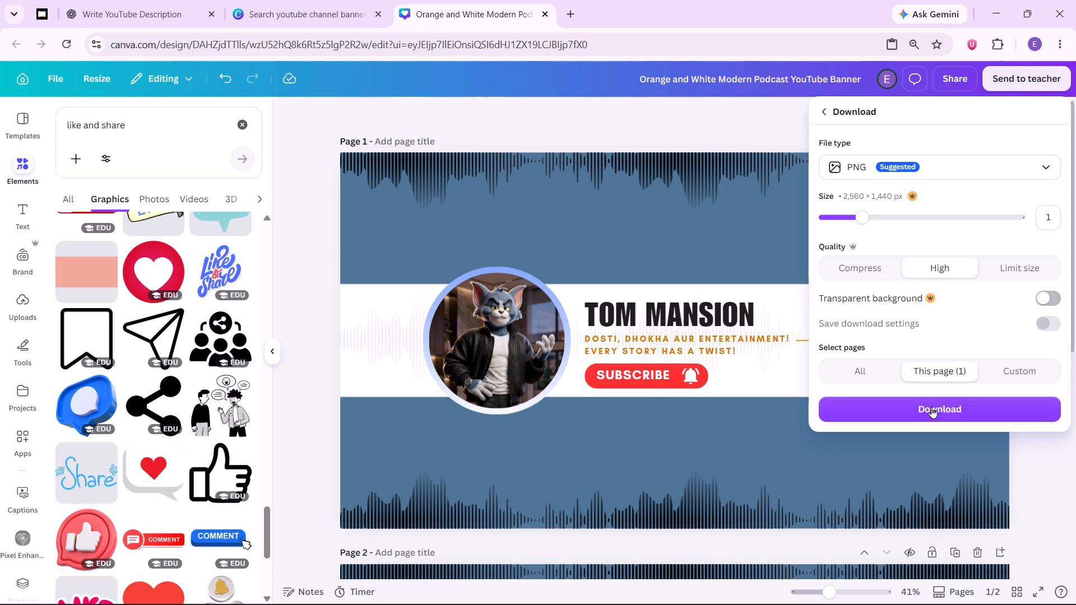
left_click(931, 406)
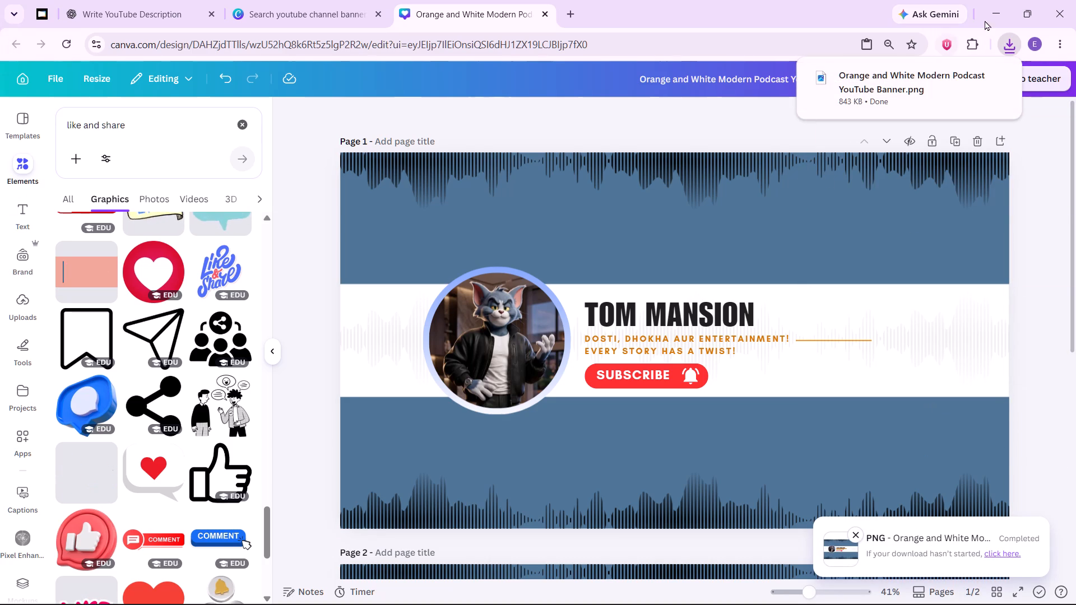
Switch to File Explorer and exit the Windhawk app running in the background.
left_click(1002, 24)
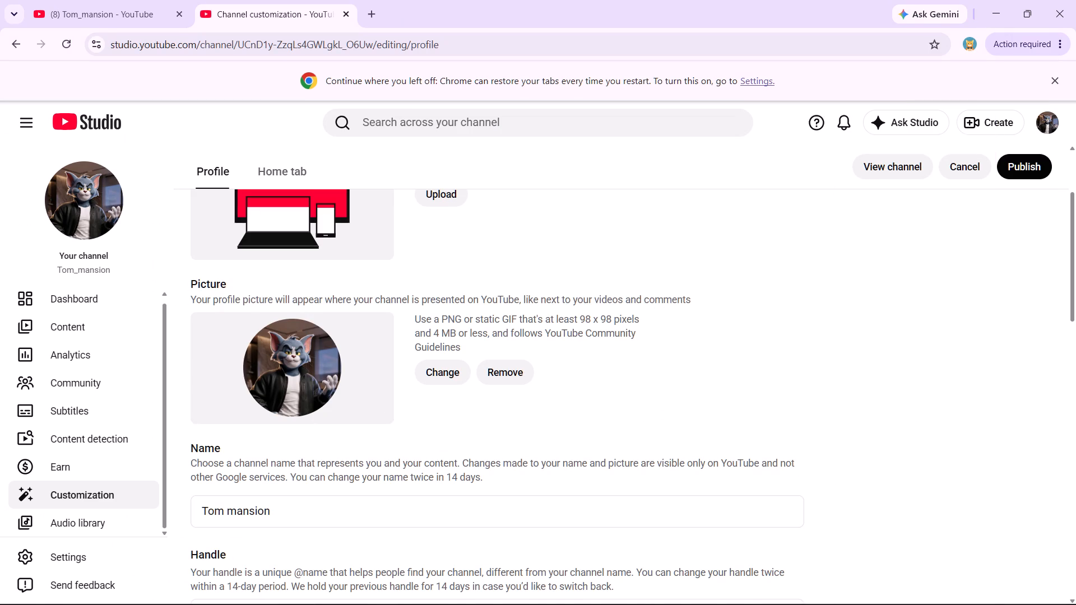
left_click(437, 584)
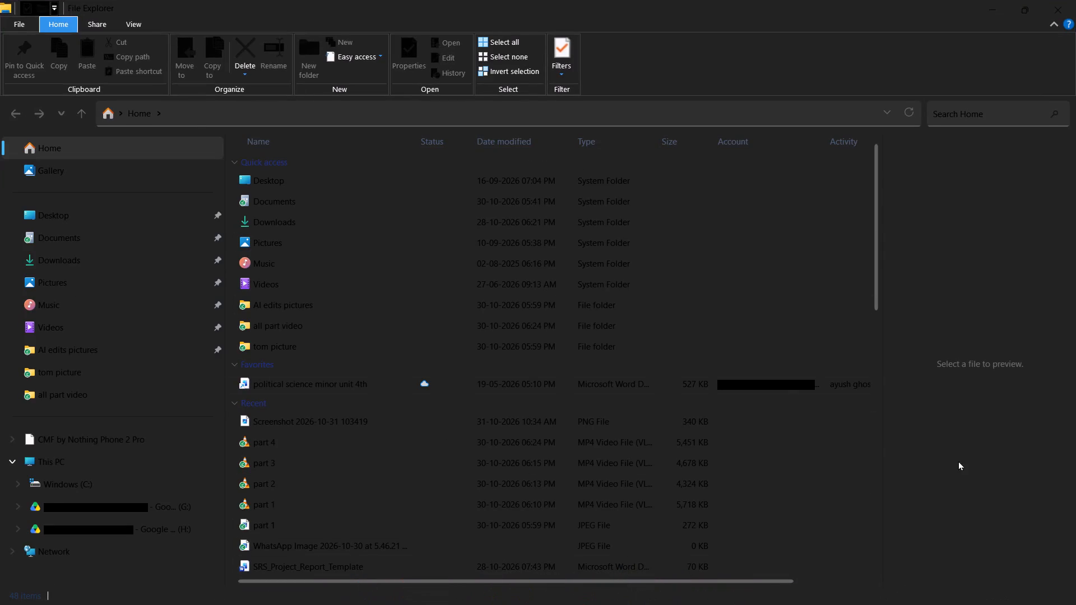
left_click(858, 590)
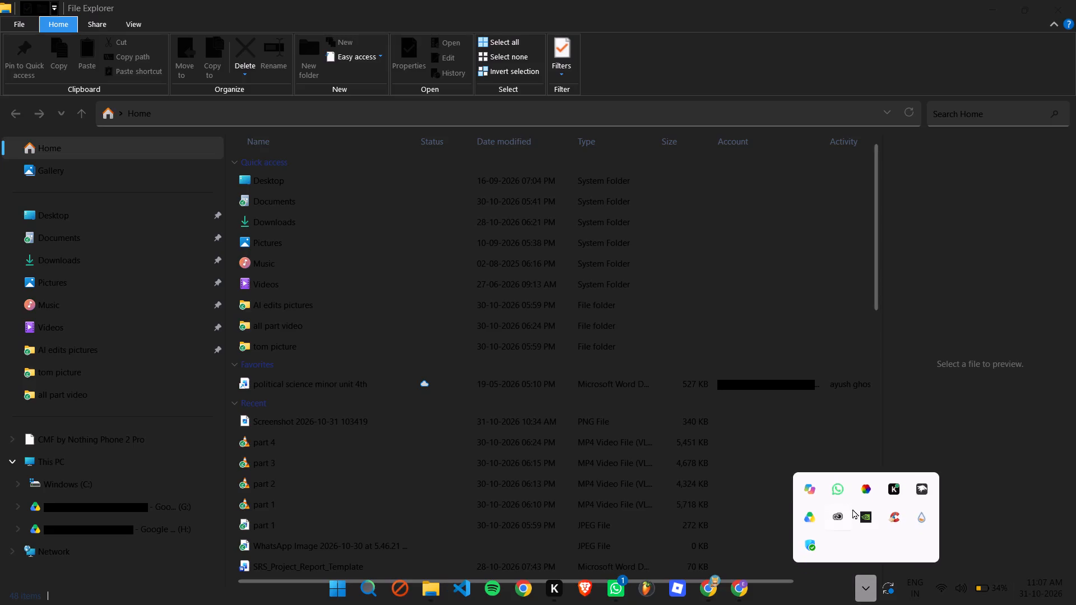
right_click(922, 488)
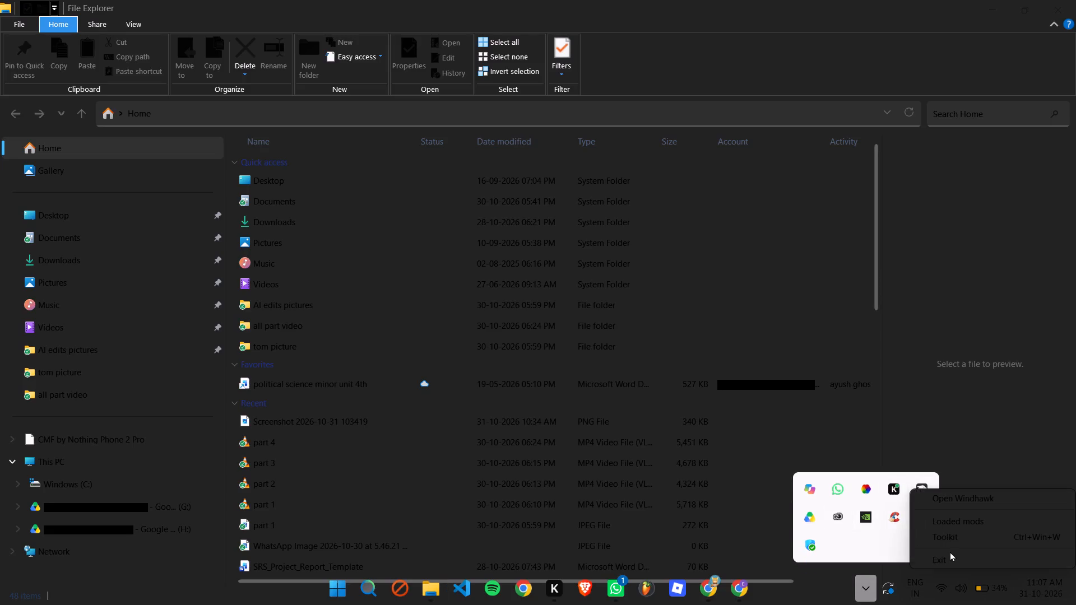
left_click(950, 552)
left_click(649, 308)
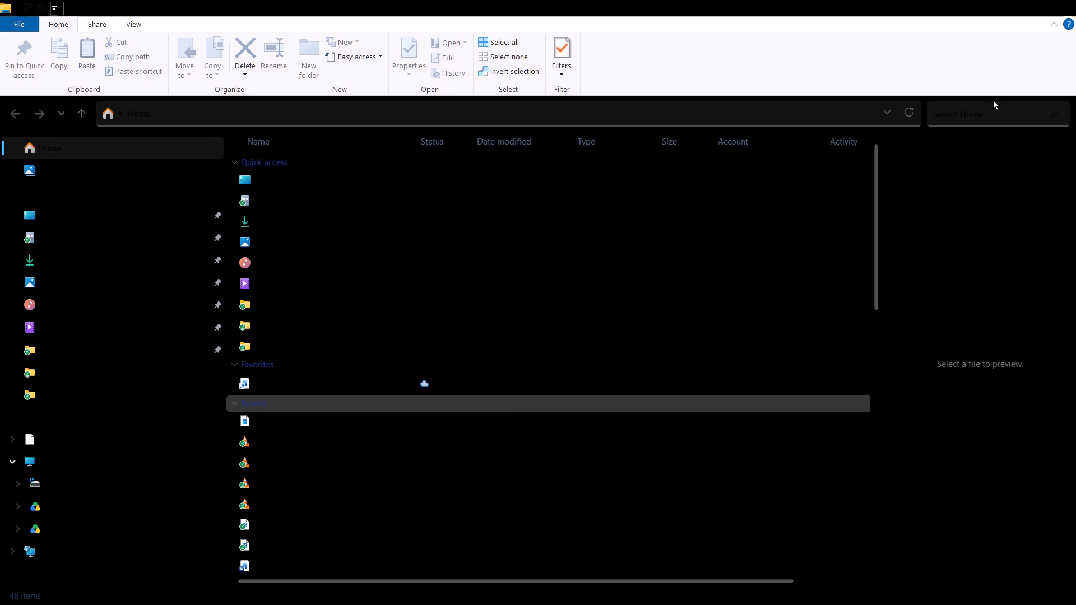
left_click(991, 278)
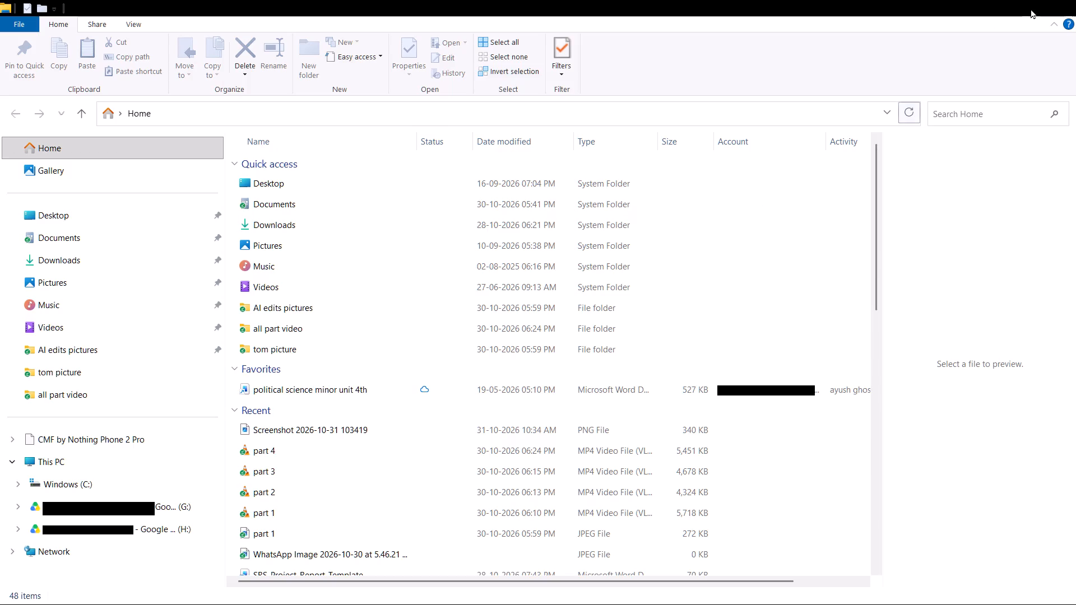
Move the downloaded Orange and White Modern Podcast YouTube Banner PNG from Downloads into the AI edits pictures folder.
left_click(67, 229)
left_click(81, 253)
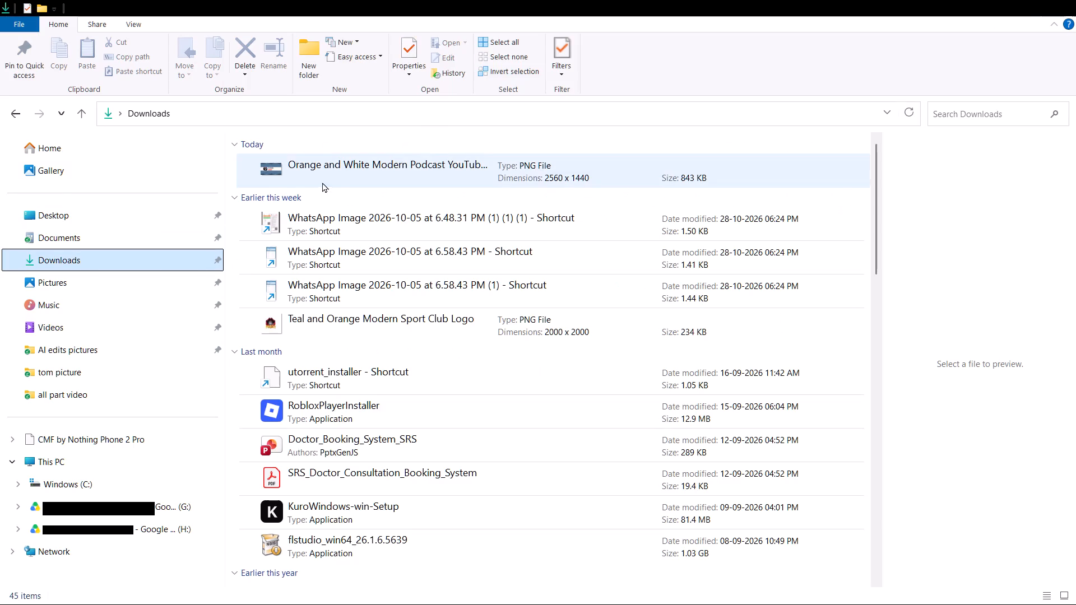
right_click(335, 171)
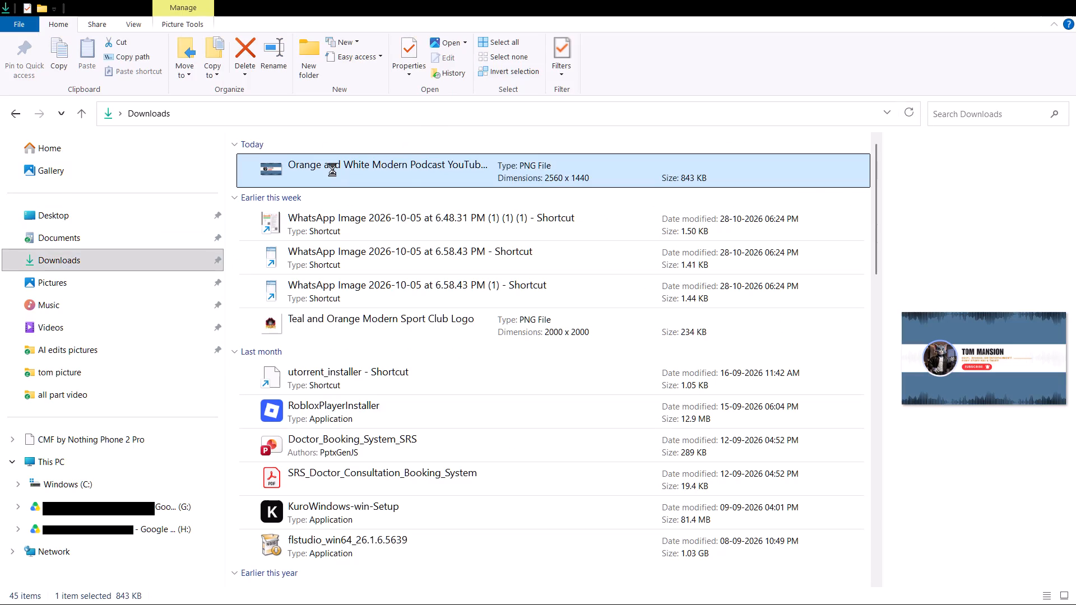
left_click(412, 502)
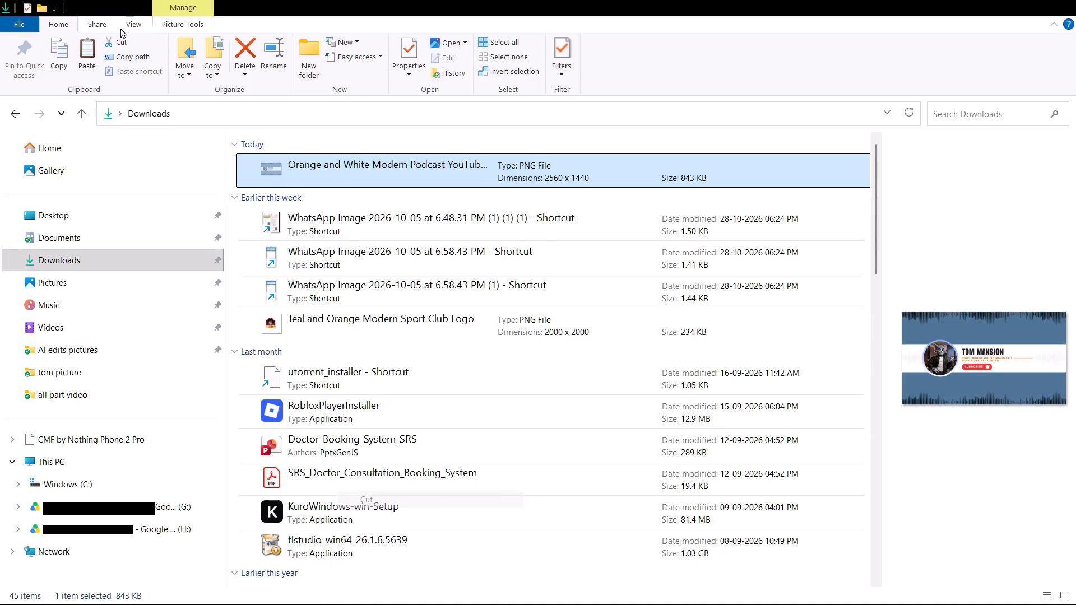
left_click(151, 343)
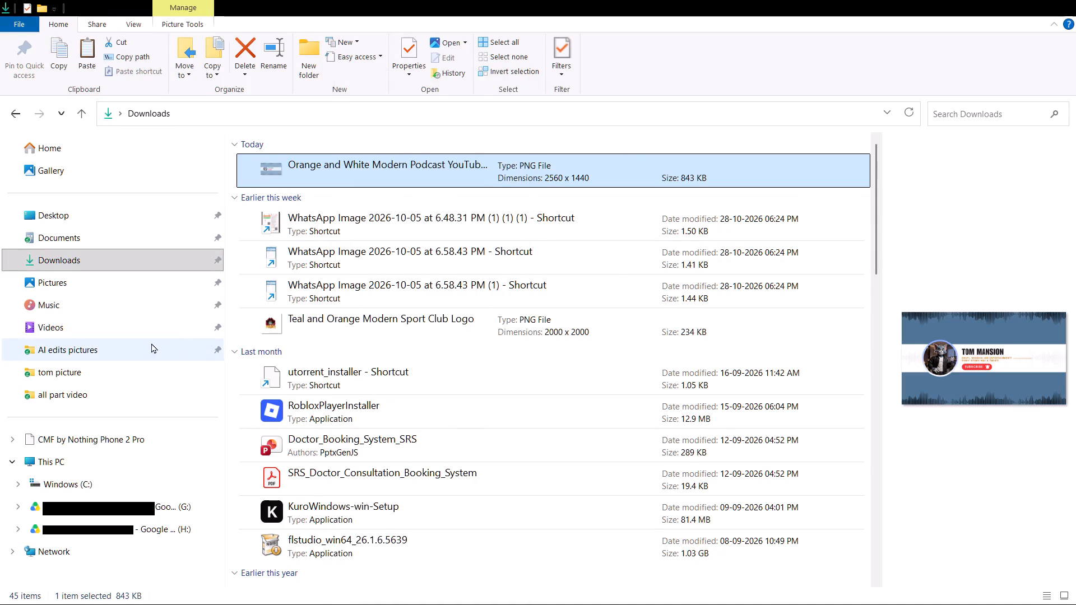
right_click(333, 303)
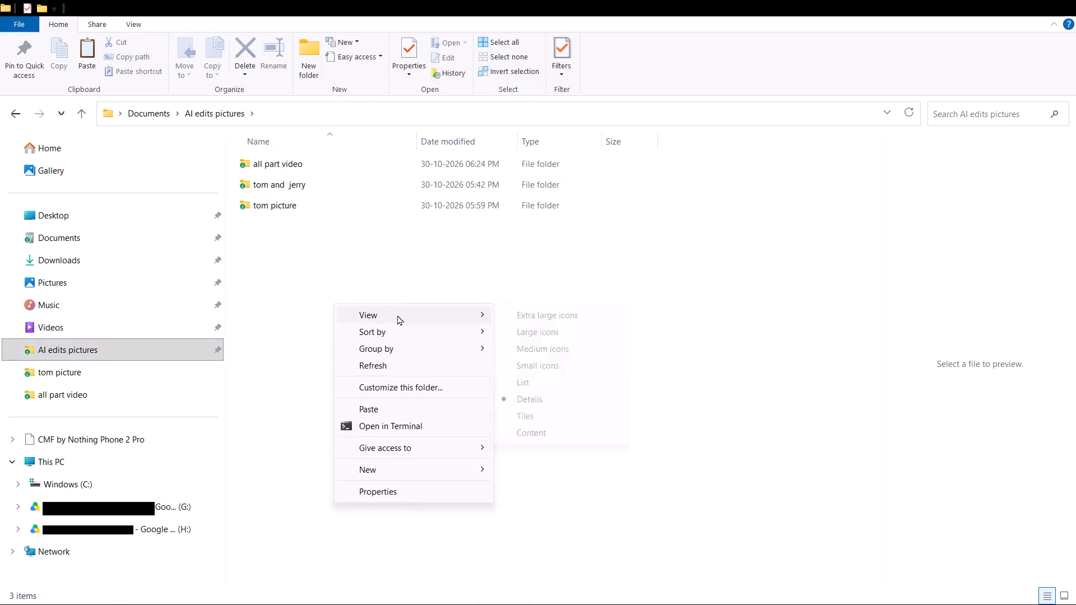
left_click(386, 403)
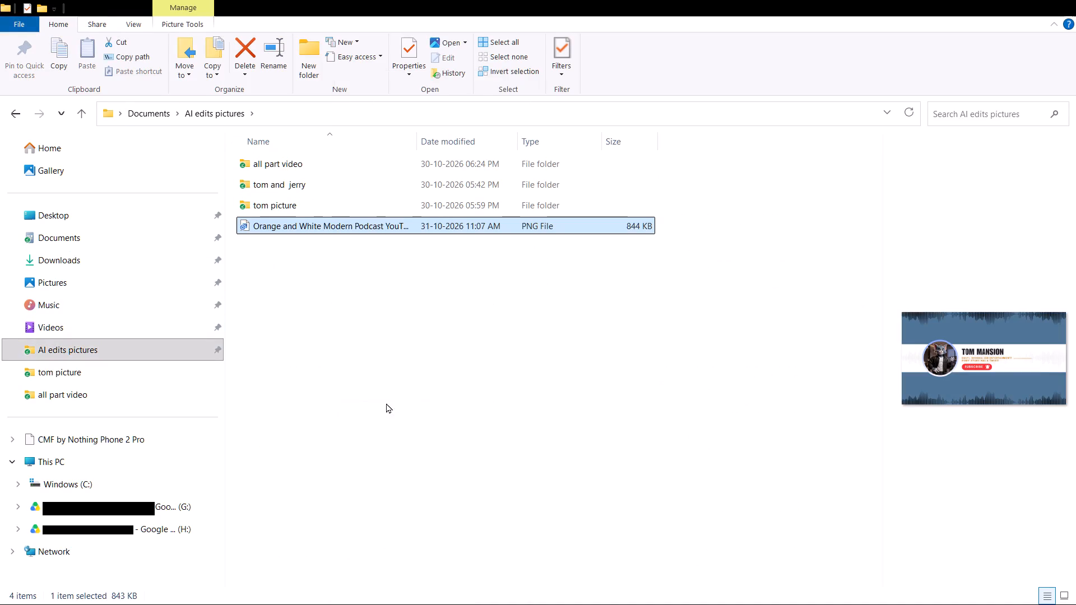
left_click(415, 395)
Preview the banner PNG in Photos, close the preview, and bring up the file's options.
double_click(320, 229)
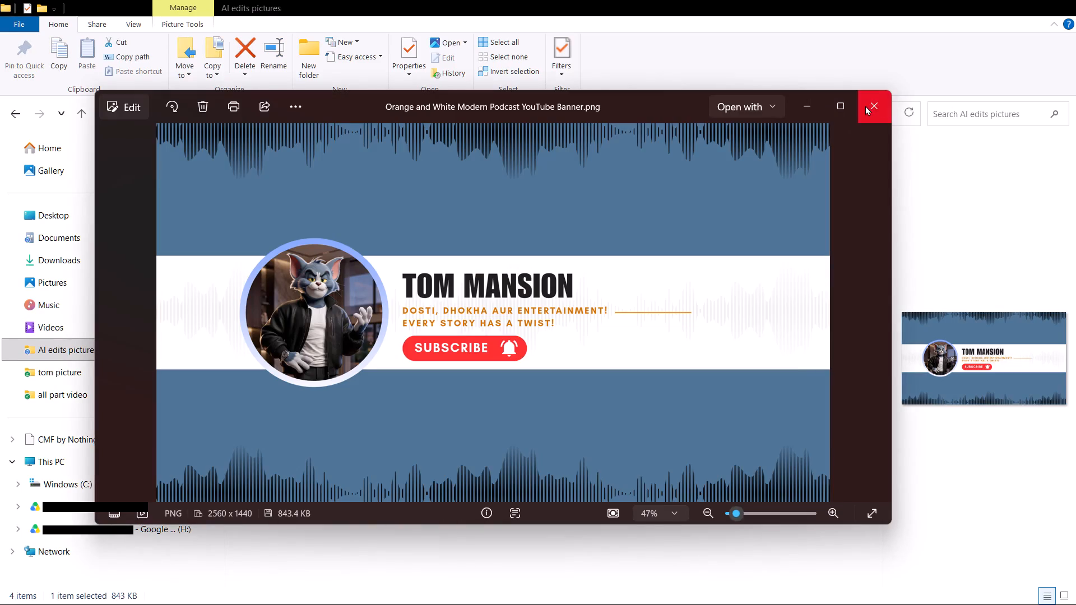
left_click(865, 105)
right_click(327, 226)
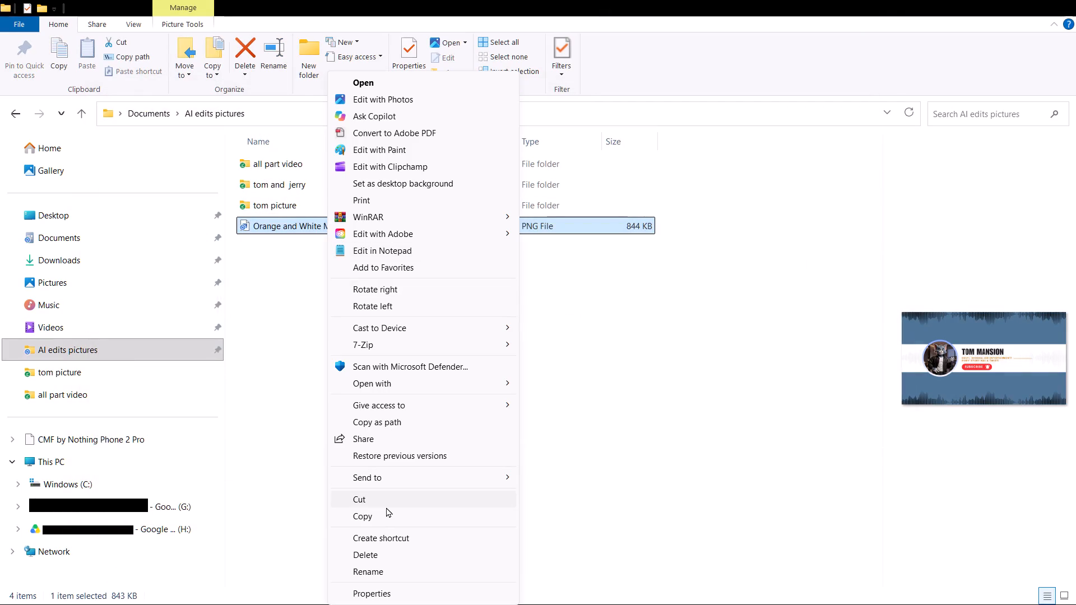
Rename the banner PNG in the AI edits pictures folder as youtube channel banner.
left_click(372, 574)
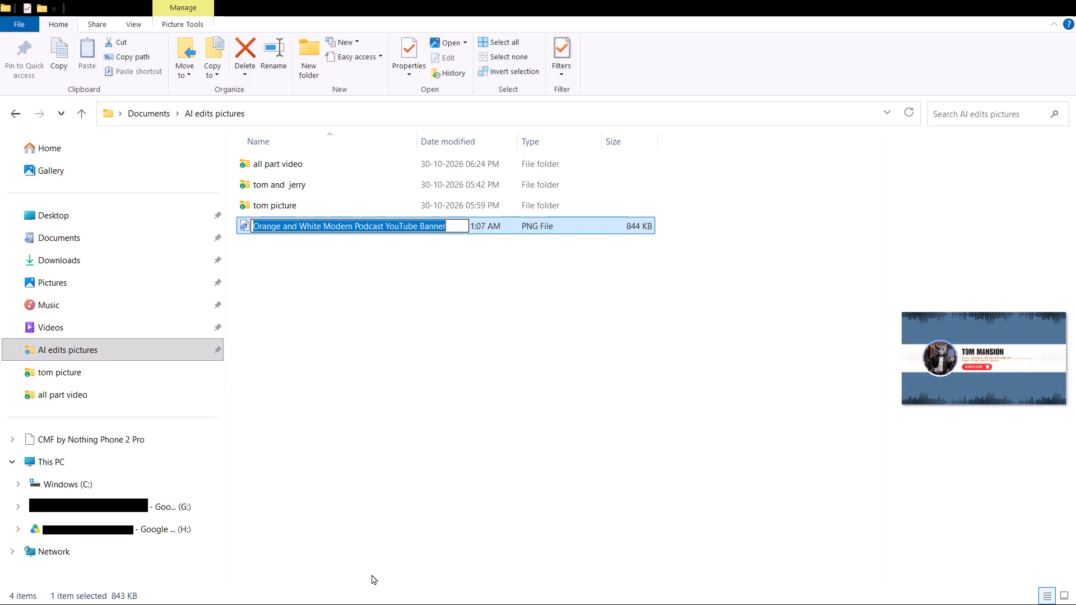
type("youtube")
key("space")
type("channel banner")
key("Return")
left_click(439, 278)
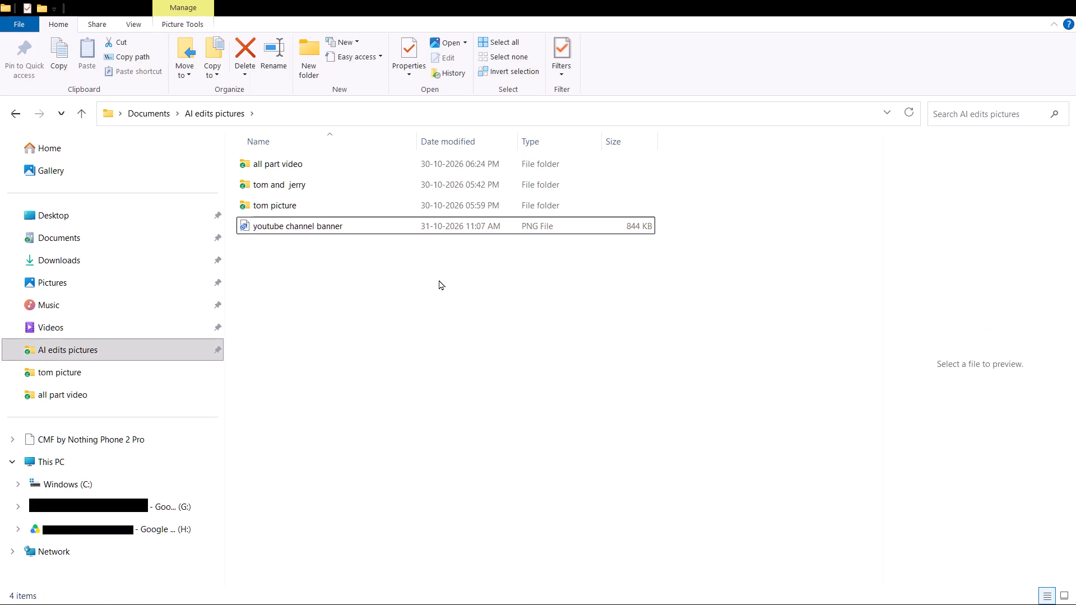
left_click(1064, 0)
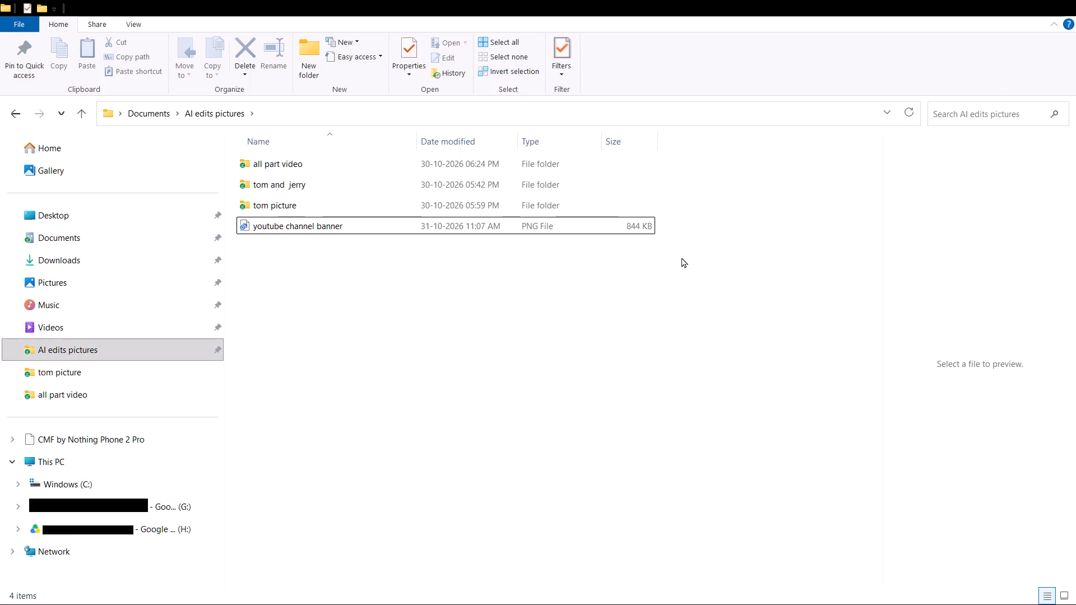
Switch to YouTube Studio in Chrome and upload the youtube channel banner PNG from AI edits pictures as the channel's banner image.
key("alt+Tab")
key("alt+Tab")
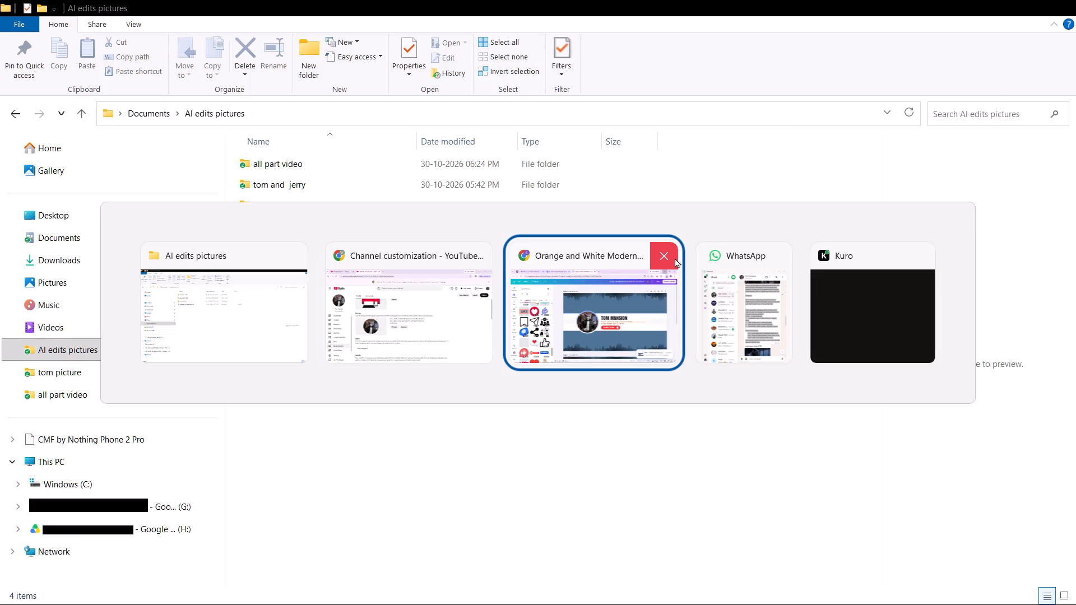
key("alt+Tab")
key("alt+Tab")
key("alt+Tab")
key("alt+Tab")
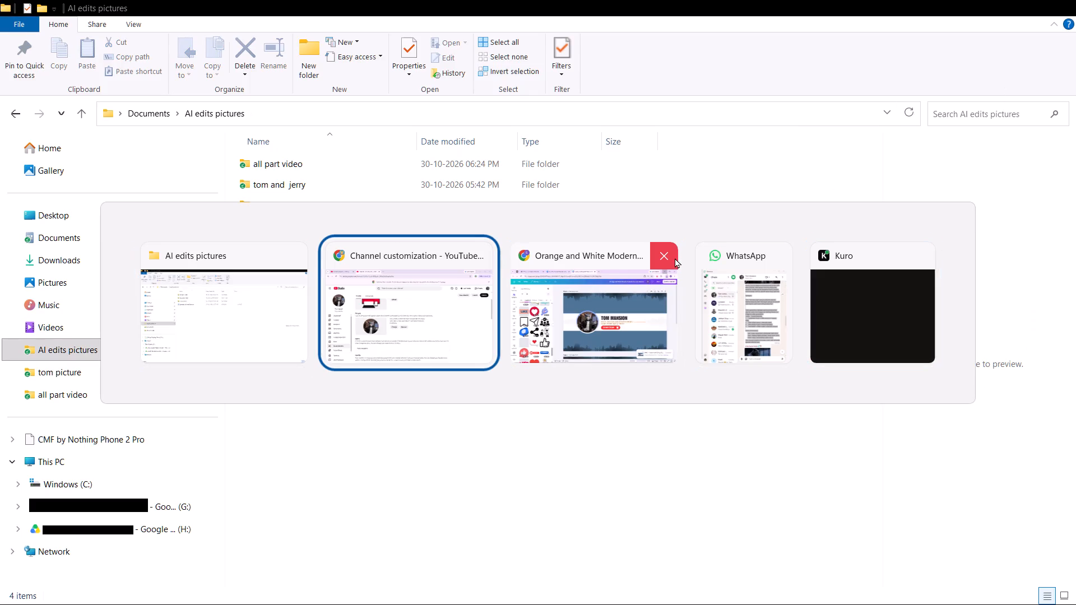
scroll(479, 259, "up", 2)
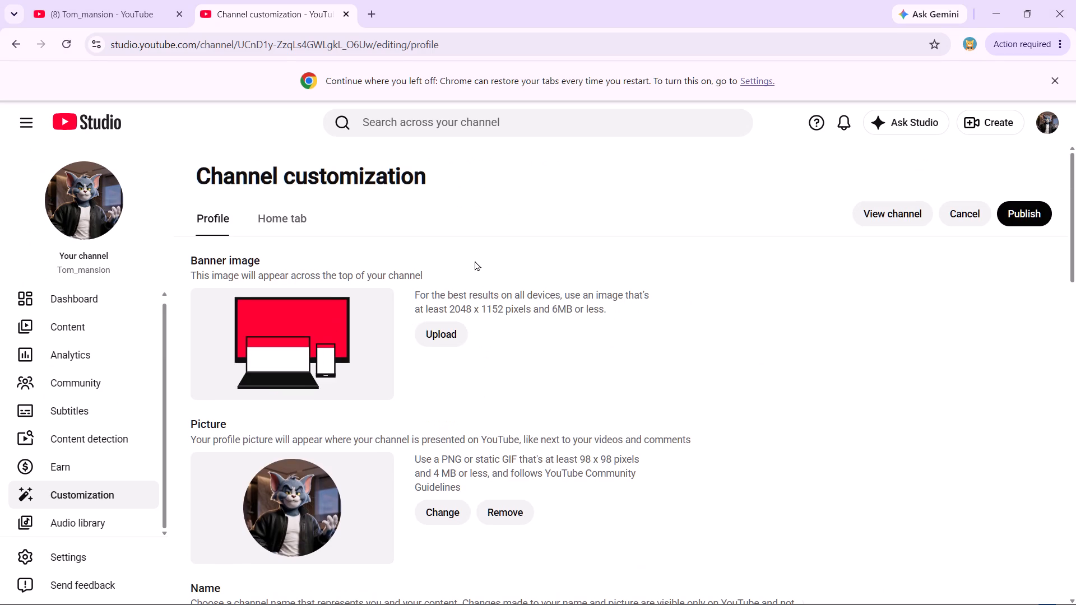
left_click(454, 342)
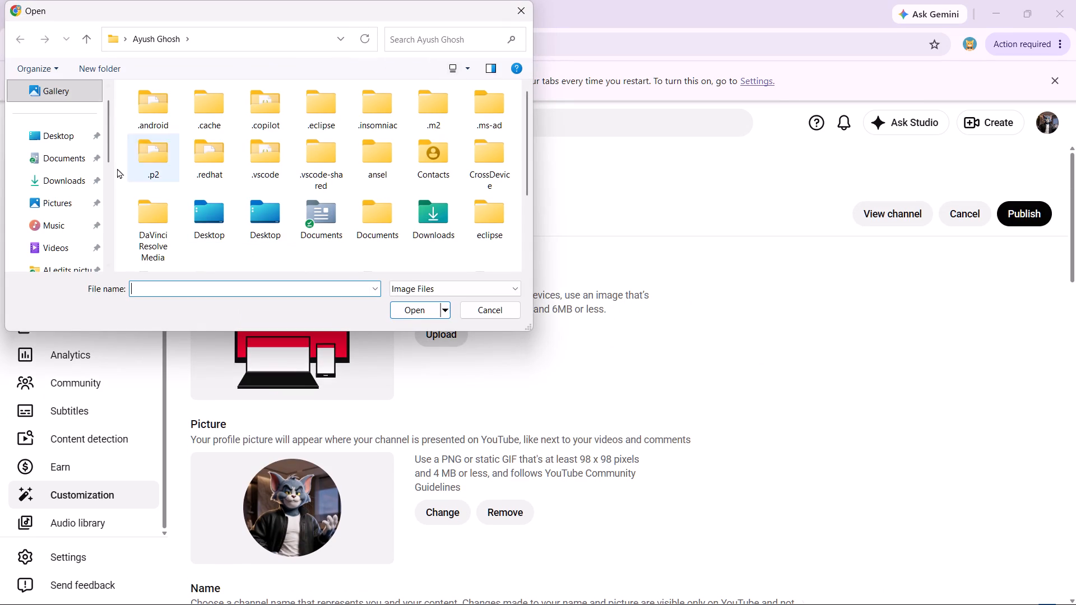
left_click(46, 176)
scroll(46, 176, "down", 1)
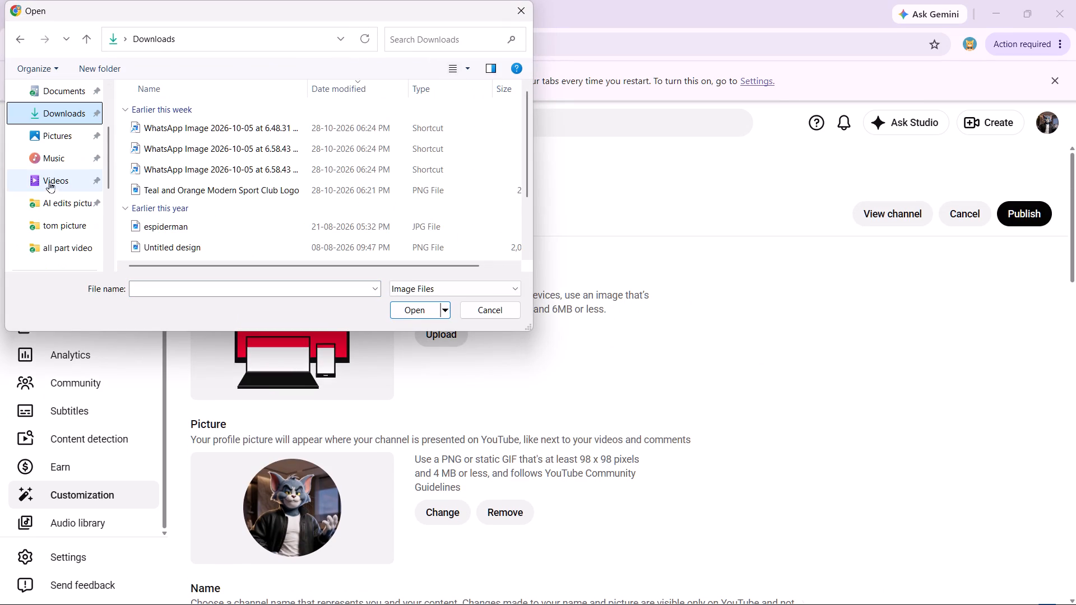
left_click(55, 203)
left_click(243, 174)
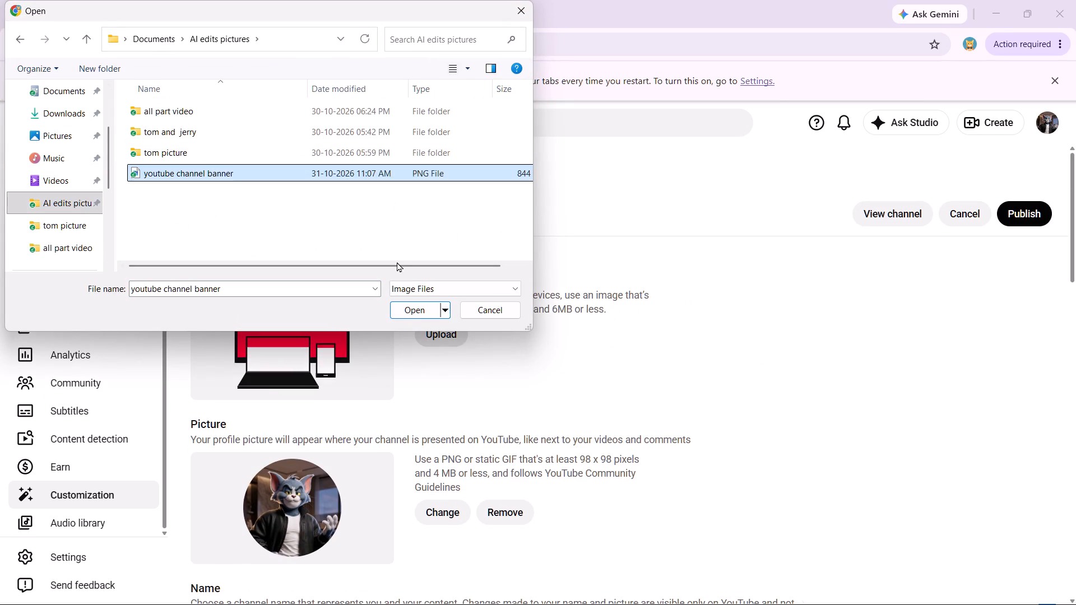
left_click(427, 313)
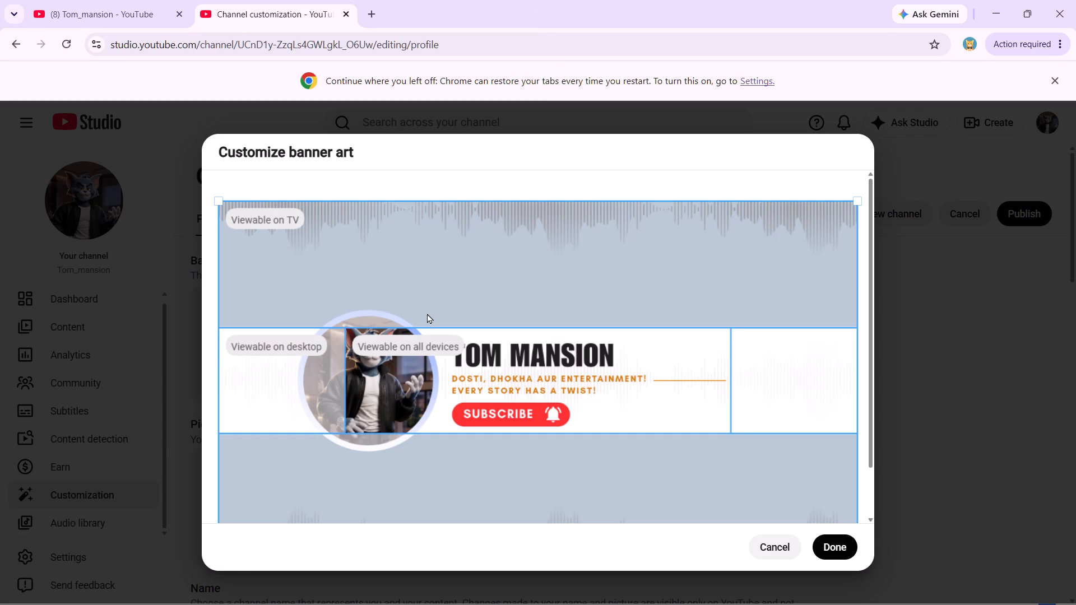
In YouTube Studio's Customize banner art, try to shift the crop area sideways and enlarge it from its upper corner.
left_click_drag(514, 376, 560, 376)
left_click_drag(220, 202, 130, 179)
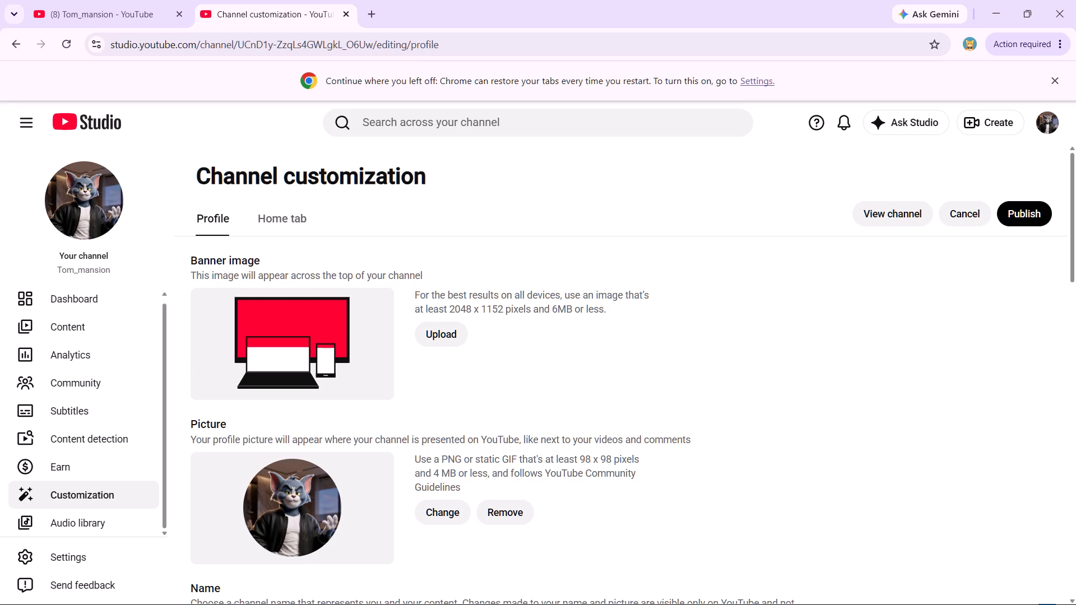
Switch to Canva and create a resized copy of the page 1 banner at a custom size of 2048 × 1152 px.
key("alt+Tab")
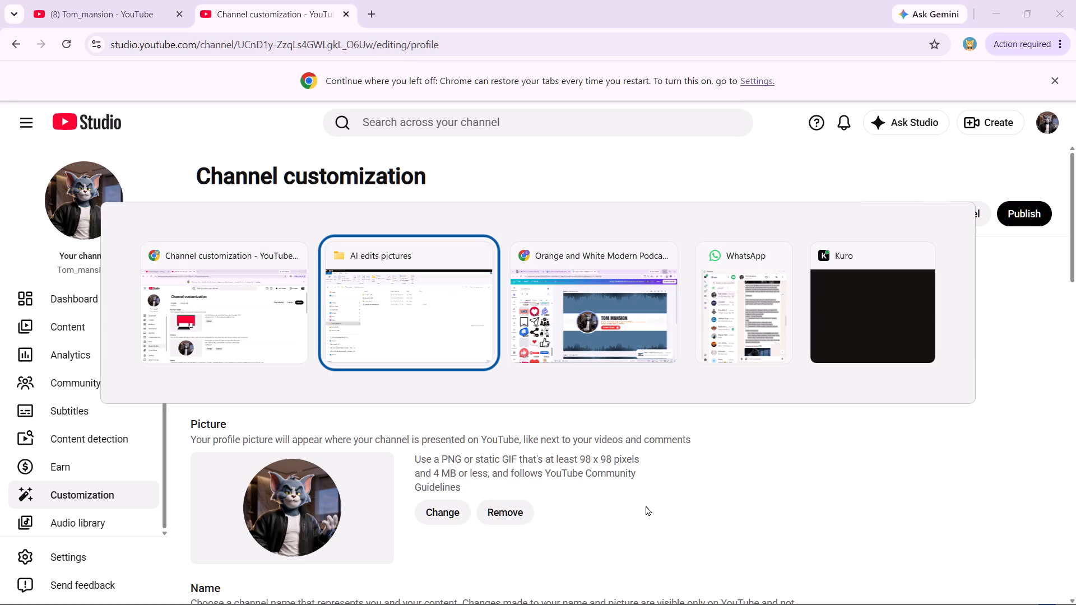
key("alt+Tab")
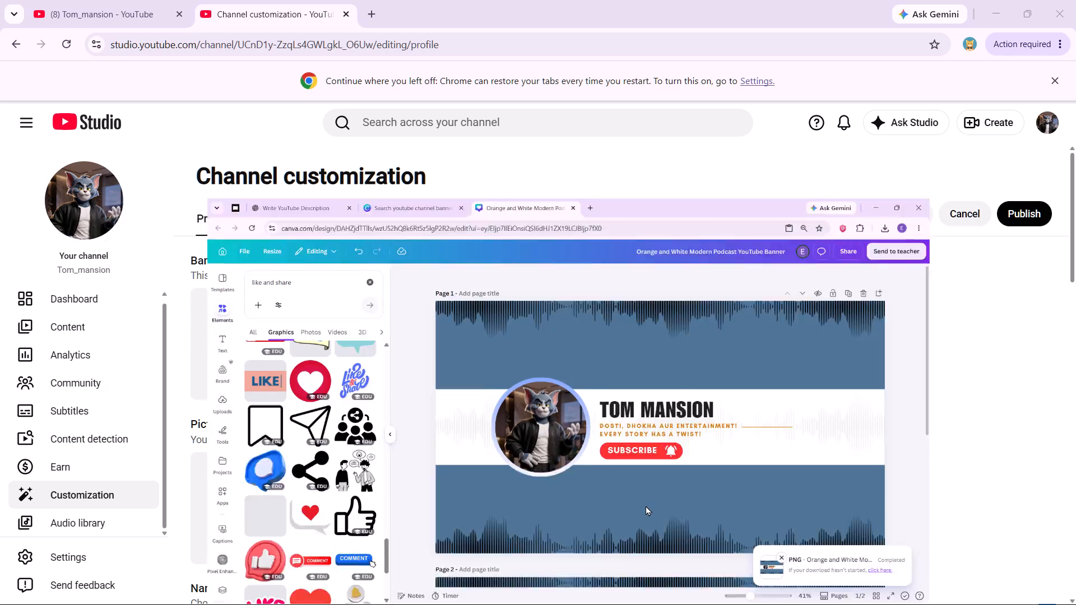
left_click(308, 226)
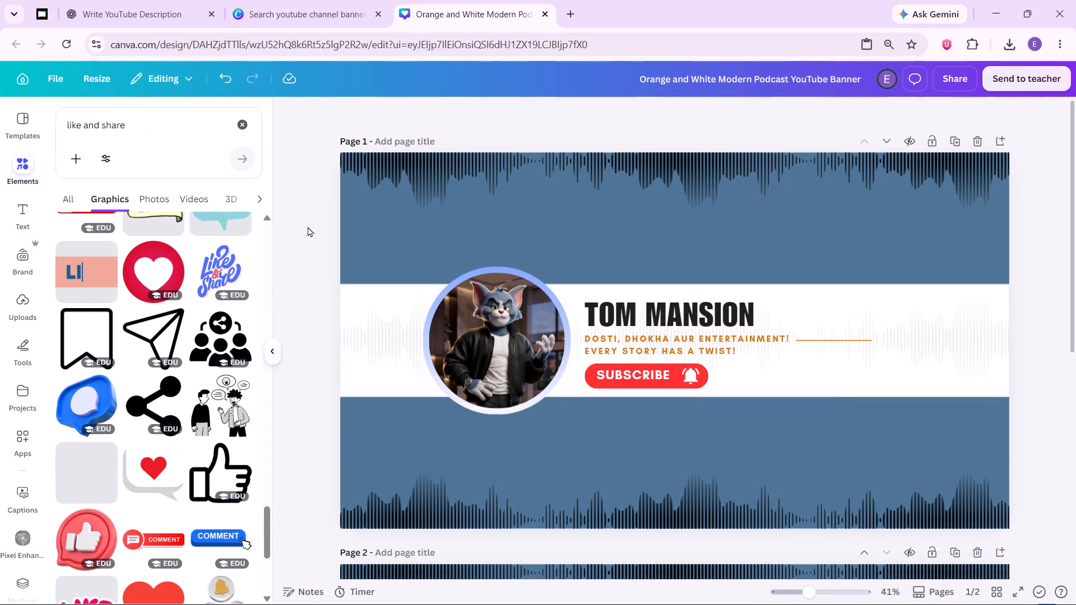
left_click(301, 168)
right_click(463, 216)
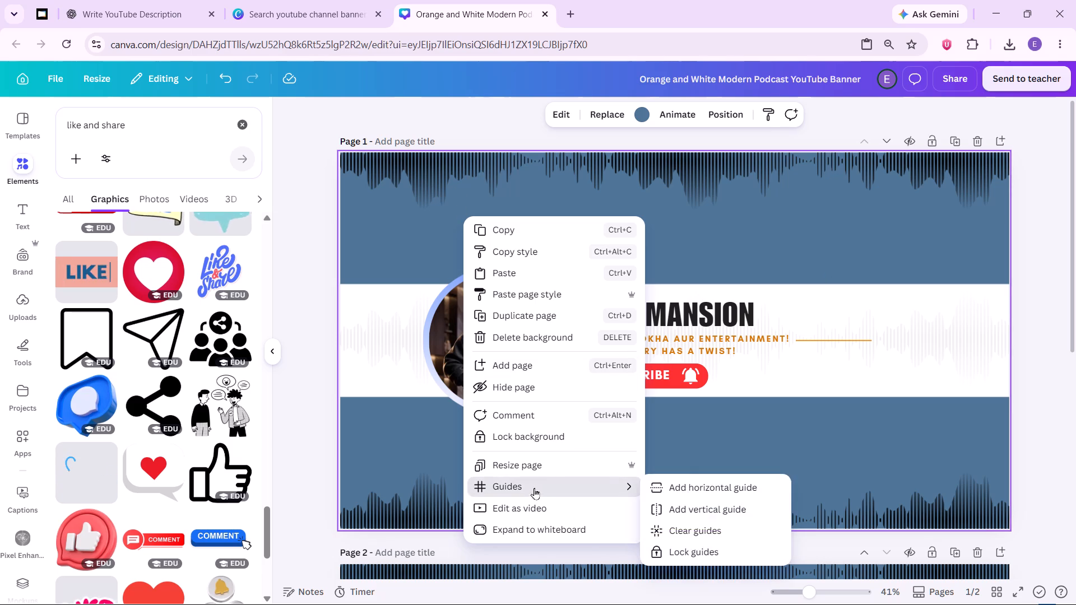
left_click(557, 473)
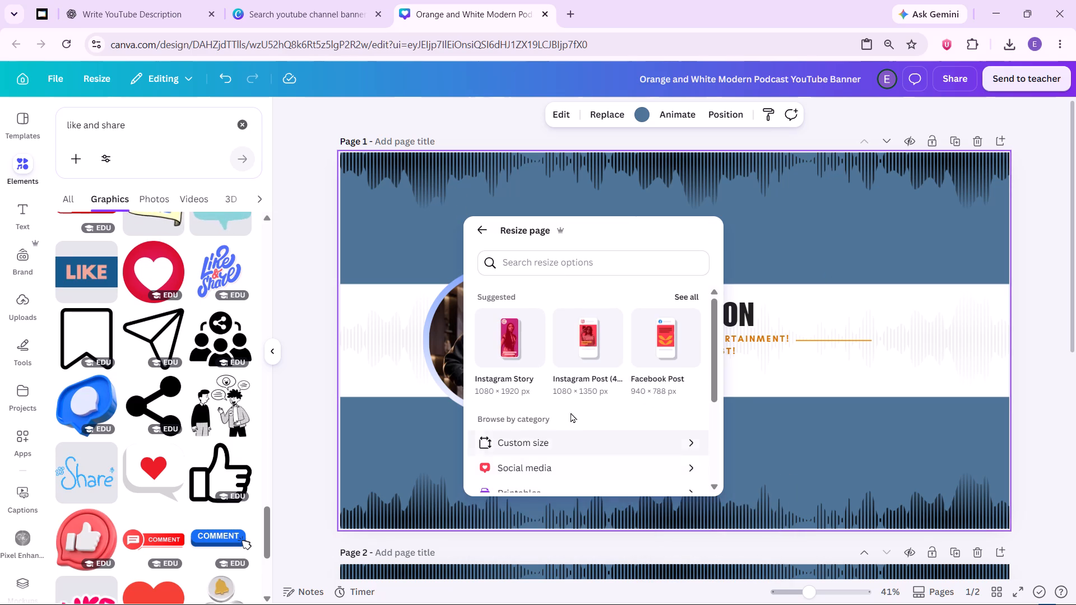
left_click(597, 443)
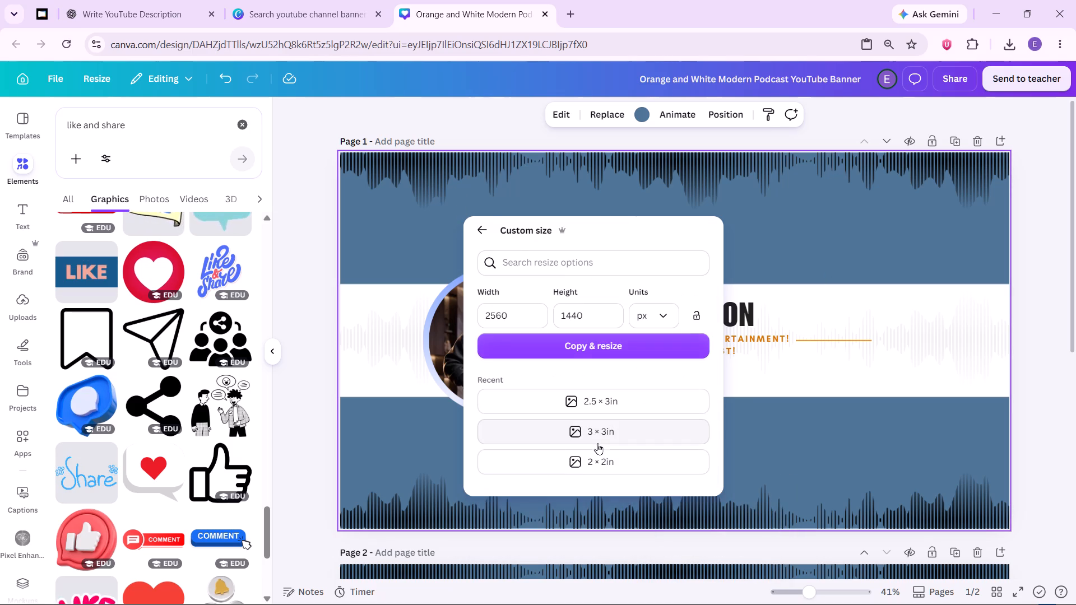
left_click(528, 318)
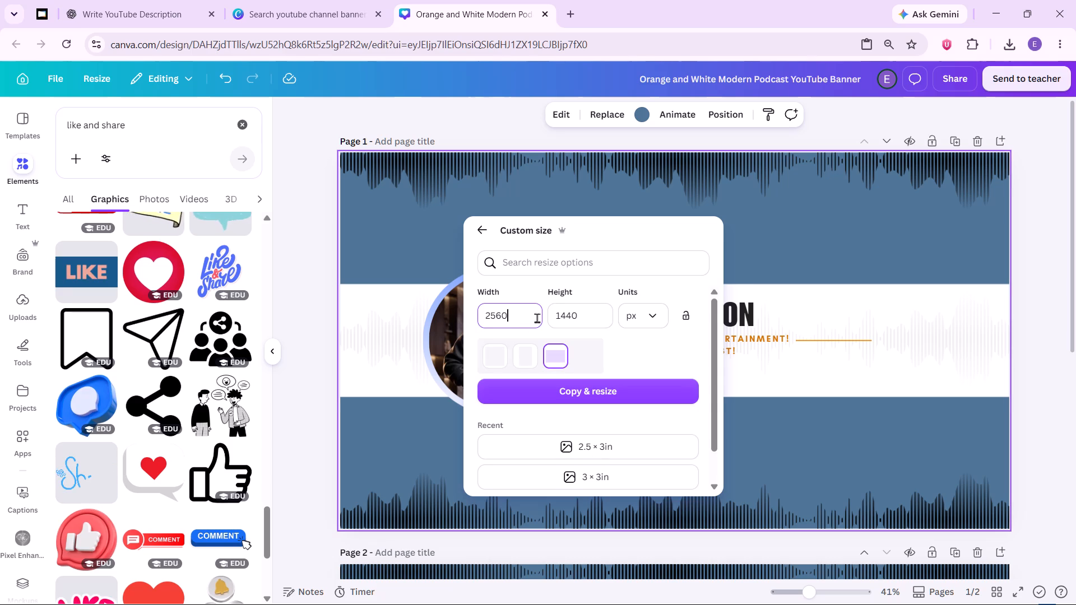
key("alt+Tab")
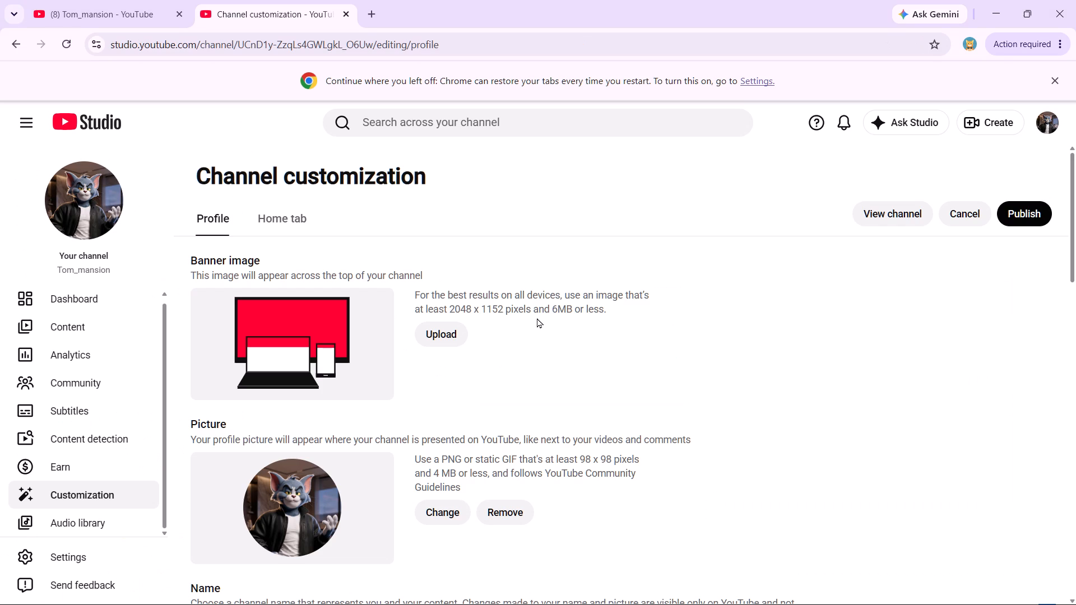
key("alt+Tab")
key("BackSpace")
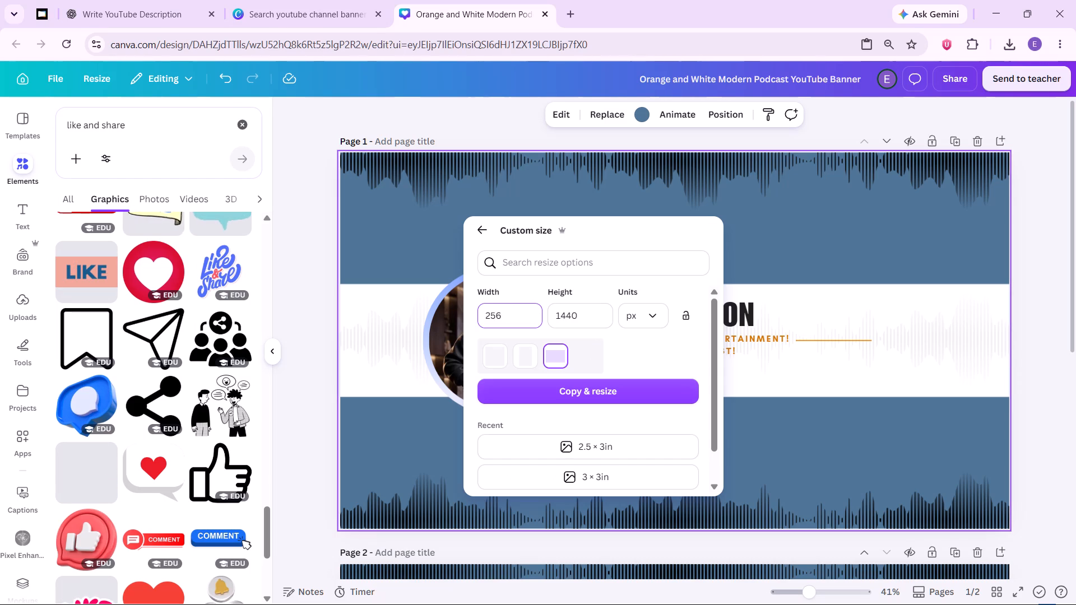
key("BackSpace")
key("BackSpace")
type("048")
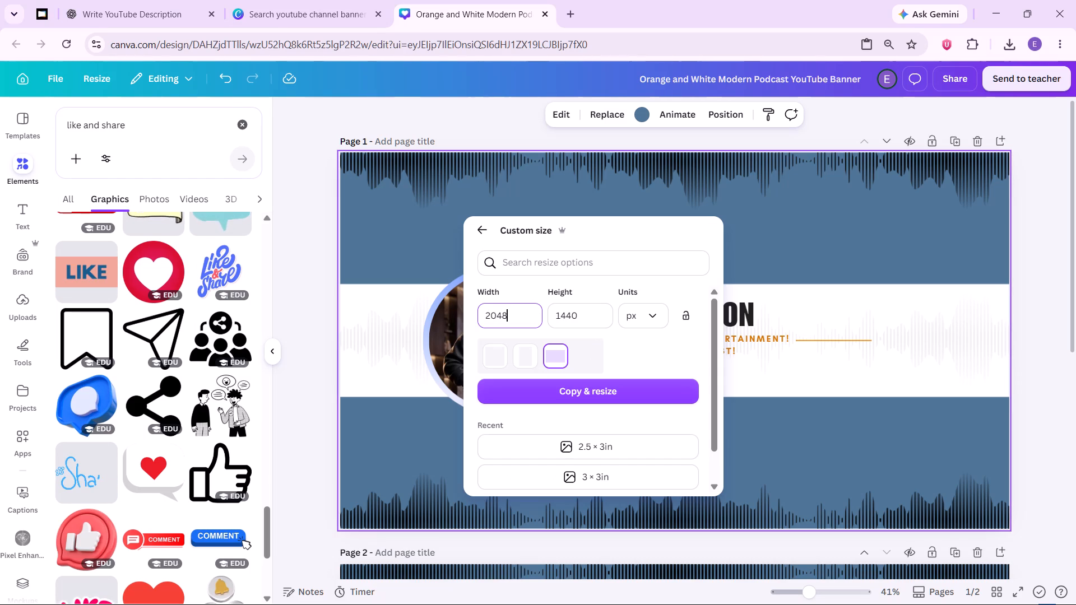
left_click(590, 311)
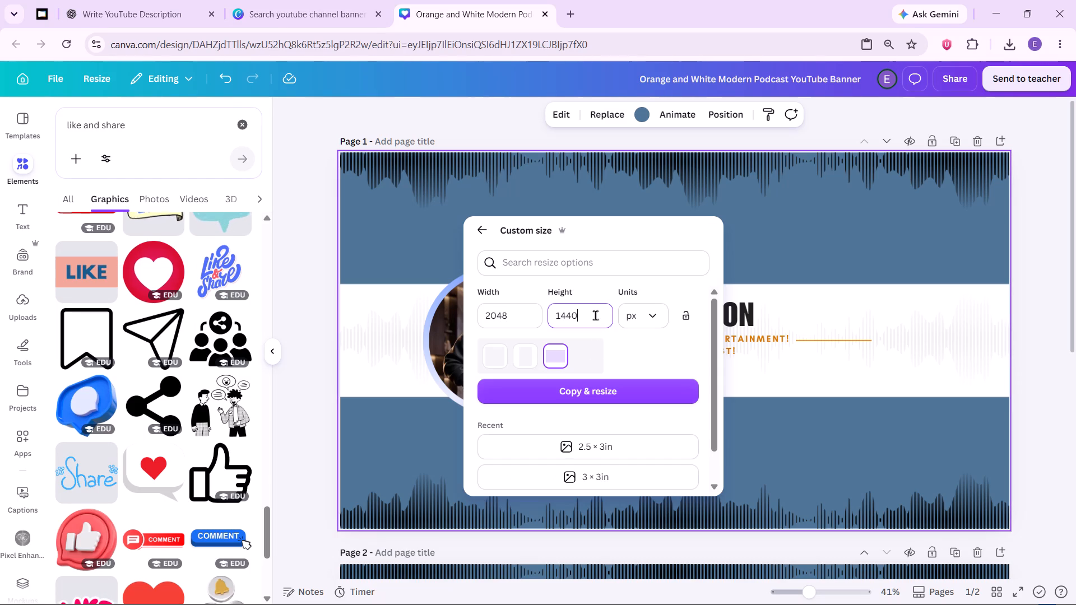
key("BackSpace")
key("BackSpace")
key("BackSpace")
type("152")
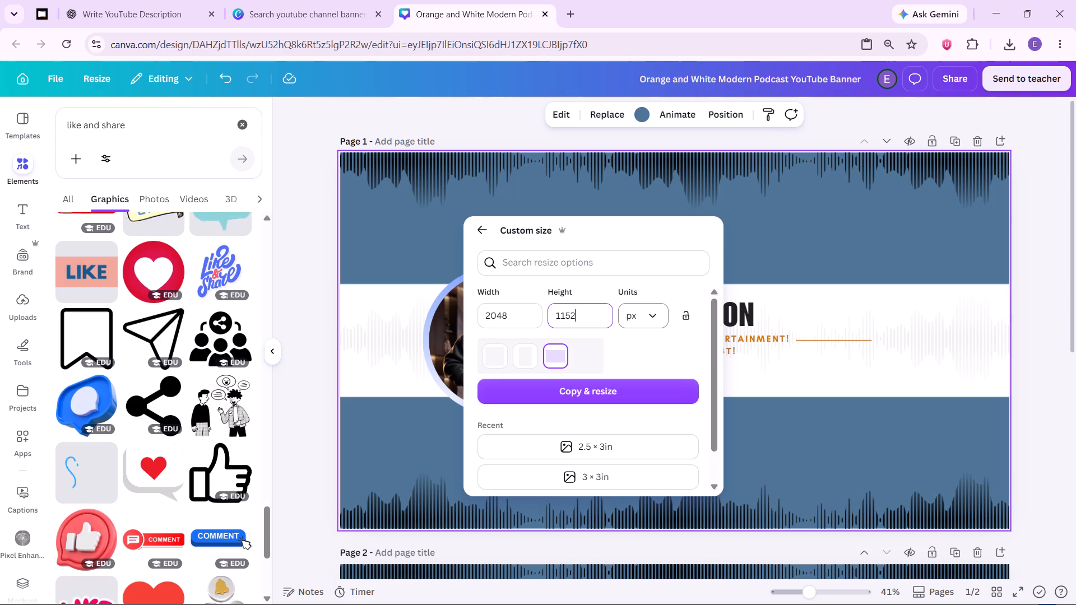
left_click(616, 389)
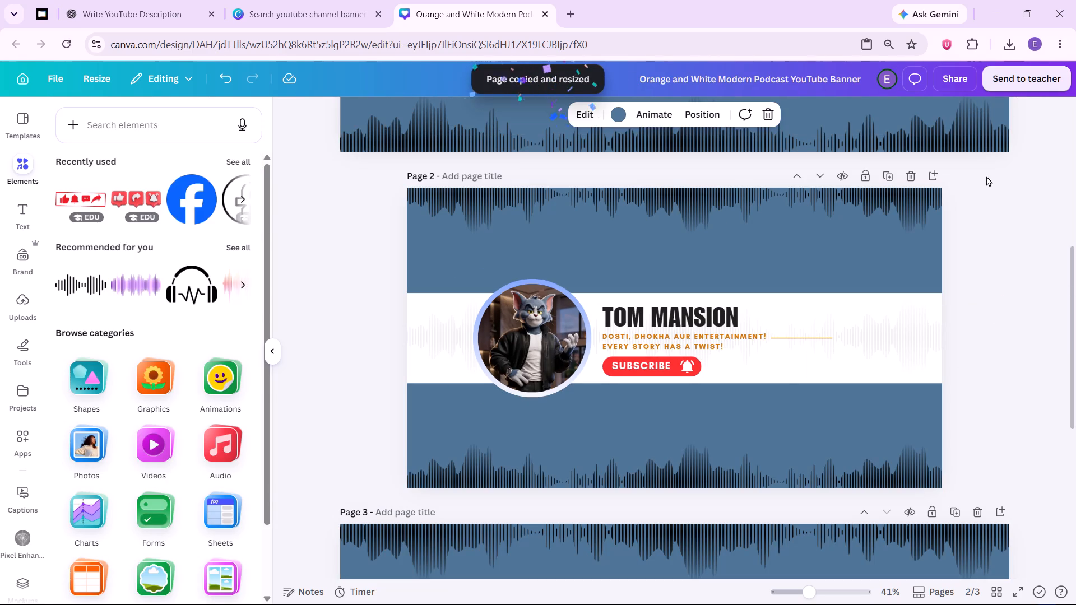
Download the banner from Canva as a high-quality PNG at size 1, keeping the custom one-page selection.
left_click(1036, 80)
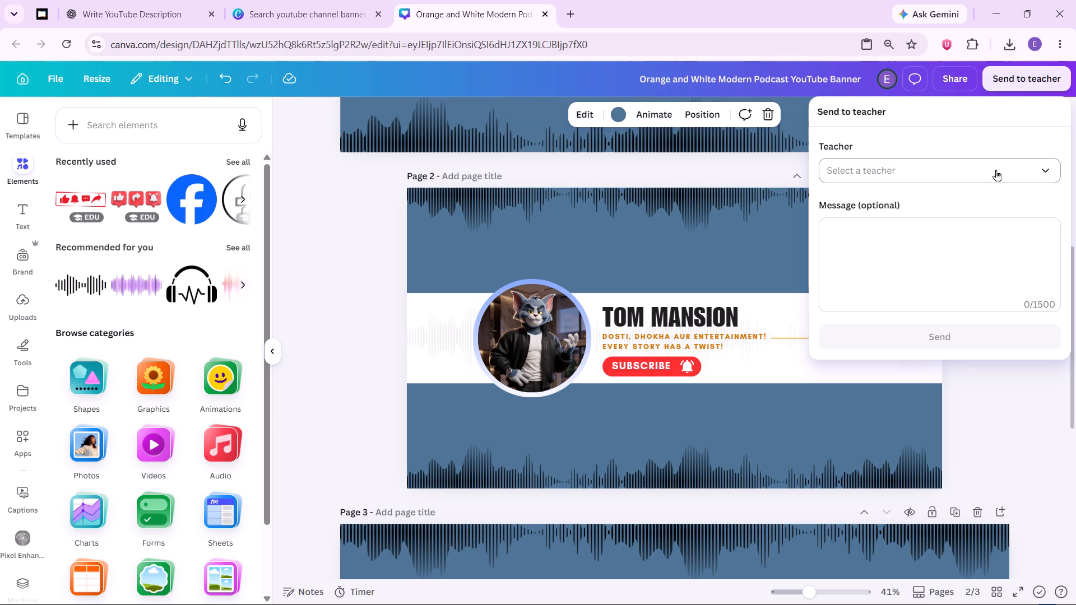
left_click(961, 69)
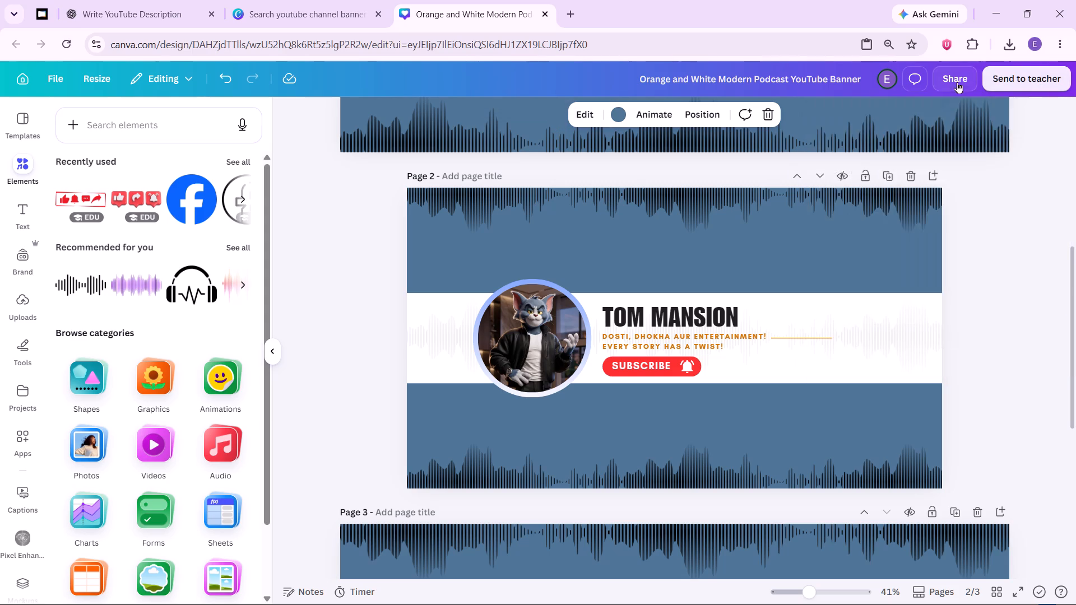
left_click(957, 82)
left_click(857, 365)
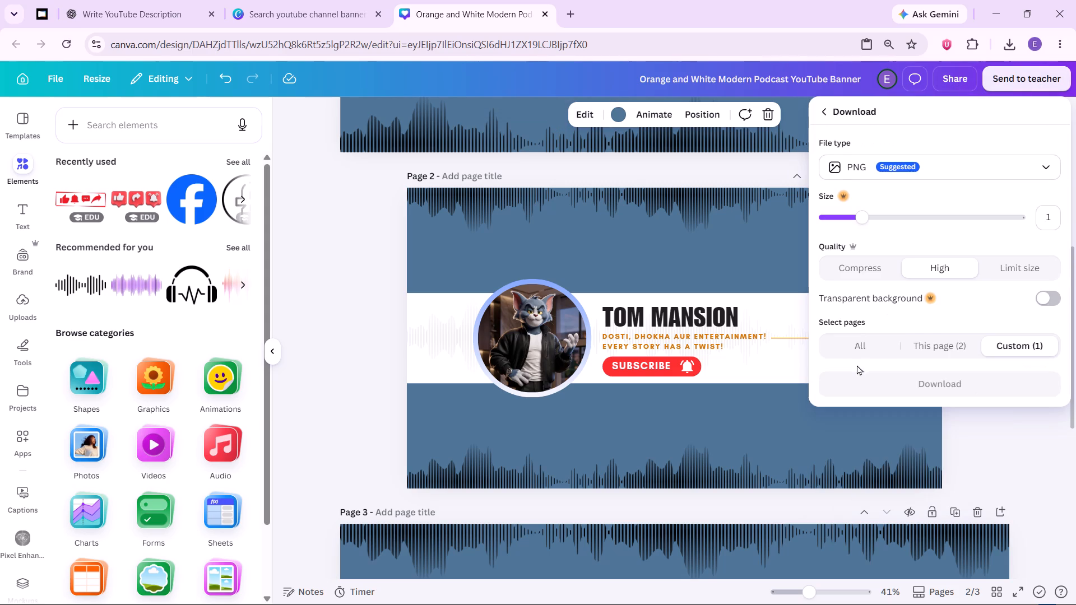
left_click(943, 382)
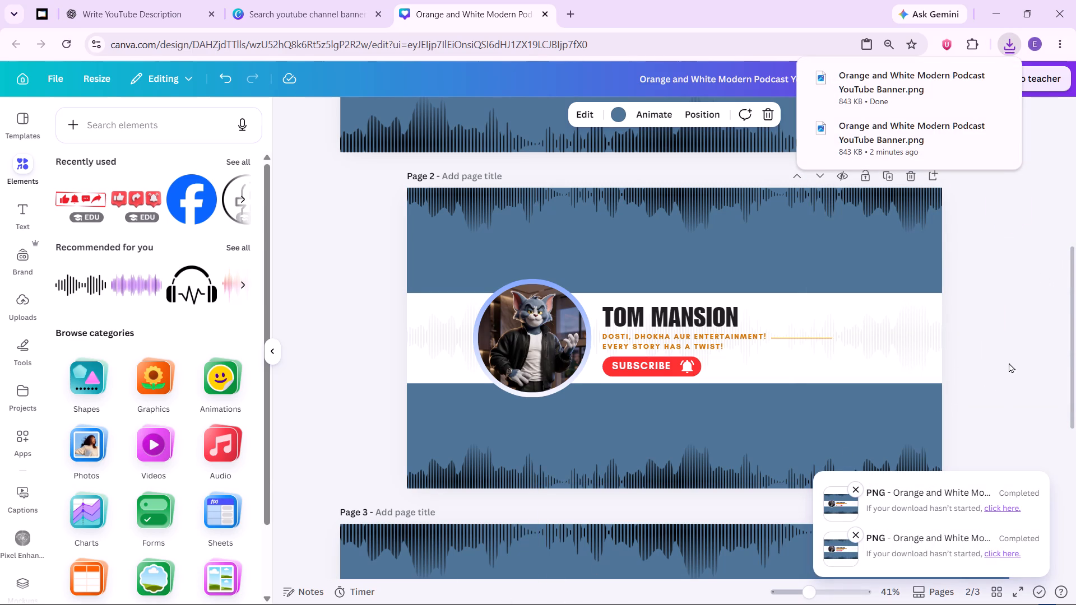
left_click(1007, 206)
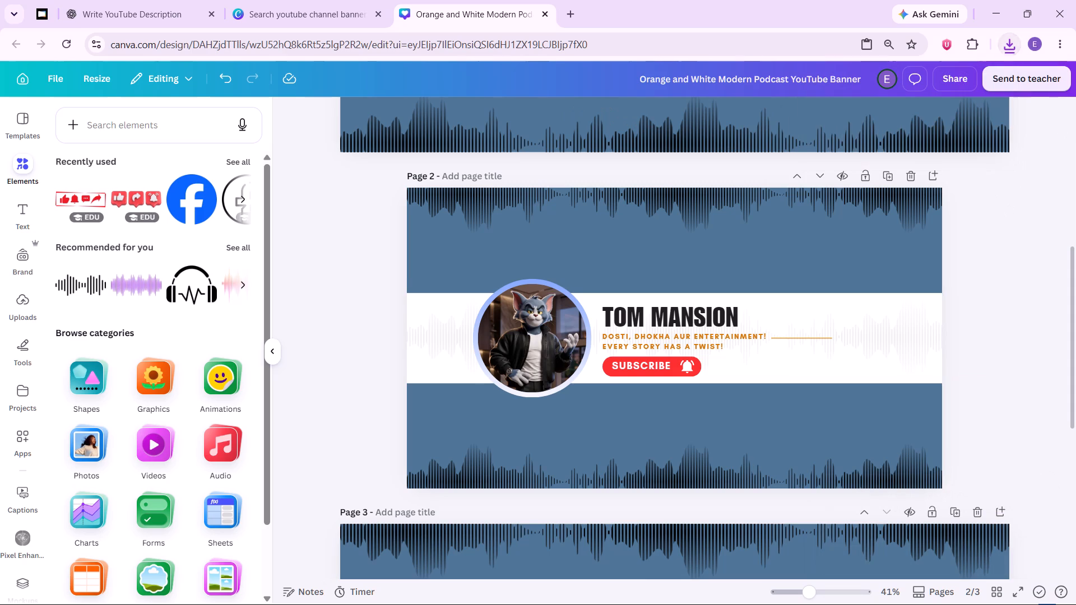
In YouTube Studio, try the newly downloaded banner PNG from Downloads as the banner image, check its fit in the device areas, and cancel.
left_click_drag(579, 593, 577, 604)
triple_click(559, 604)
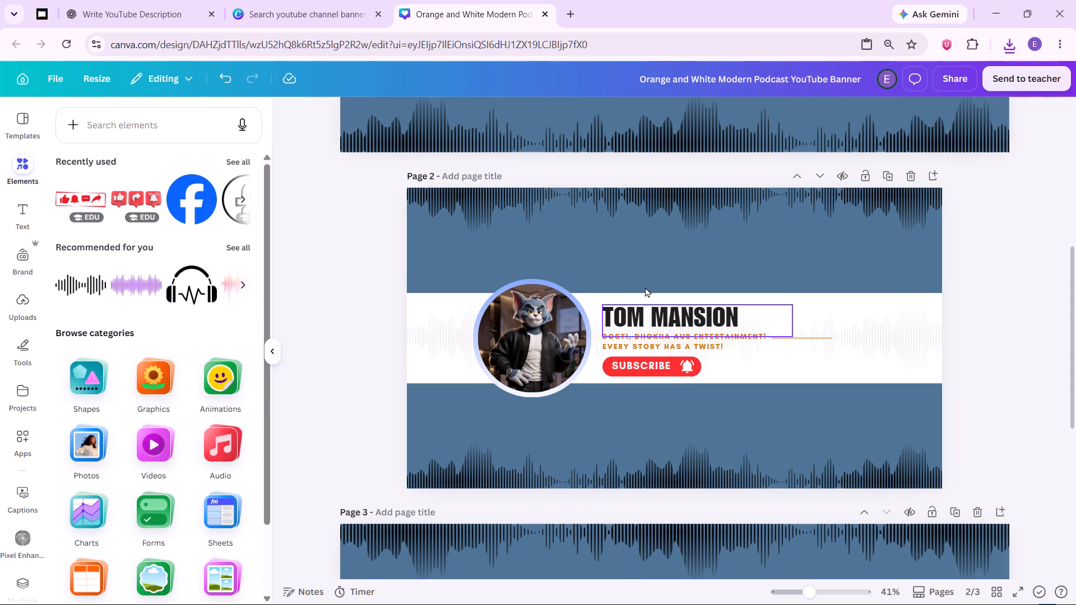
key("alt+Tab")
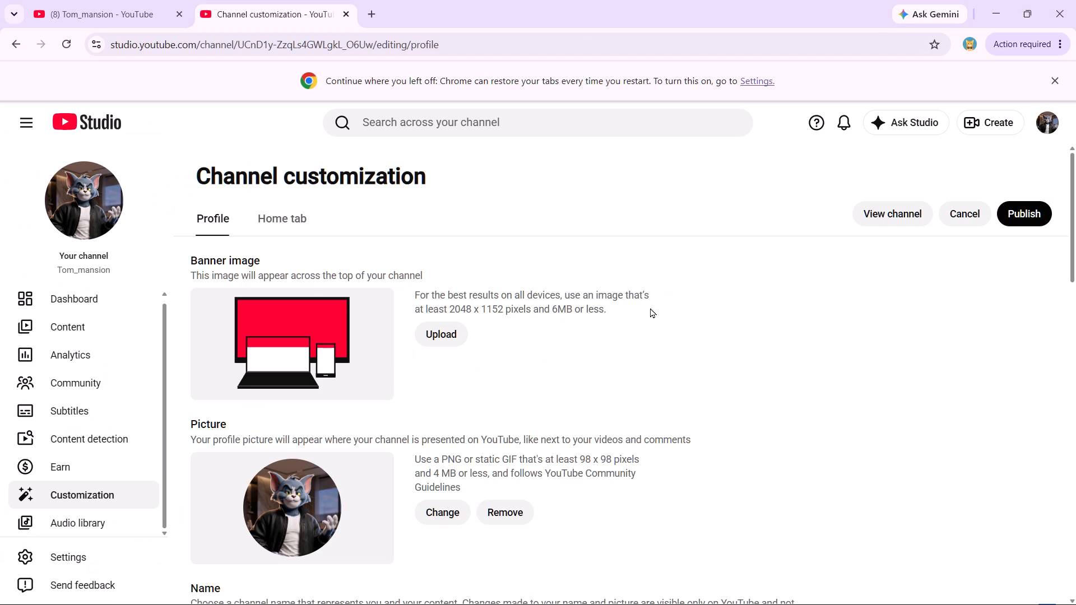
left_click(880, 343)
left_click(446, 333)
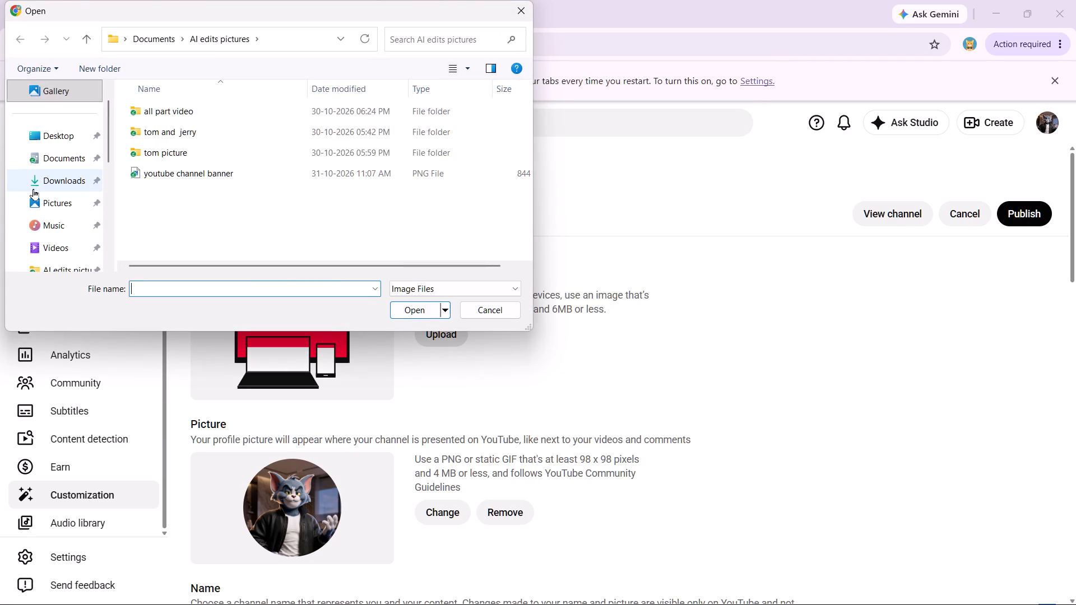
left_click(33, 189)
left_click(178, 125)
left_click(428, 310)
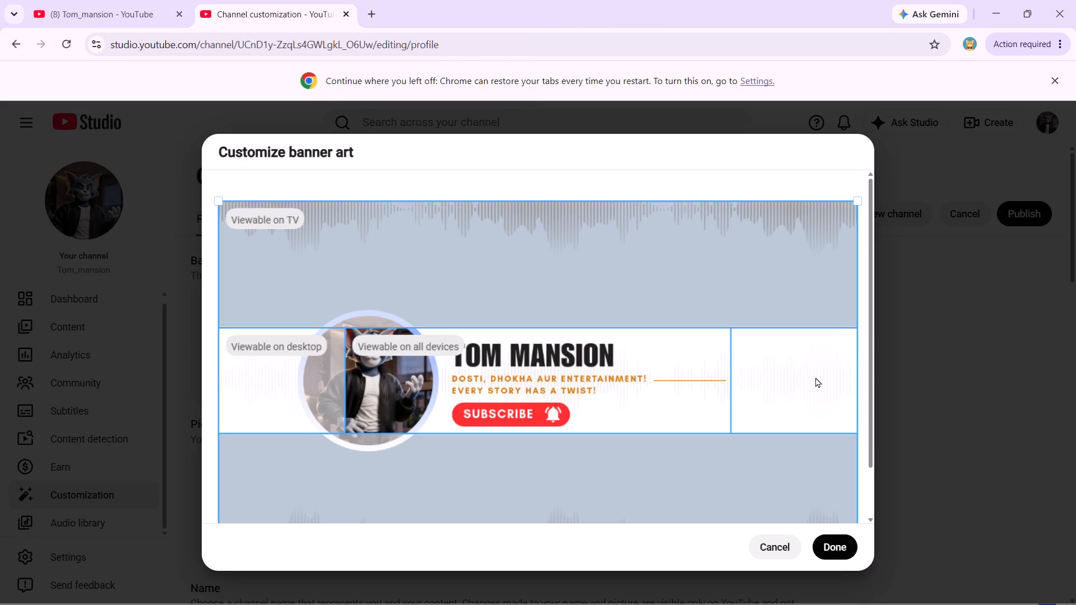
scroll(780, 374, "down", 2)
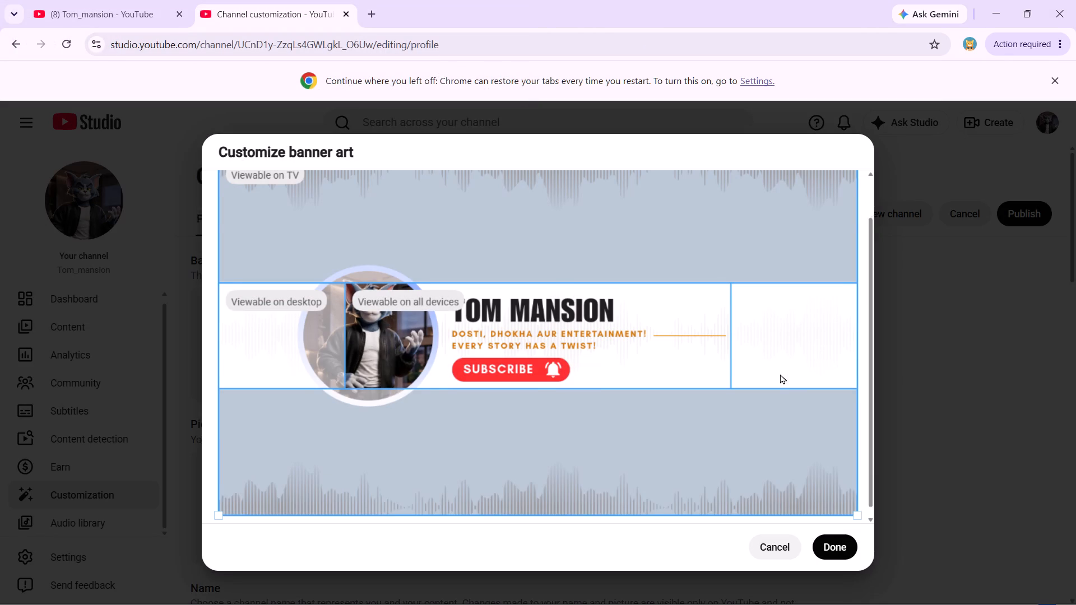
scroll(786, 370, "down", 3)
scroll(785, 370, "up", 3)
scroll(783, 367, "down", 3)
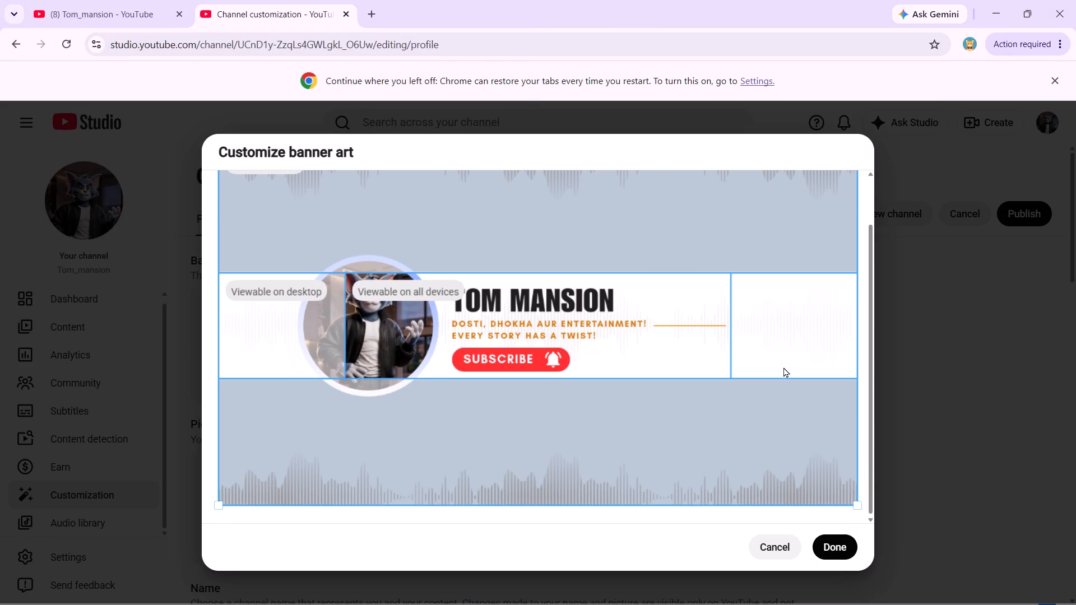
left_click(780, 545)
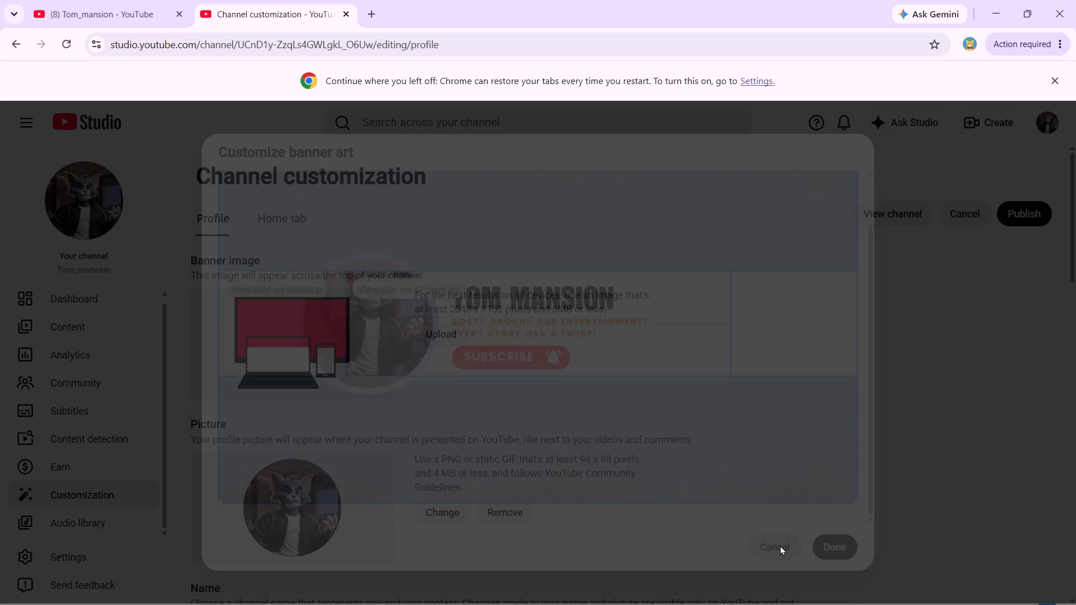
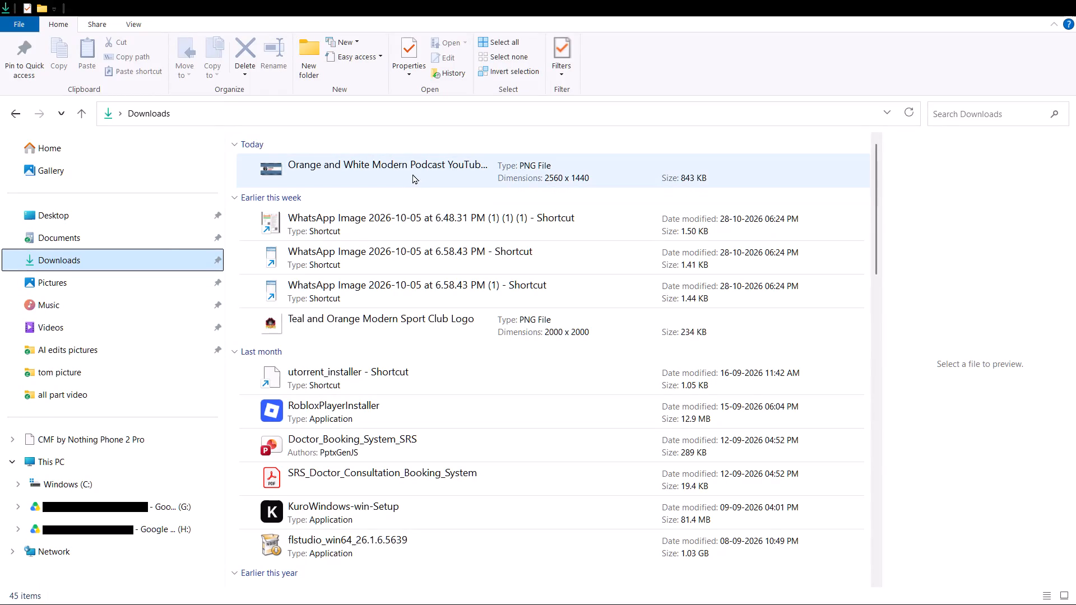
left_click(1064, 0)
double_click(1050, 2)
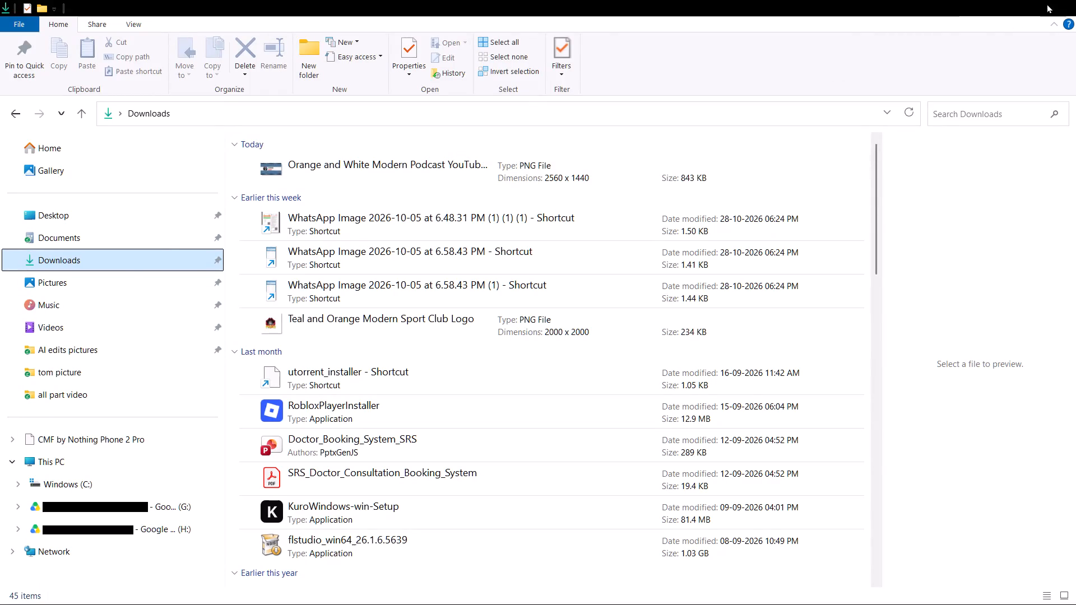
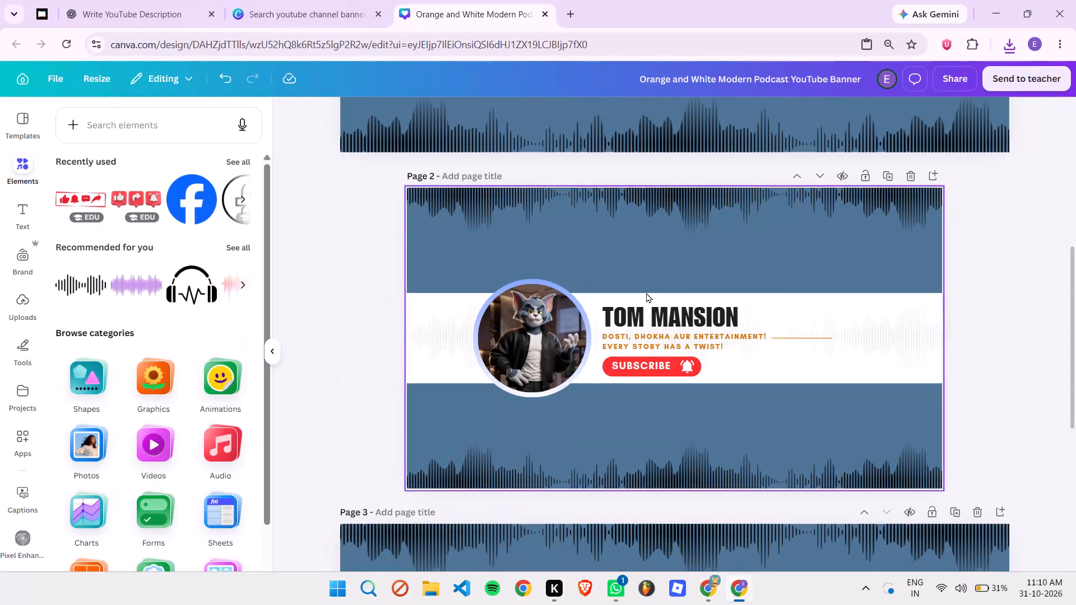
Download only page 2 of the banner design as a high-quality PNG at size 1, using a custom page selection.
left_click(640, 256)
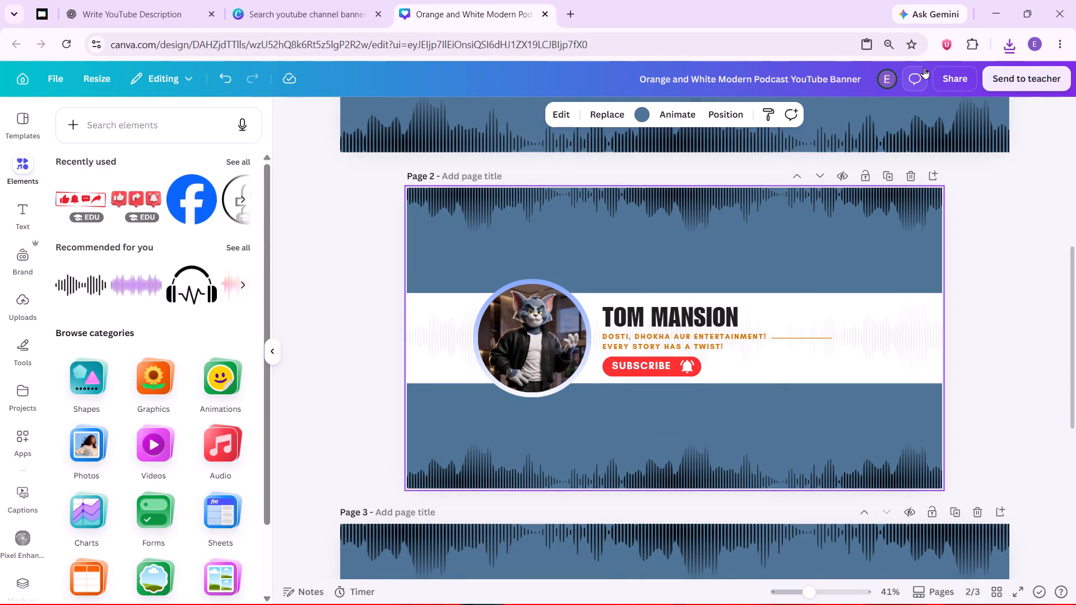
left_click(959, 79)
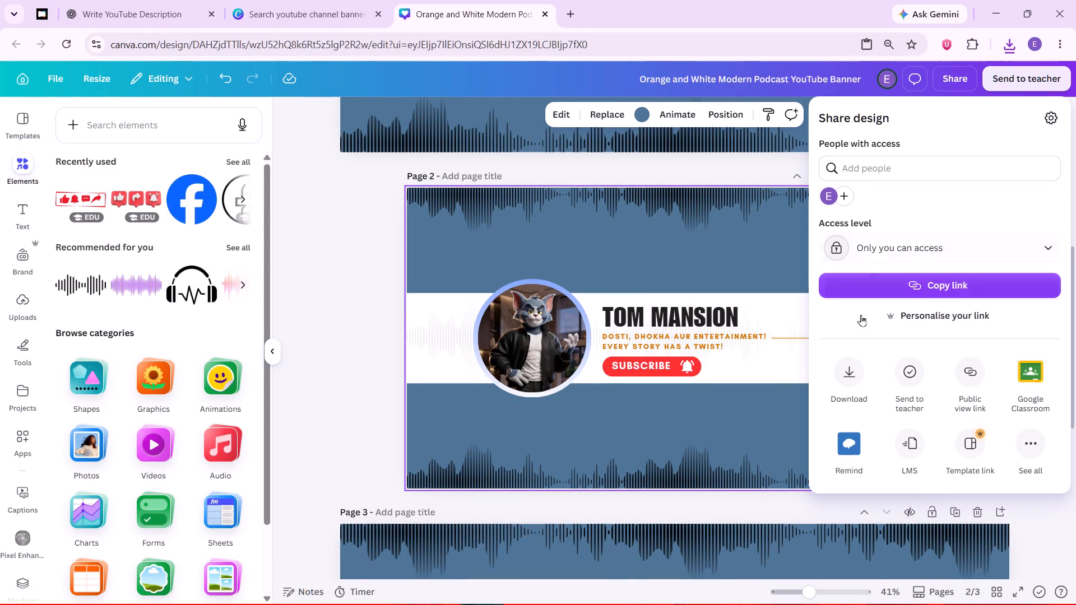
left_click(851, 370)
scroll(602, 336, "up", 7)
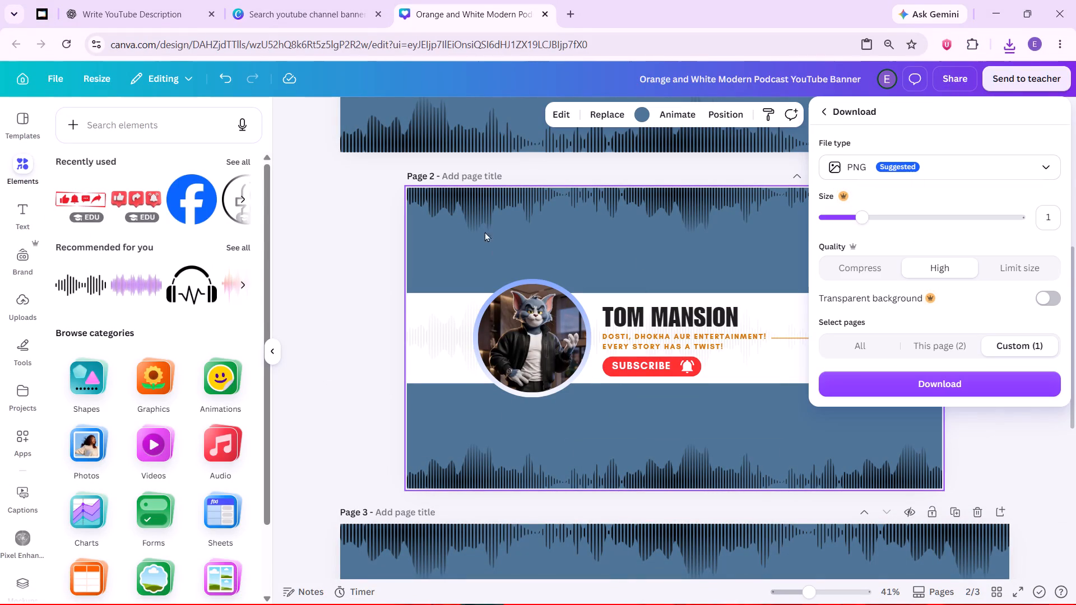
scroll(475, 192, "up", 3)
scroll(860, 218, "down", 2)
left_click(1015, 349)
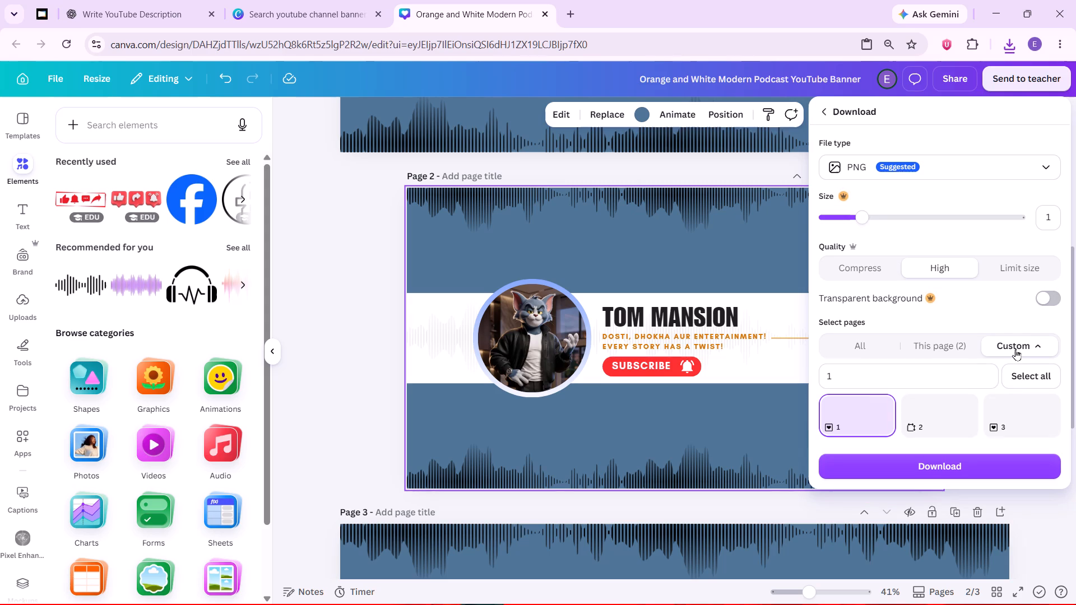
left_click(931, 422)
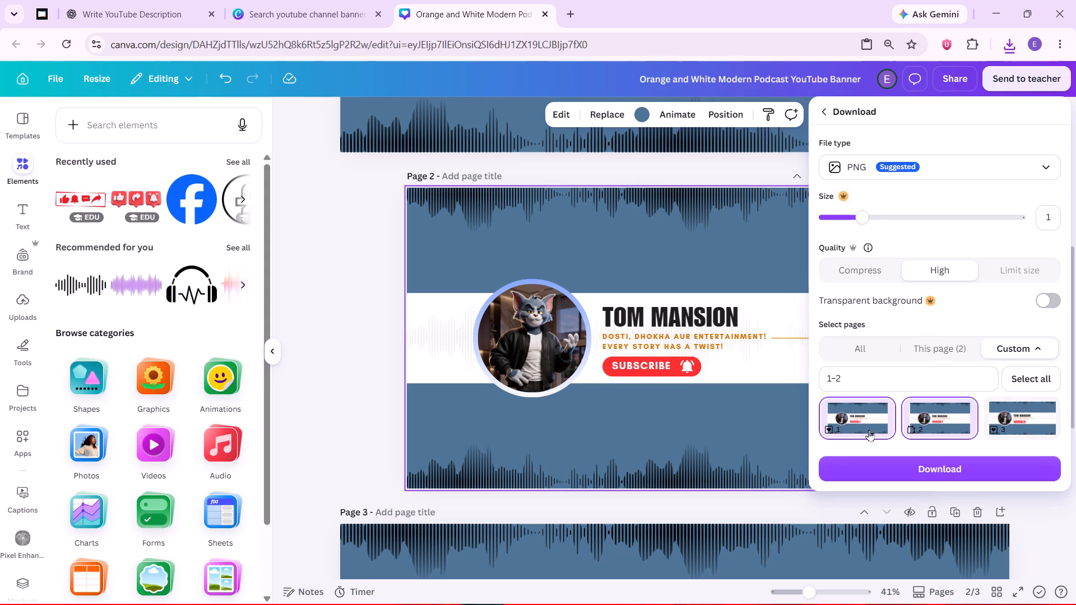
left_click(855, 376)
key("BackSpace")
key("BackSpace")
key("BackSpace")
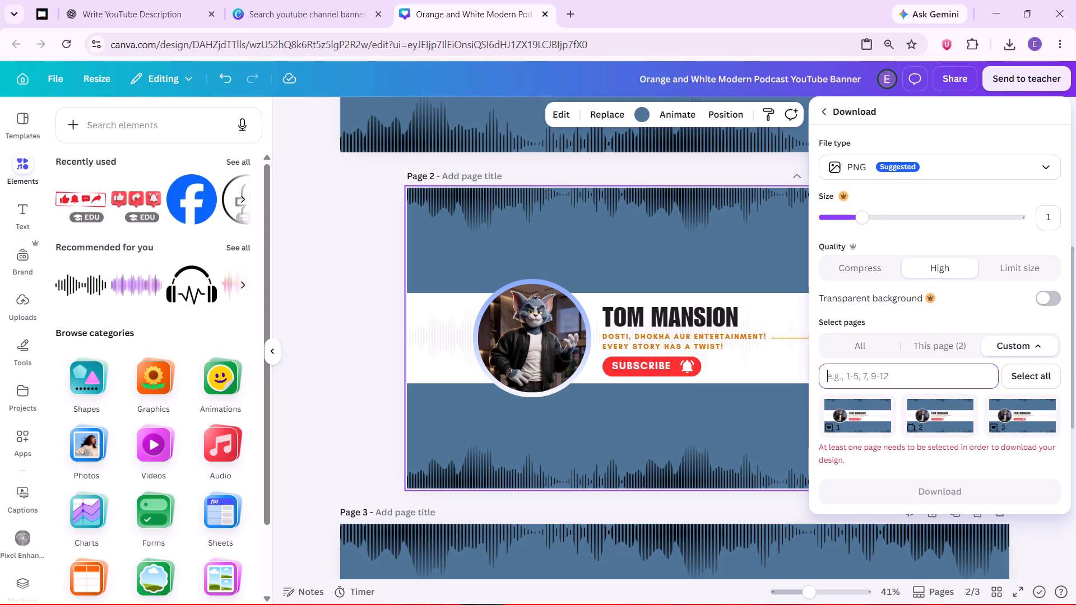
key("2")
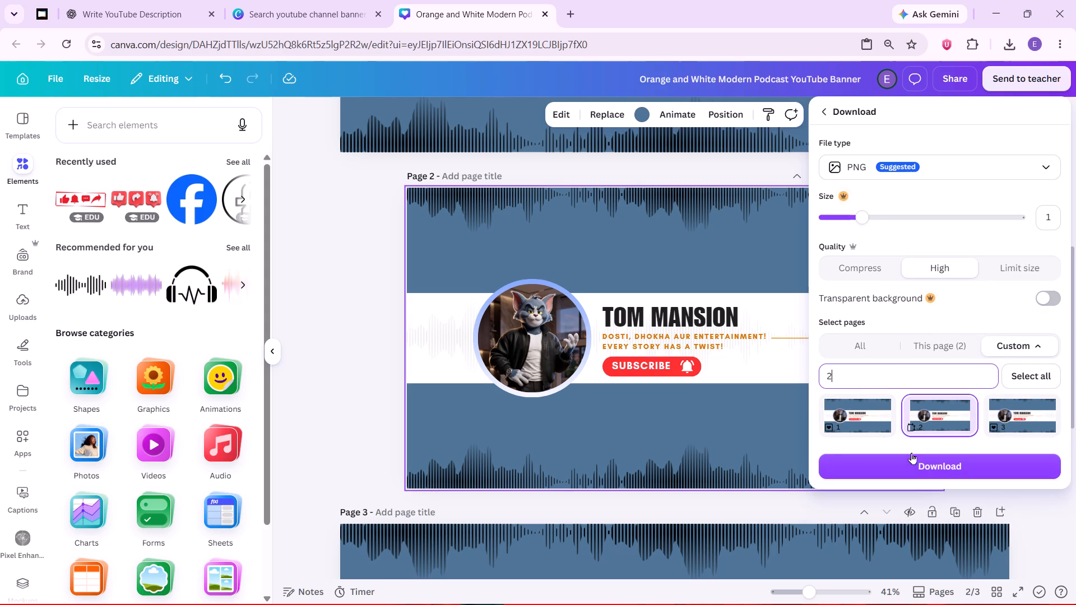
left_click(913, 456)
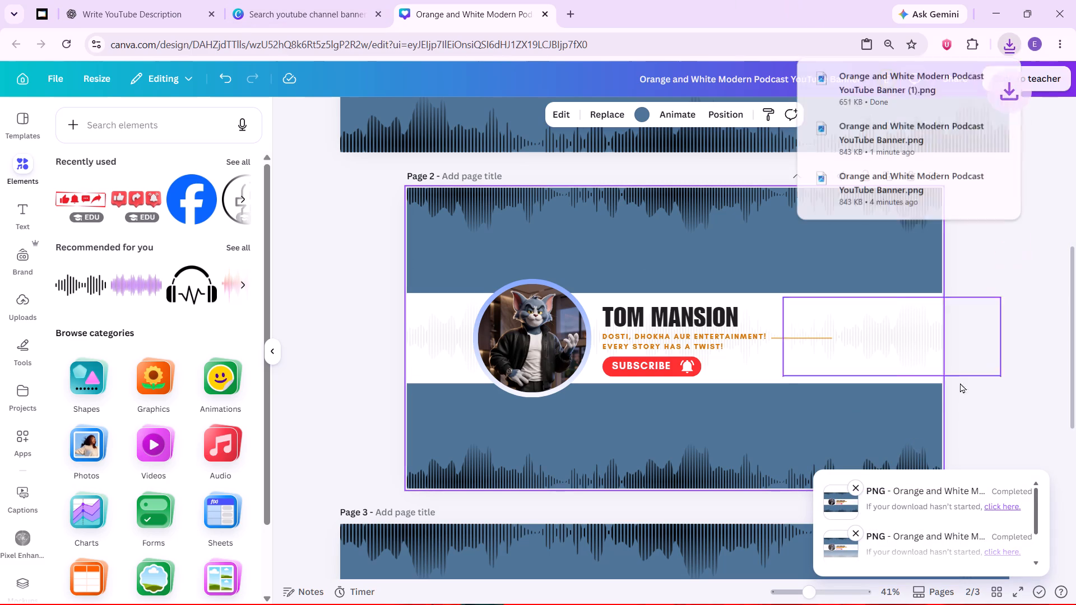
Switch to YouTube Studio's Channel customization page to upload the page 2 banner image.
left_click(712, 589)
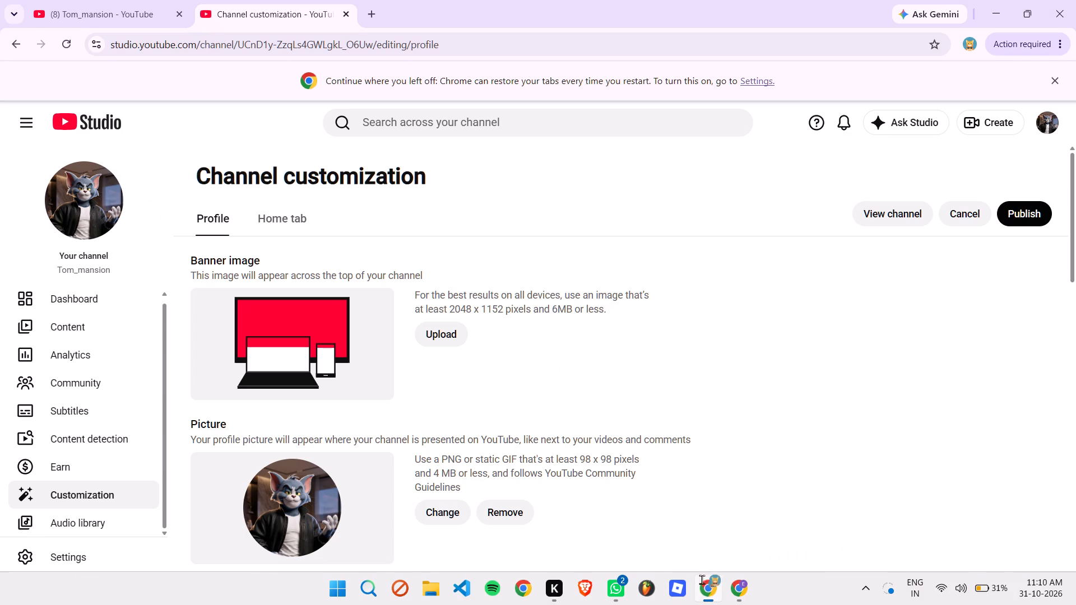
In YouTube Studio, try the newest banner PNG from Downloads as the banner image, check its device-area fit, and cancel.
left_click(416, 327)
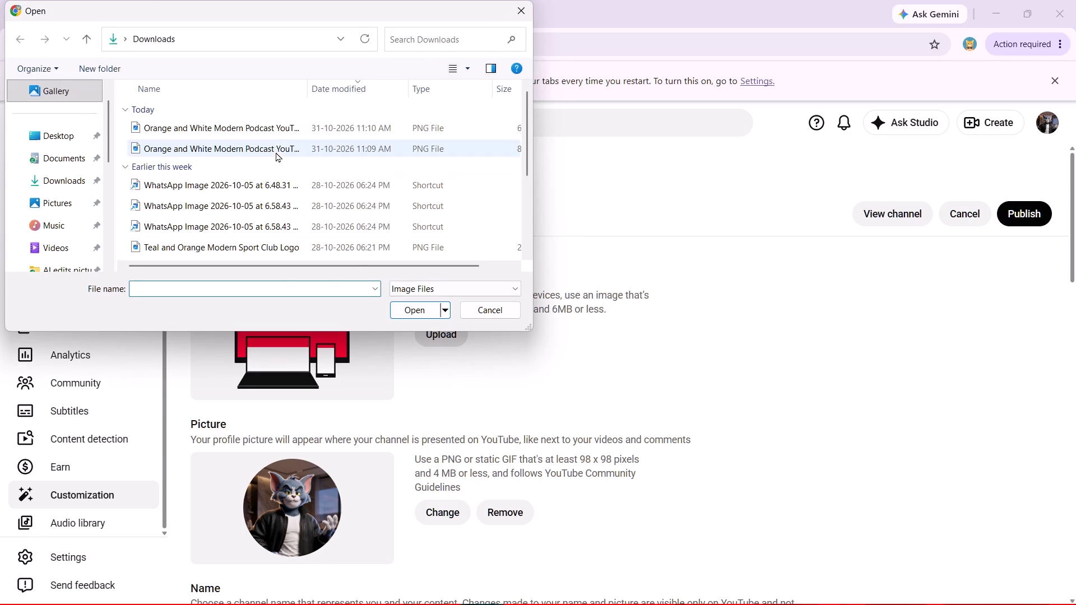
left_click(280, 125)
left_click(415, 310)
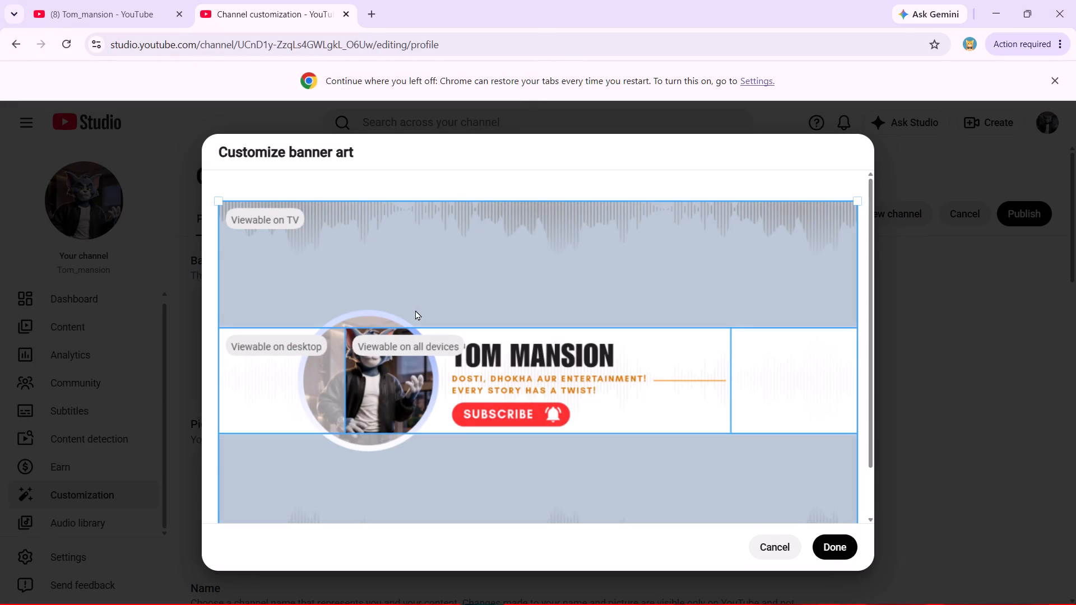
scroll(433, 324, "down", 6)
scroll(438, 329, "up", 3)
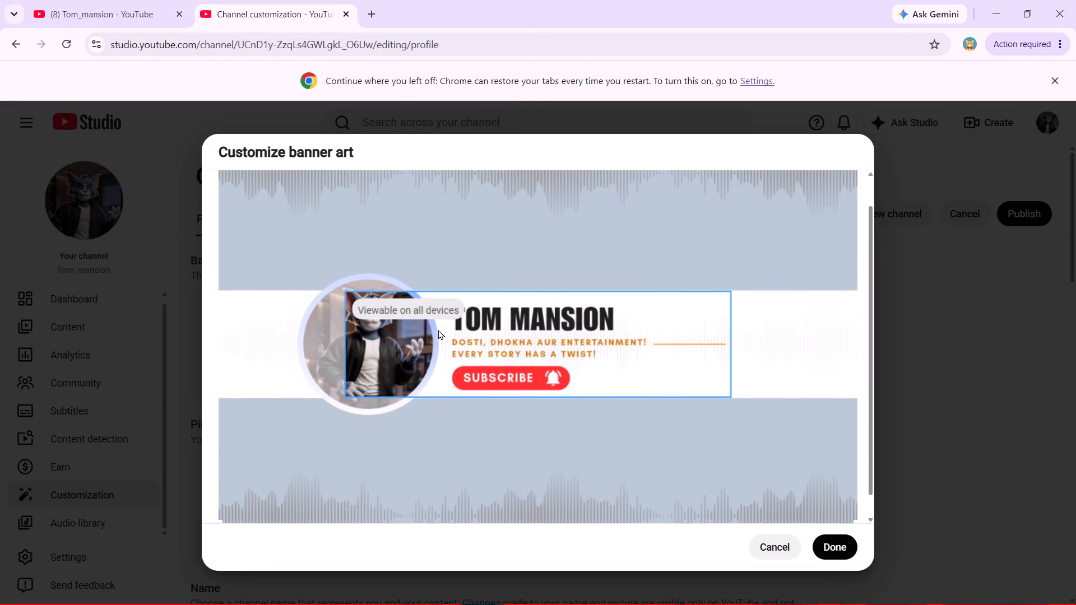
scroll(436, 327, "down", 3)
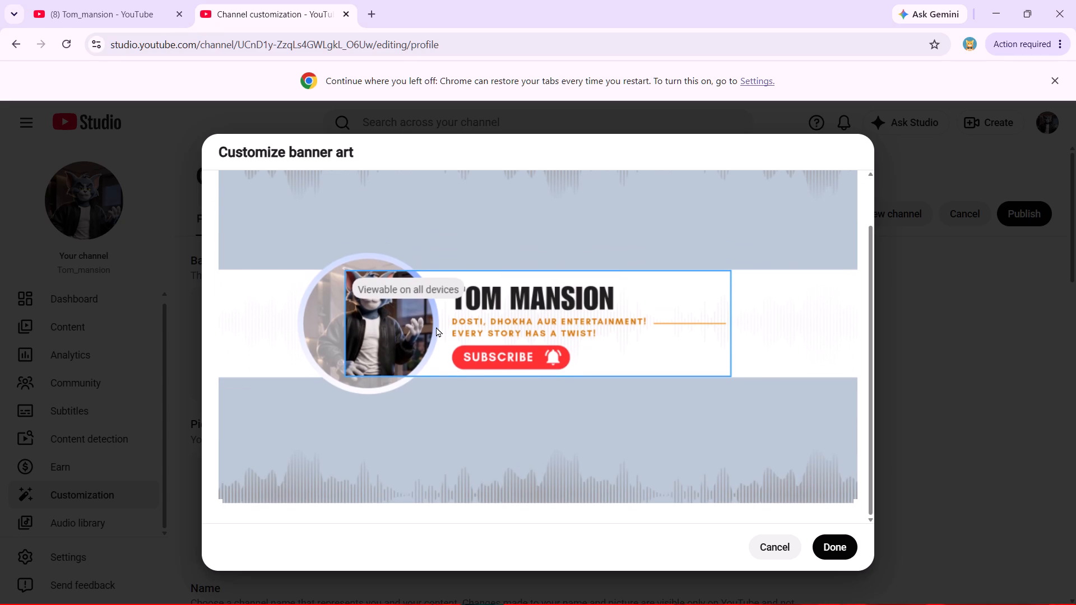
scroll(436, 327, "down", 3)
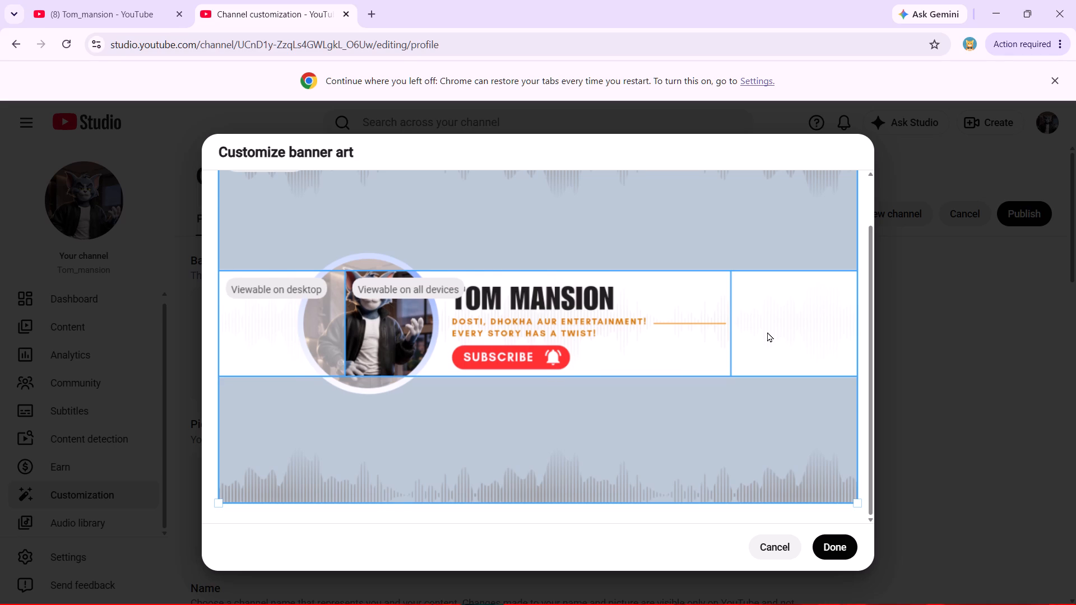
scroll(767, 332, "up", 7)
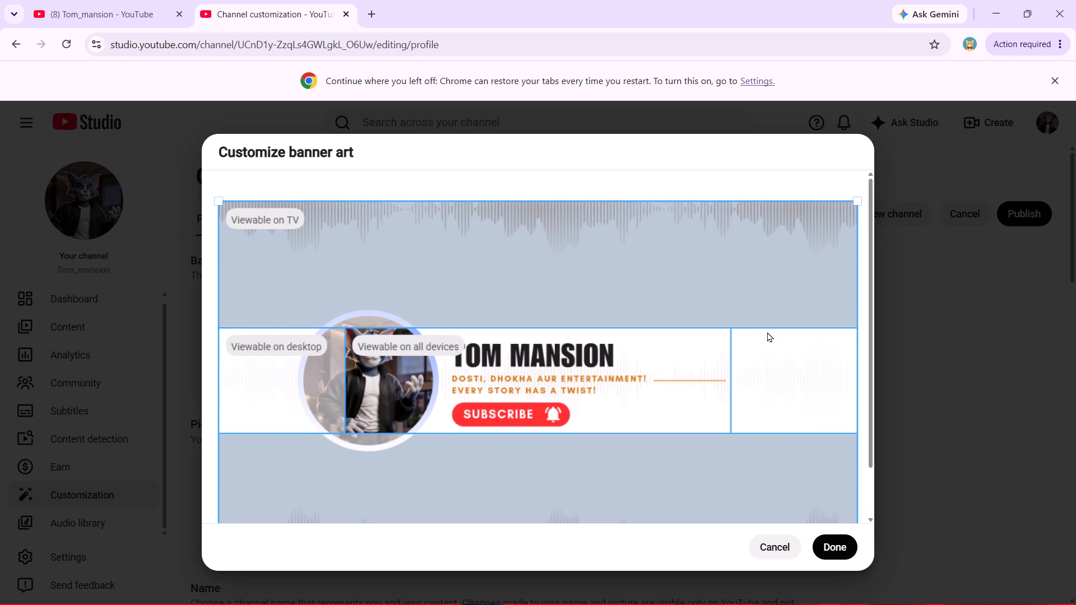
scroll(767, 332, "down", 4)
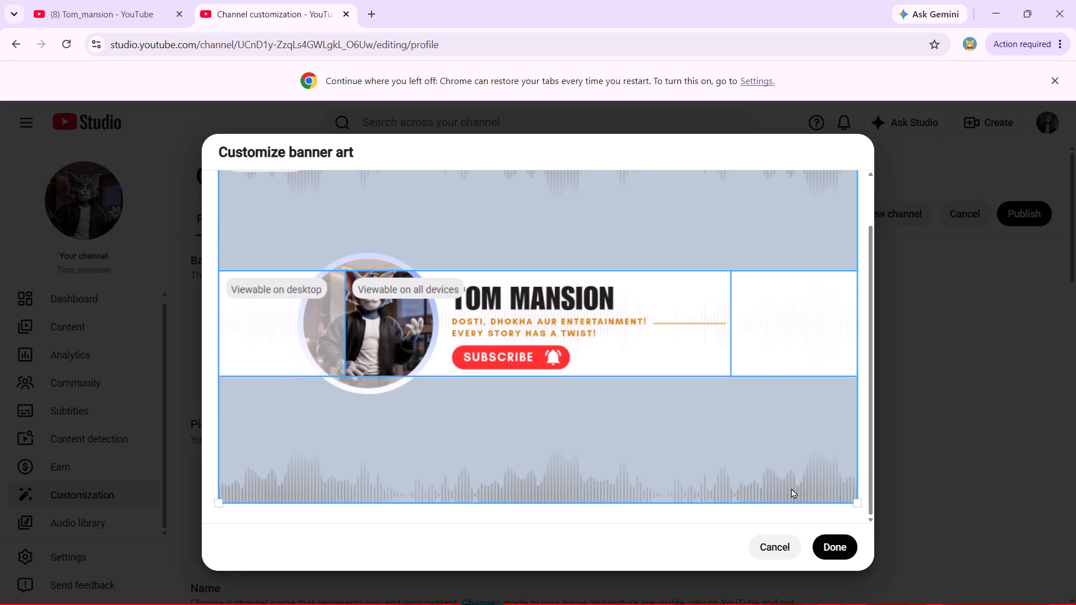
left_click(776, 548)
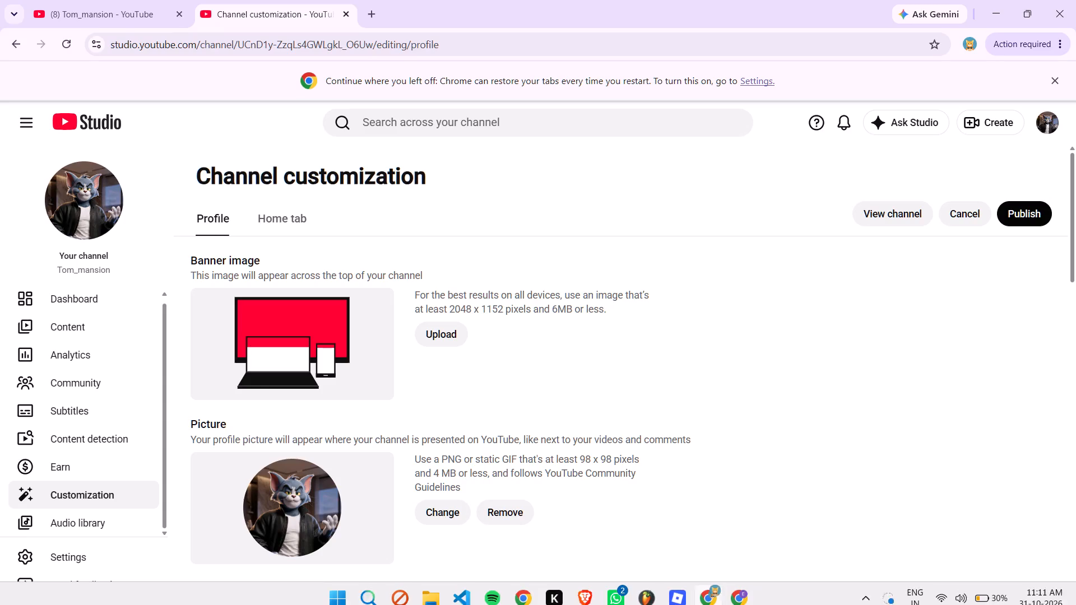
In File Explorer, delete both Orange and White Modern Podcast YouTube Banner PNGs from the Downloads folder.
left_click(425, 588)
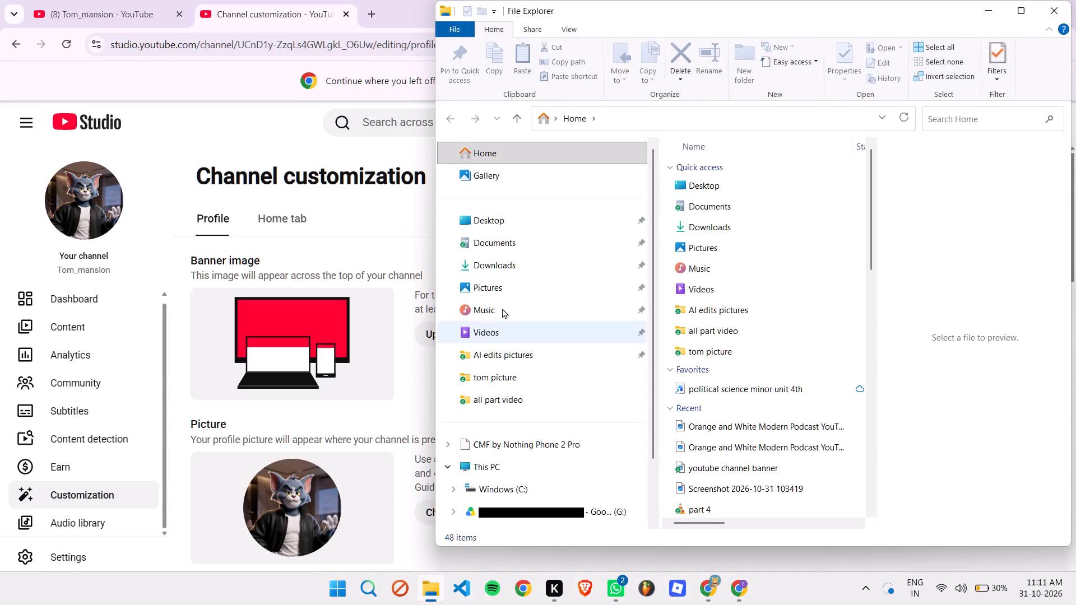
left_click(513, 267)
right_click(750, 168)
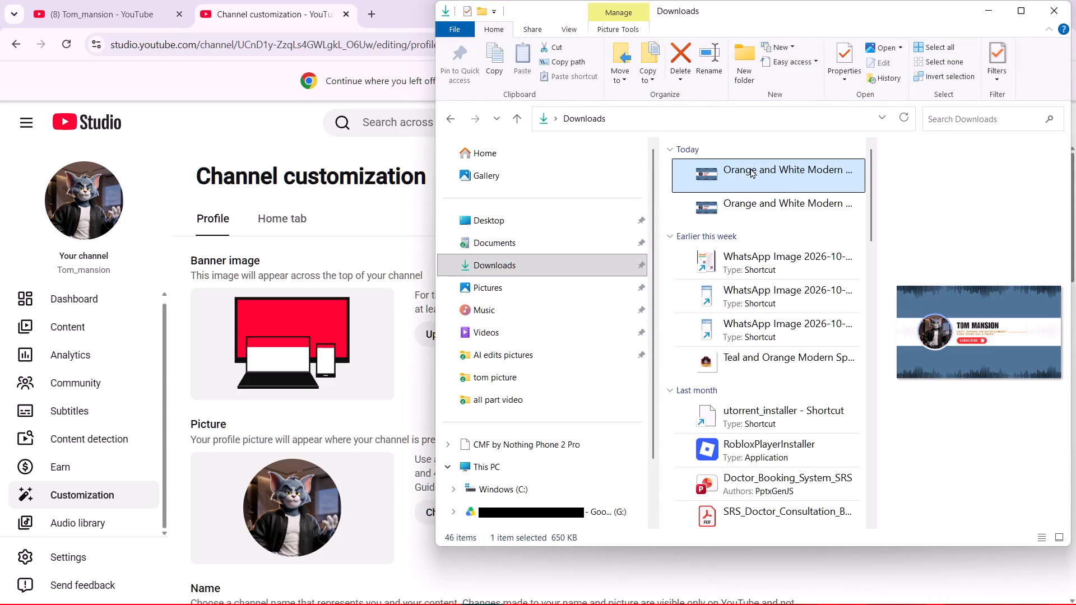
left_click(794, 553)
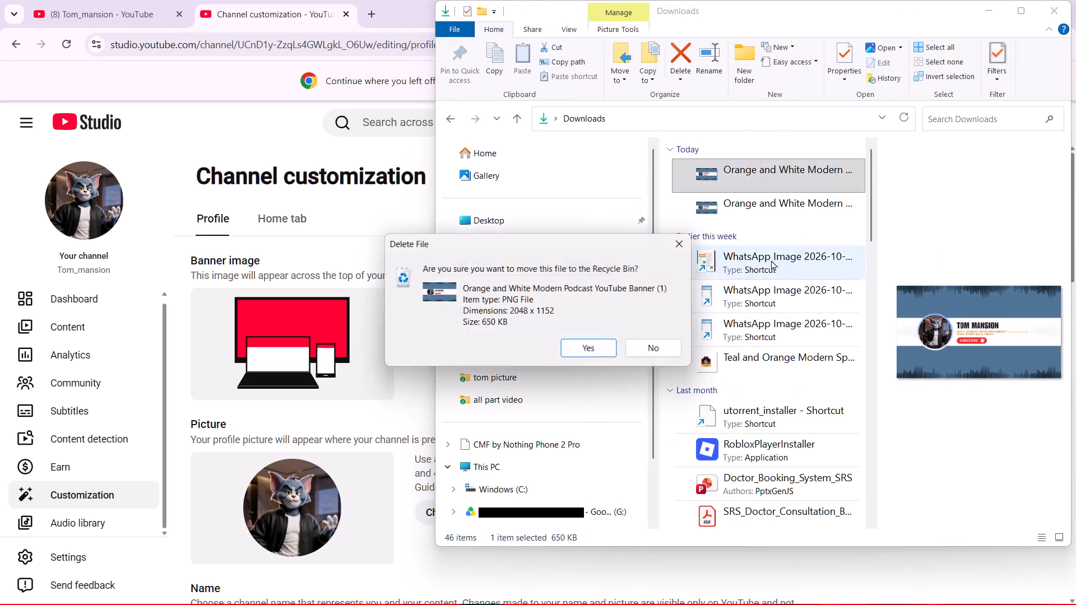
left_click(591, 348)
right_click(753, 170)
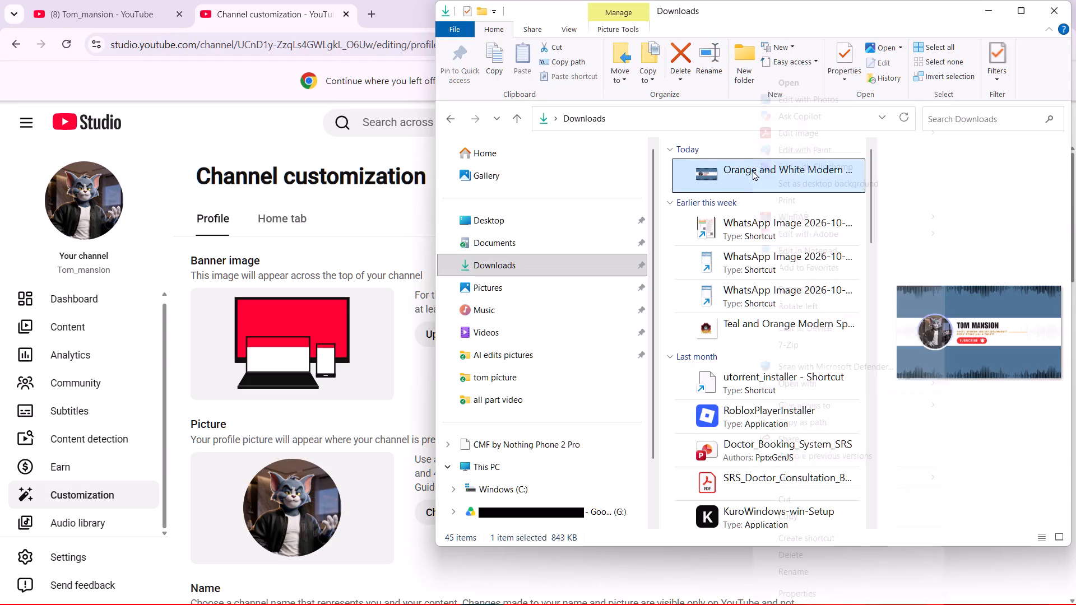
left_click(794, 557)
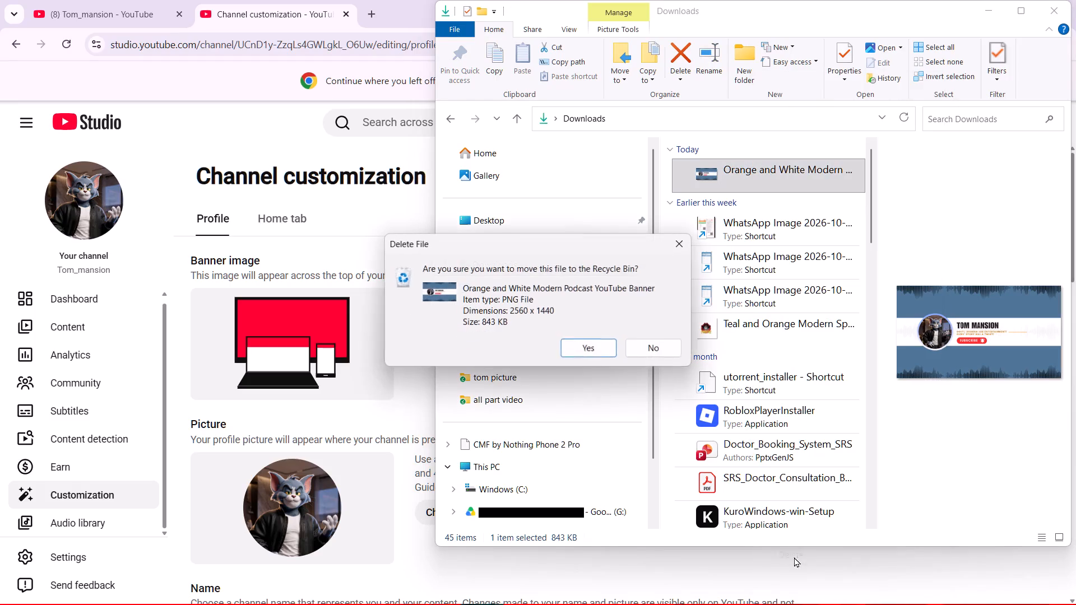
left_click(572, 346)
left_click(991, 17)
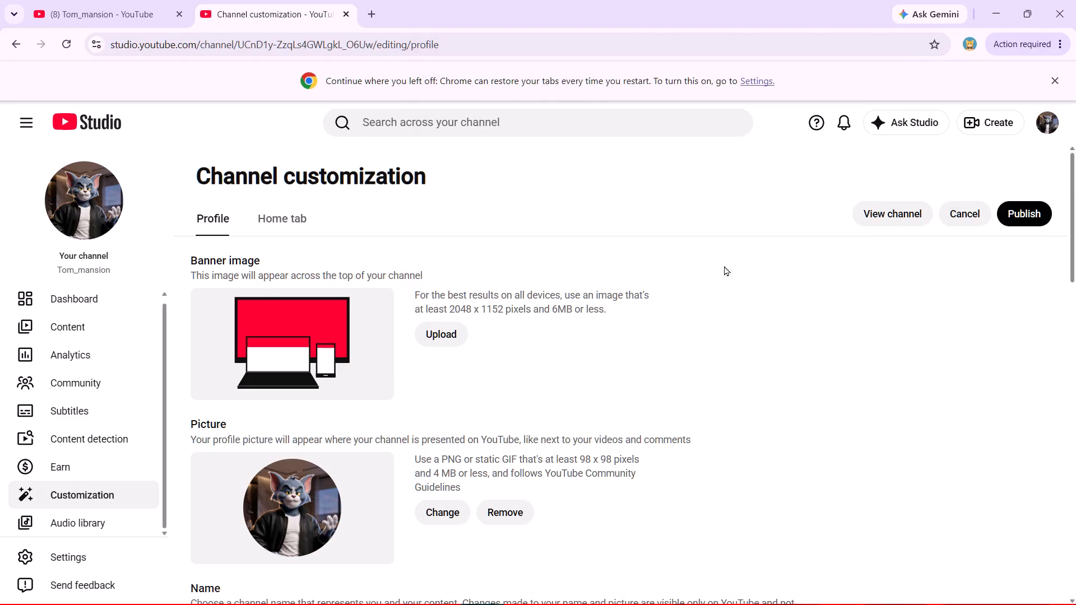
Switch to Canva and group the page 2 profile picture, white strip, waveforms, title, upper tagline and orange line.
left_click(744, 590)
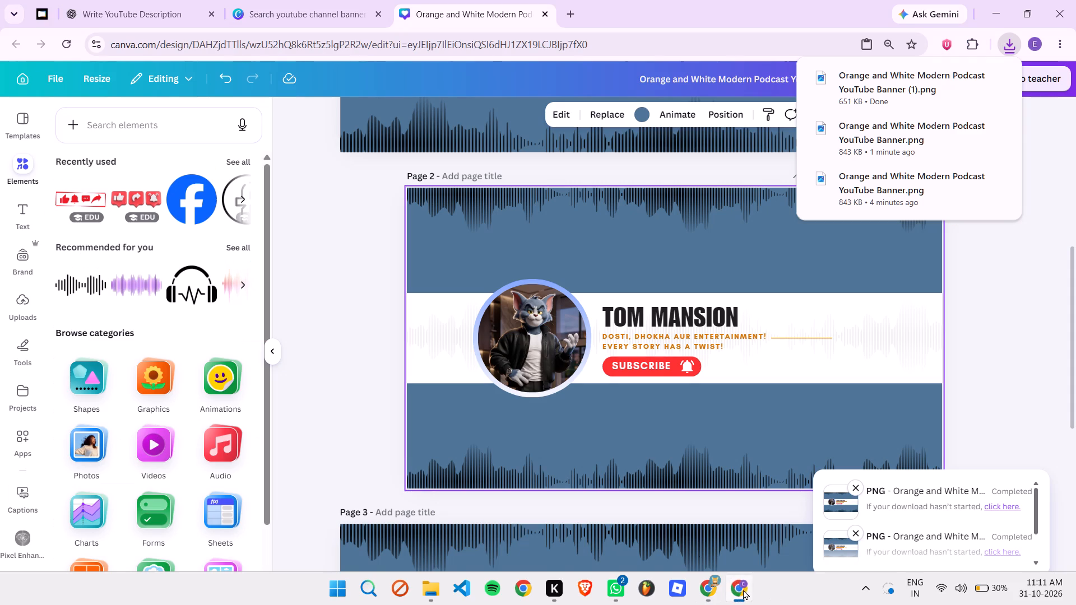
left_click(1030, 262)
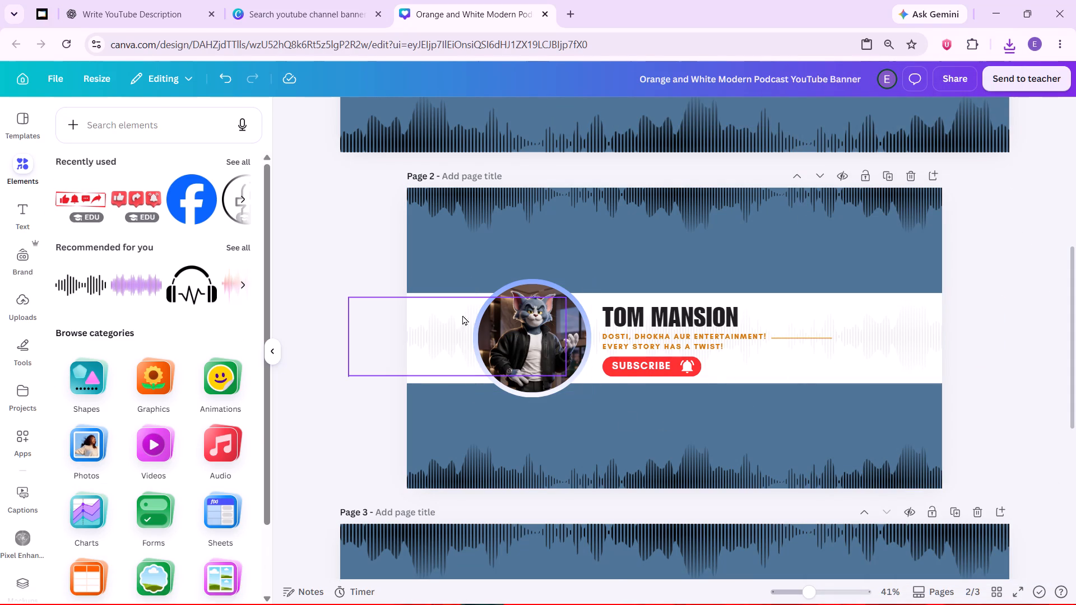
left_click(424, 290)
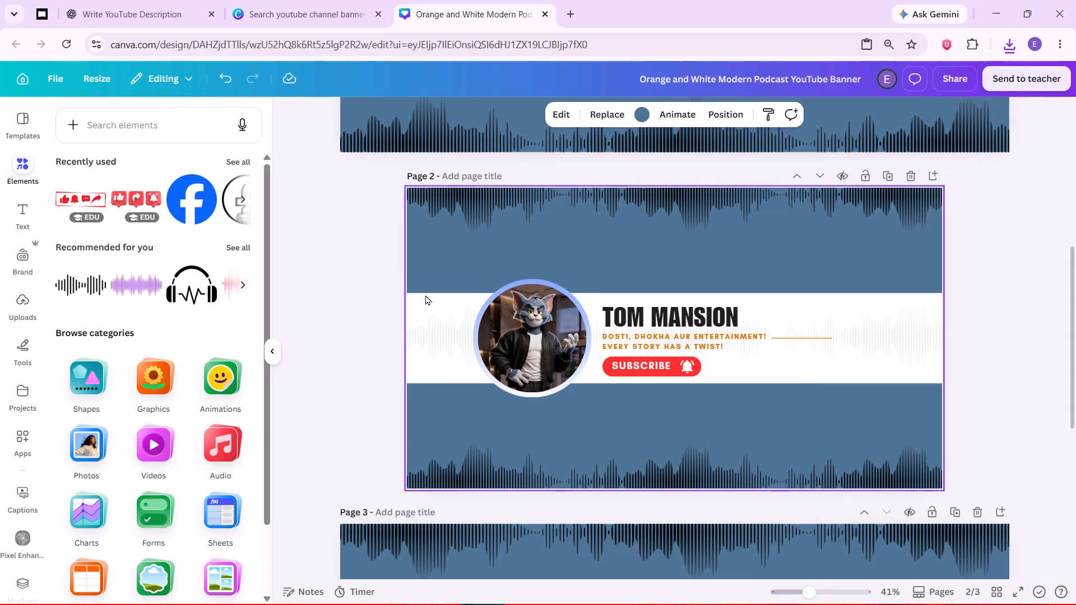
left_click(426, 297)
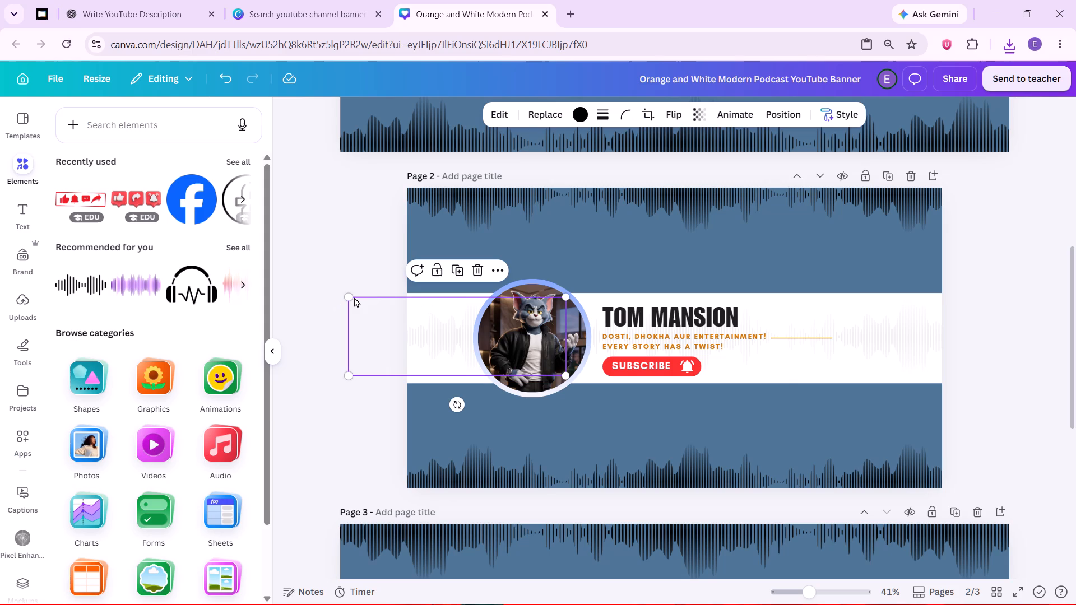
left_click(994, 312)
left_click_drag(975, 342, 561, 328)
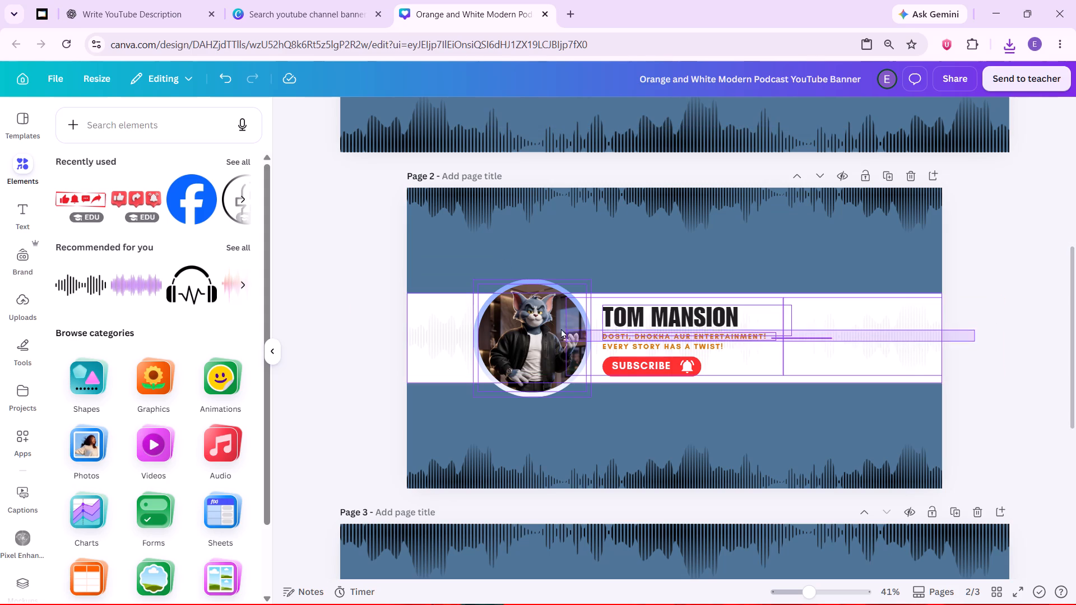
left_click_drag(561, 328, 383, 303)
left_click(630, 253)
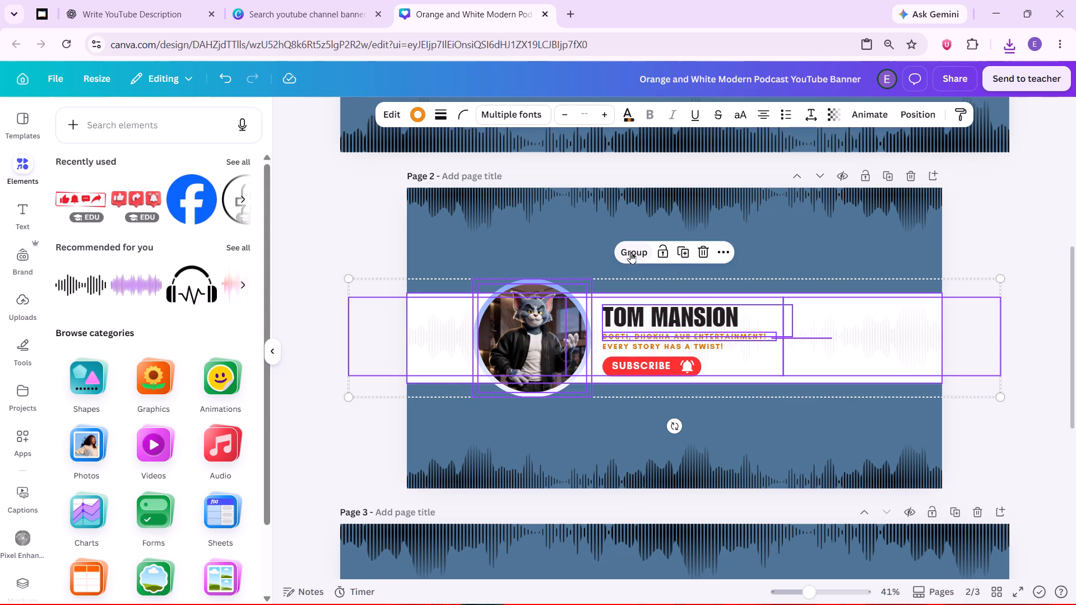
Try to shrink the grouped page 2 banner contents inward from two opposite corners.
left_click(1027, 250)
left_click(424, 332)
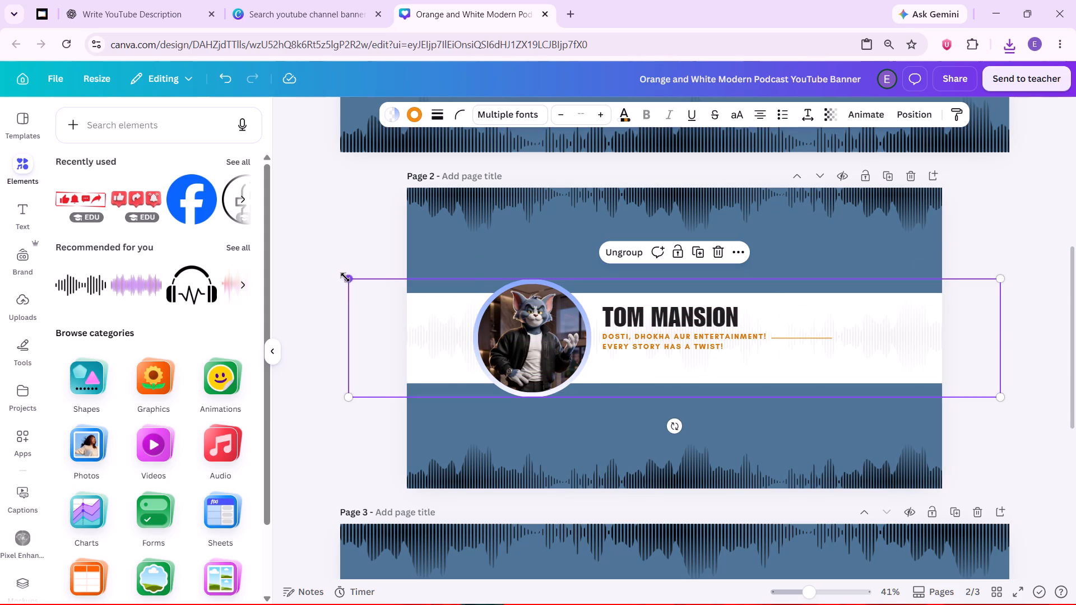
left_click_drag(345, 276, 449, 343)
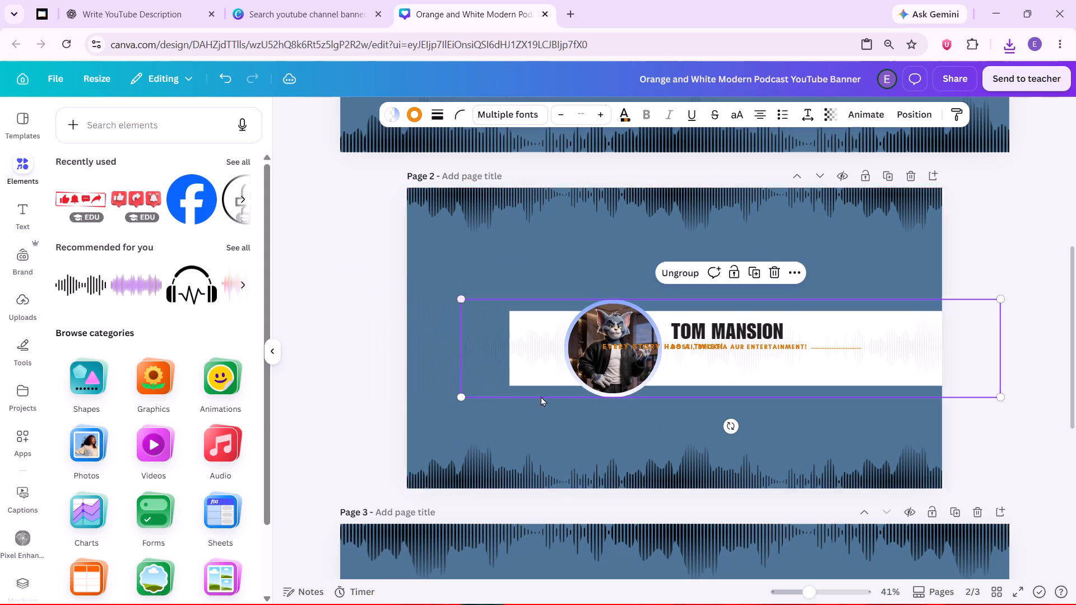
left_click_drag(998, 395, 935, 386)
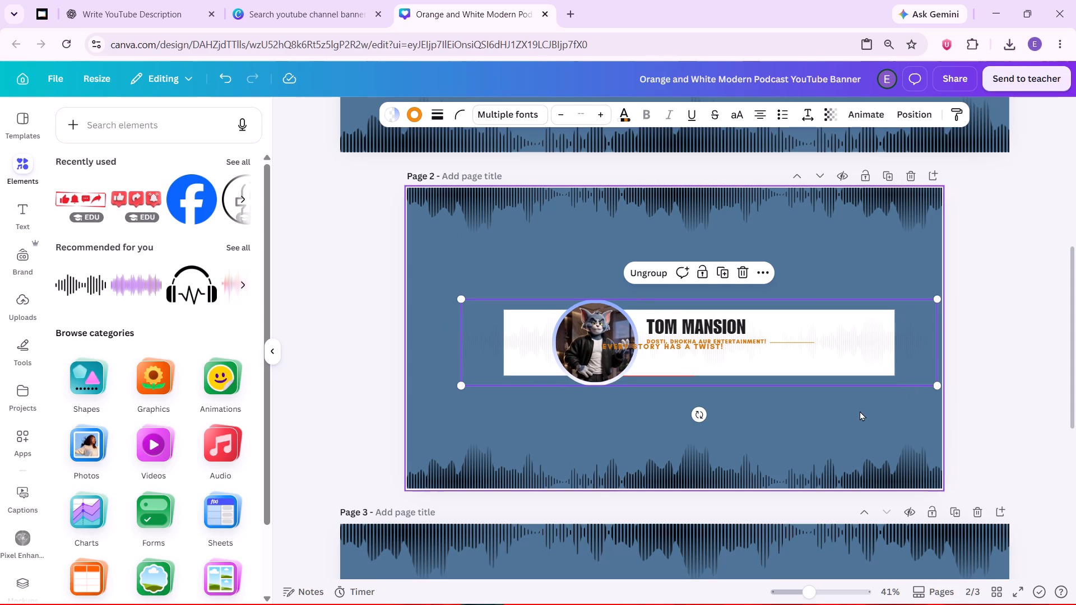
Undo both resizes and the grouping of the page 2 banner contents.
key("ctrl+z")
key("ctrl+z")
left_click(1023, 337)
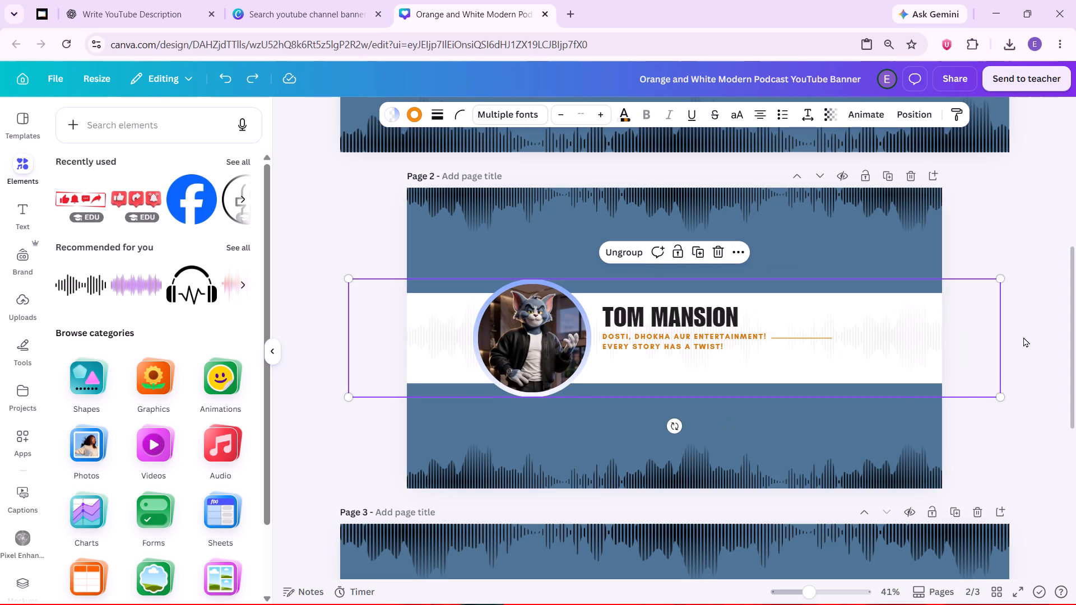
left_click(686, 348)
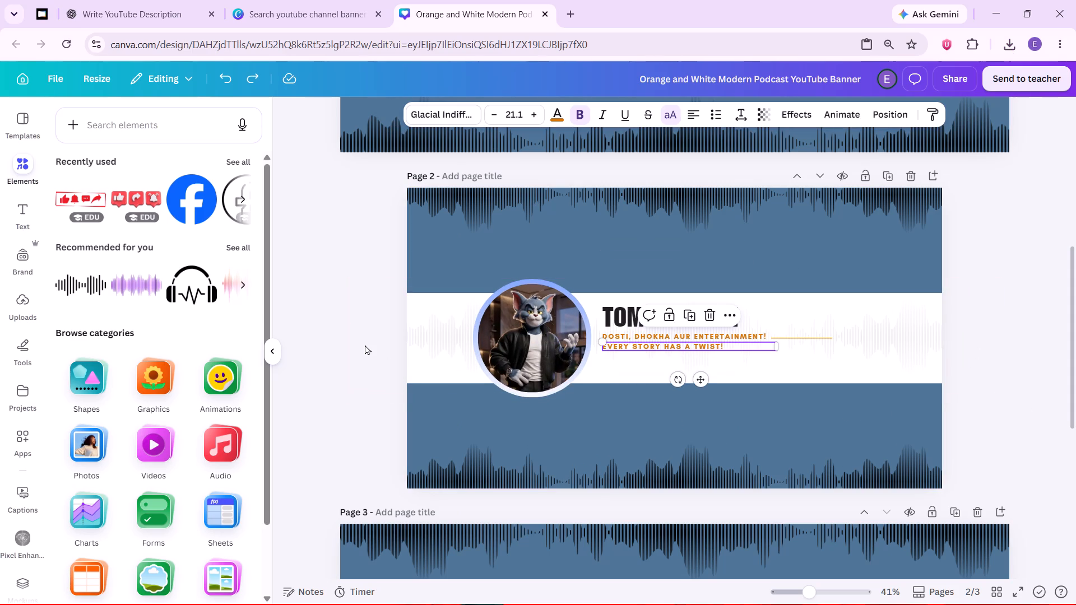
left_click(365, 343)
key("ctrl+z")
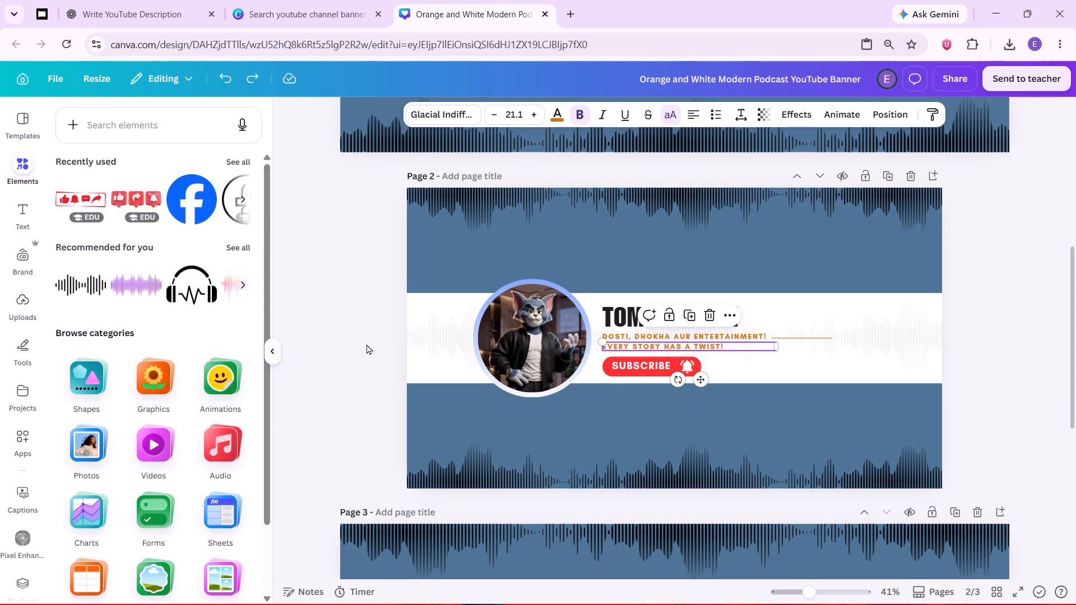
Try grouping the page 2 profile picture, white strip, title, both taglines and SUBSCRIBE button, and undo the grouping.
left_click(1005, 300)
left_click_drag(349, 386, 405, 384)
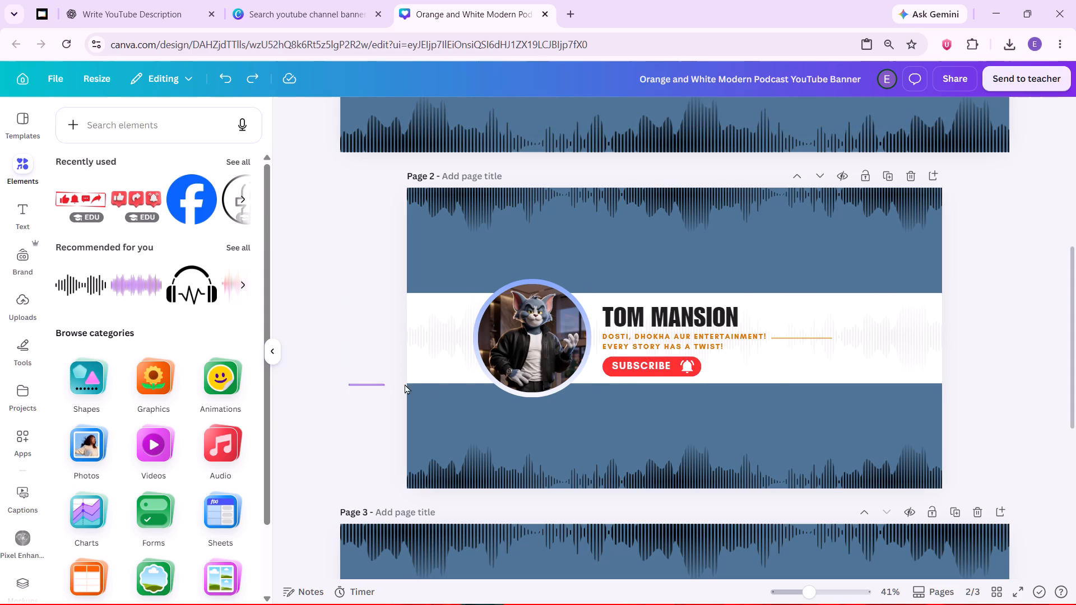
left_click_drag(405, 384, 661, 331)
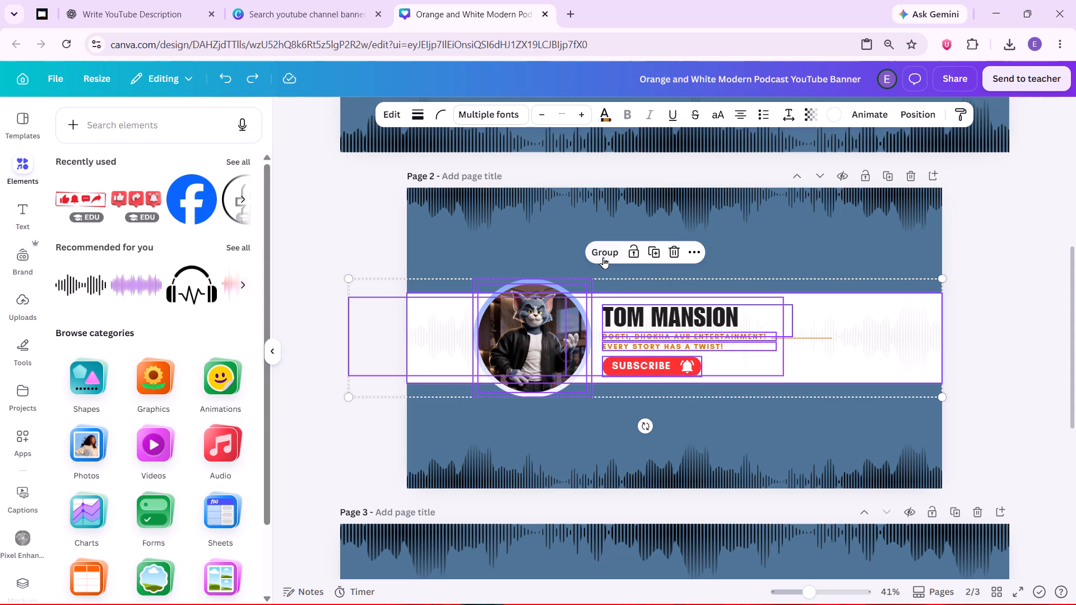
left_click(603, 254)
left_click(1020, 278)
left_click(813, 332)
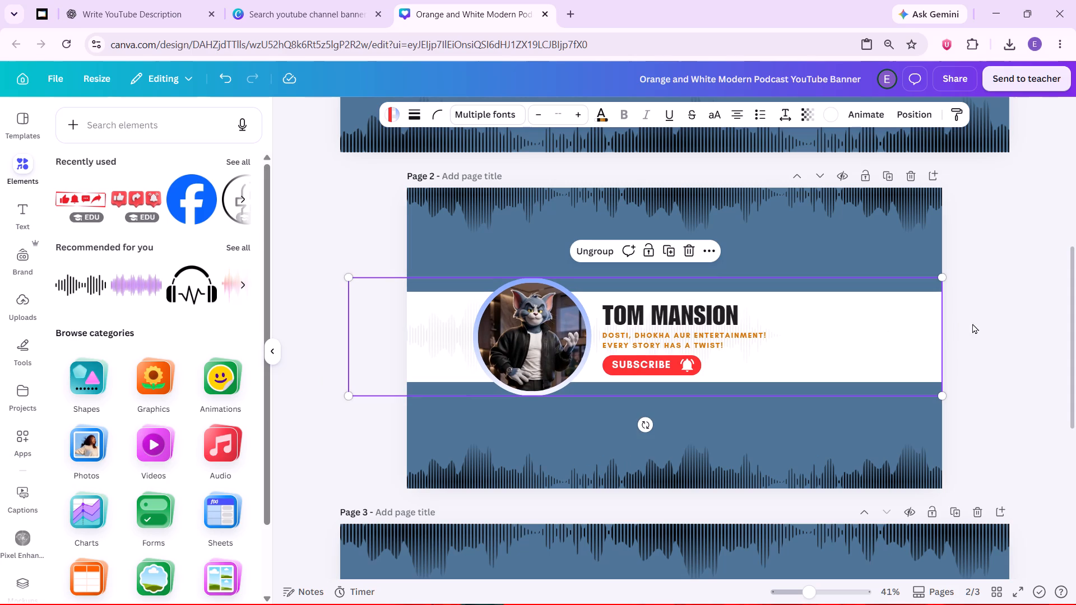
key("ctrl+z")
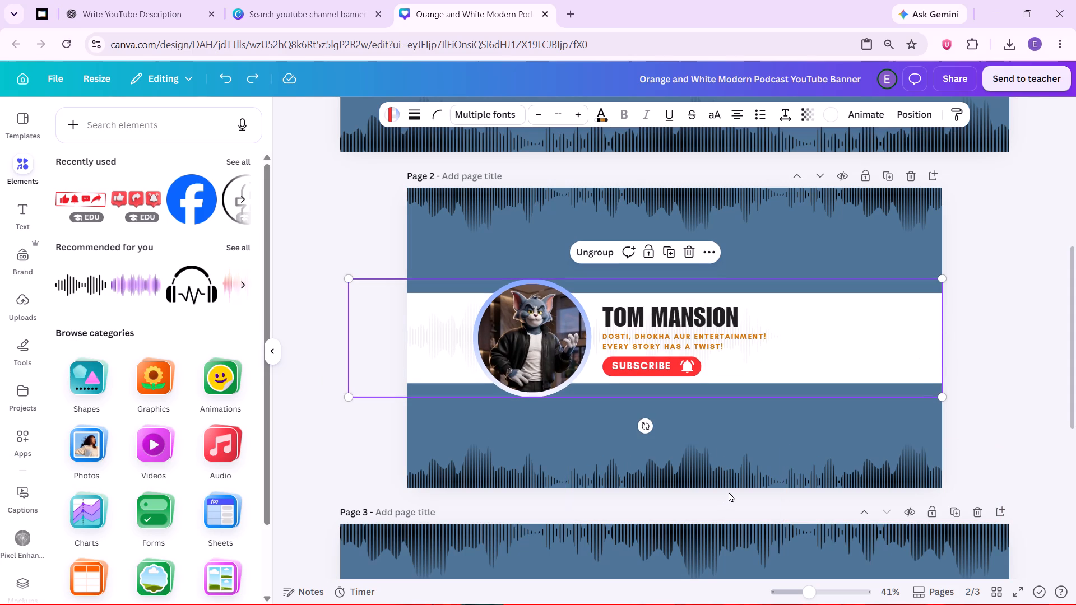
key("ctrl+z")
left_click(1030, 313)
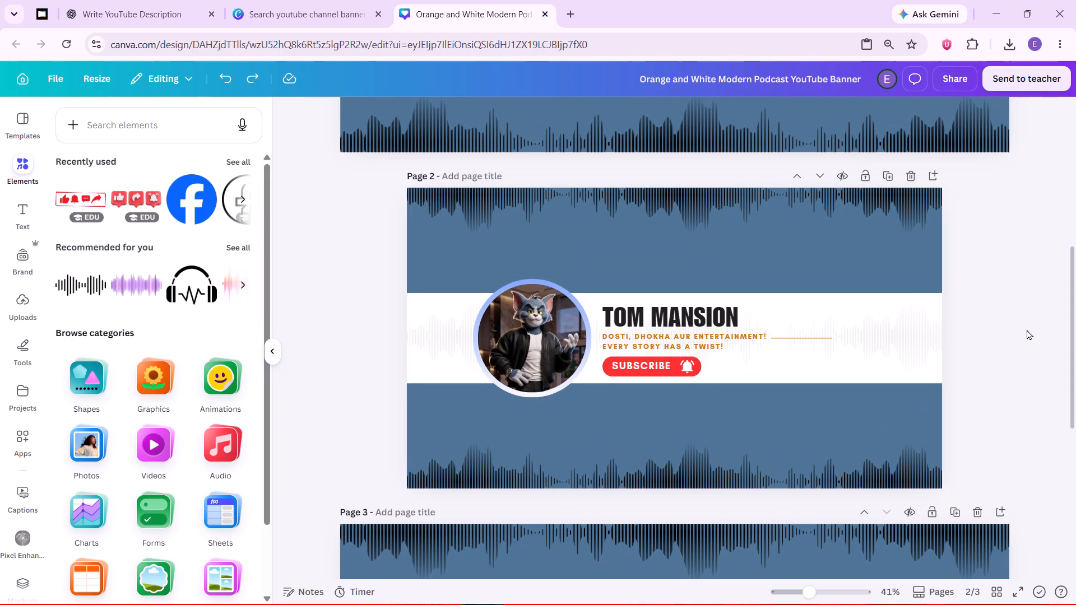
Group the page 2 profile picture, white strip, central waveforms, title, both taglines, orange line and SUBSCRIBE button.
left_click_drag(1019, 342, 442, 348)
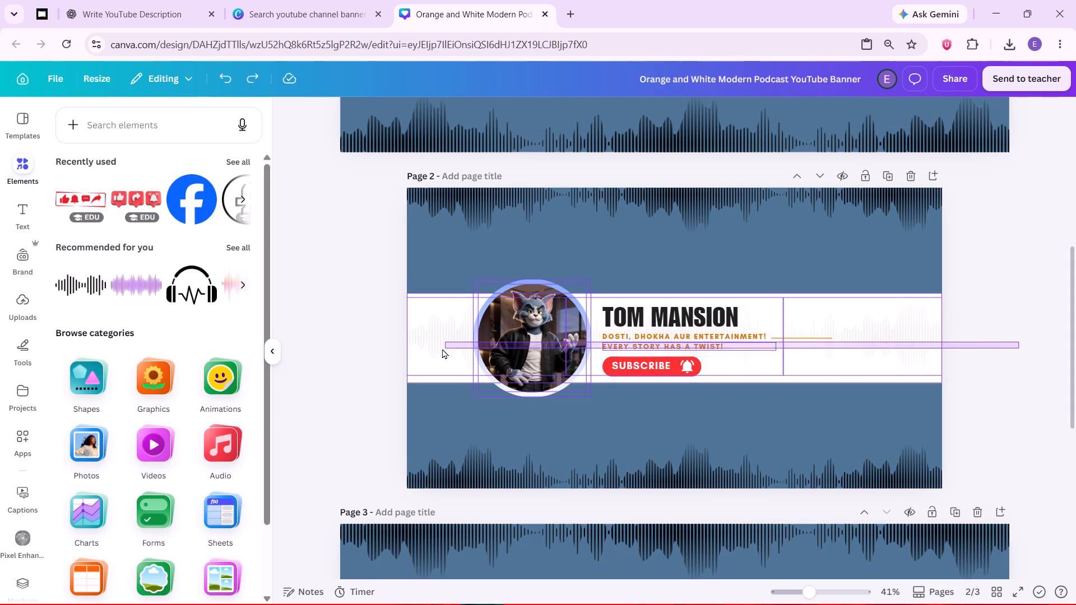
left_click_drag(442, 348, 362, 338)
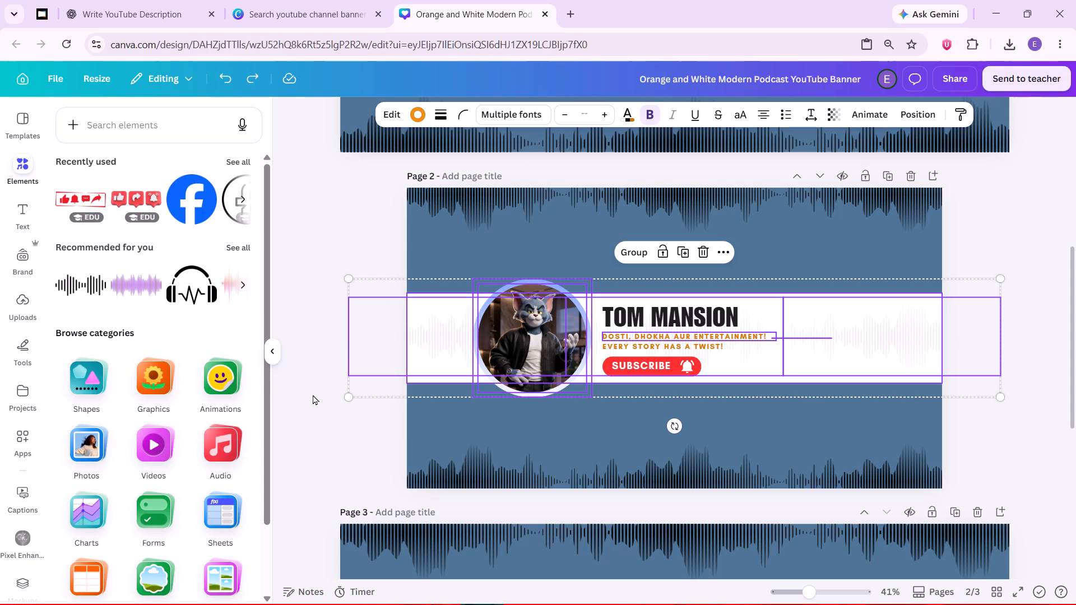
left_click(313, 398)
left_click_drag(331, 444, 669, 333)
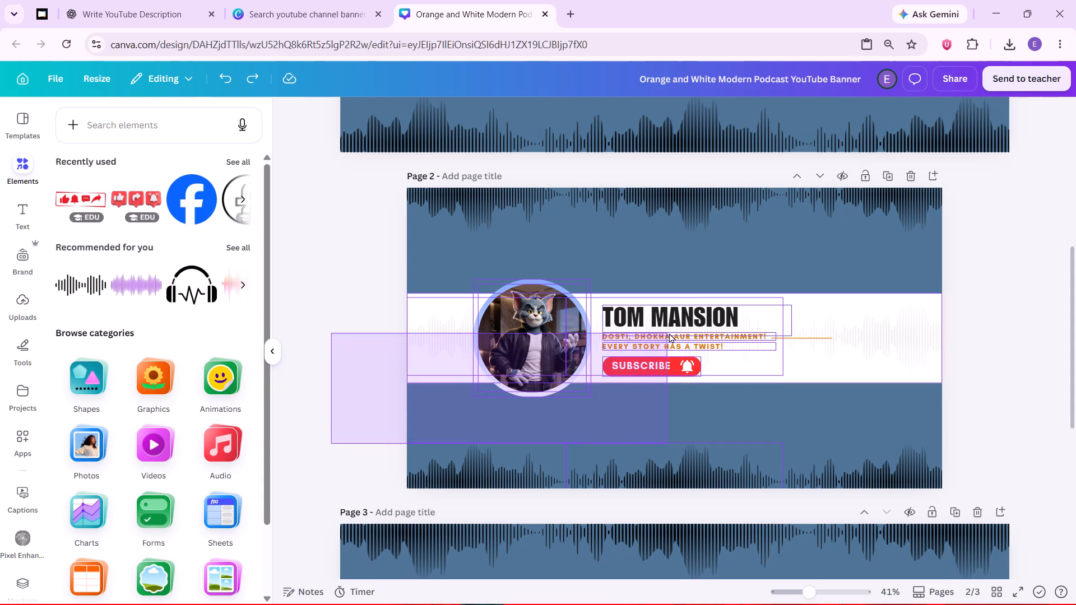
left_click_drag(669, 333, 688, 294)
left_click(335, 392)
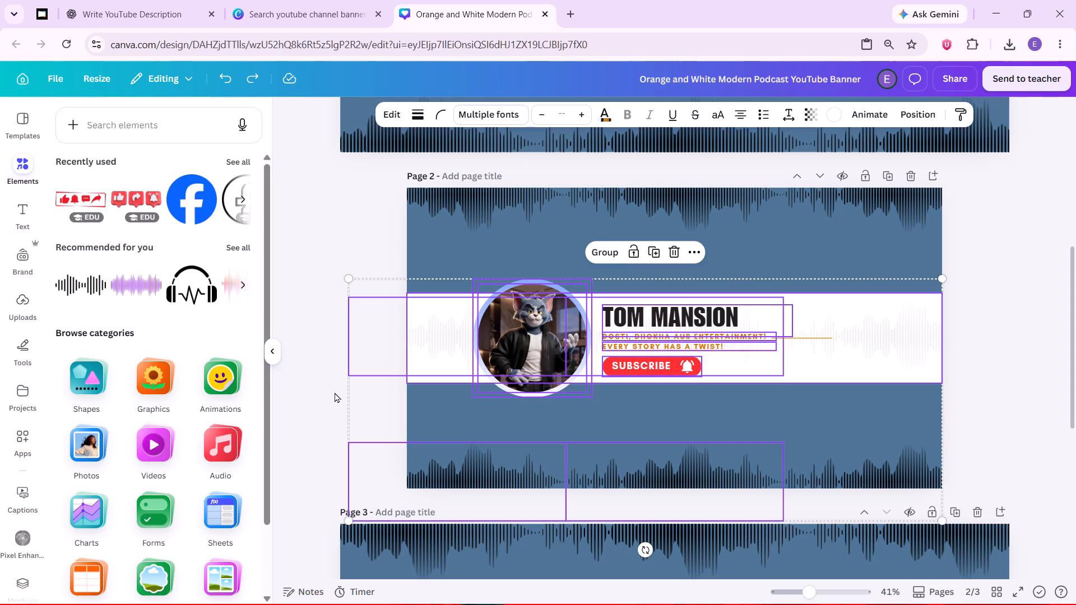
left_click_drag(367, 417, 890, 311)
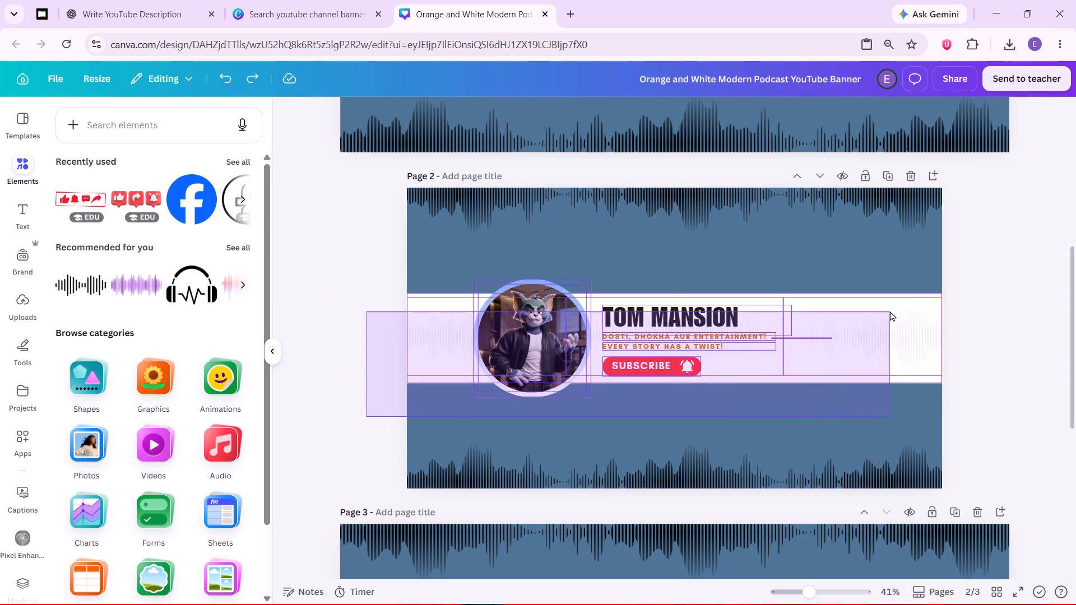
left_click_drag(890, 311, 908, 292)
left_click(639, 249)
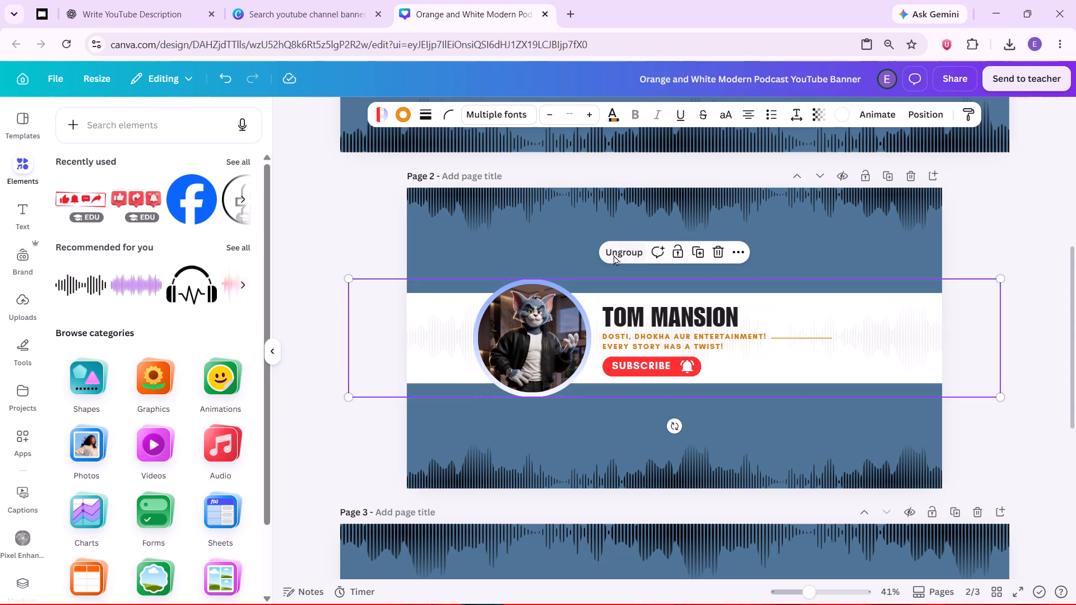
Shrink the group until the white strip spans about two thirds of the page 2 width, and place it near the page's centre.
left_click(382, 239)
left_click_drag(426, 328, 427, 338)
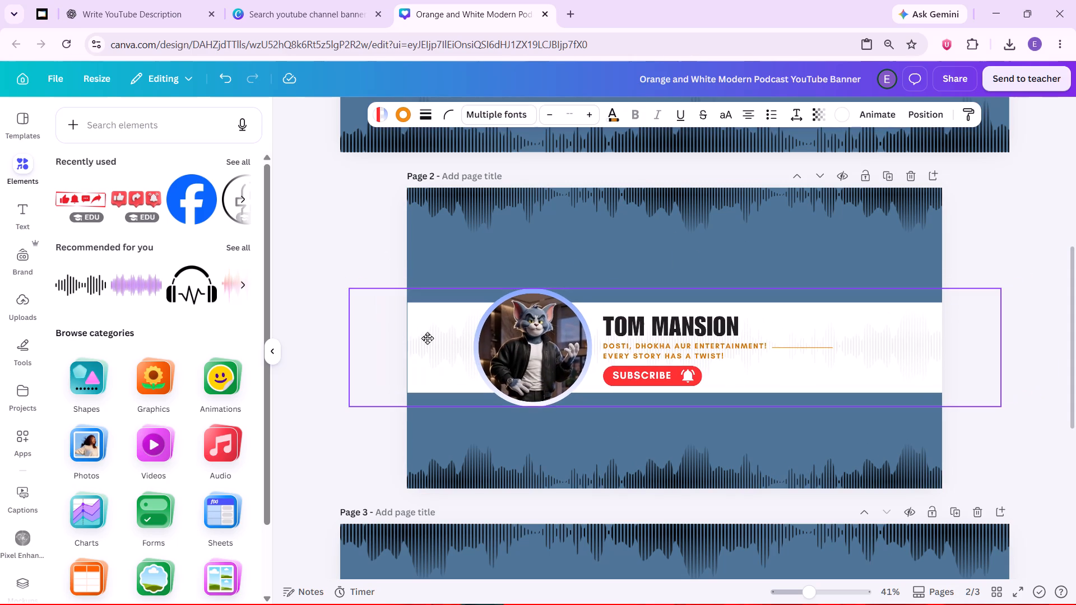
left_click_drag(427, 338, 426, 334)
left_click_drag(999, 286, 878, 348)
left_click_drag(755, 361, 819, 352)
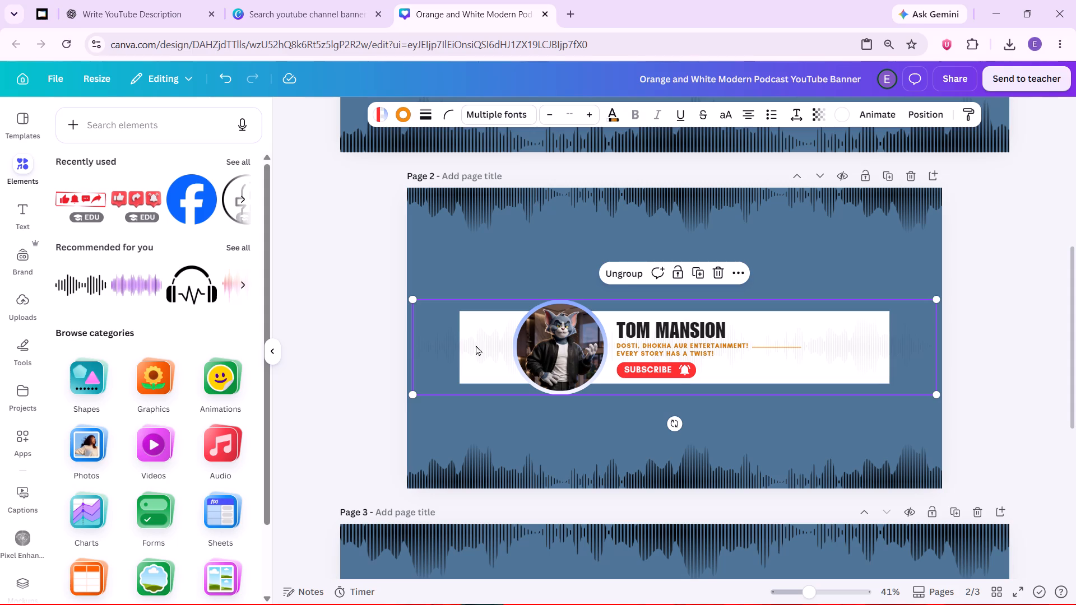
left_click(387, 344)
left_click_drag(436, 347, 493, 350)
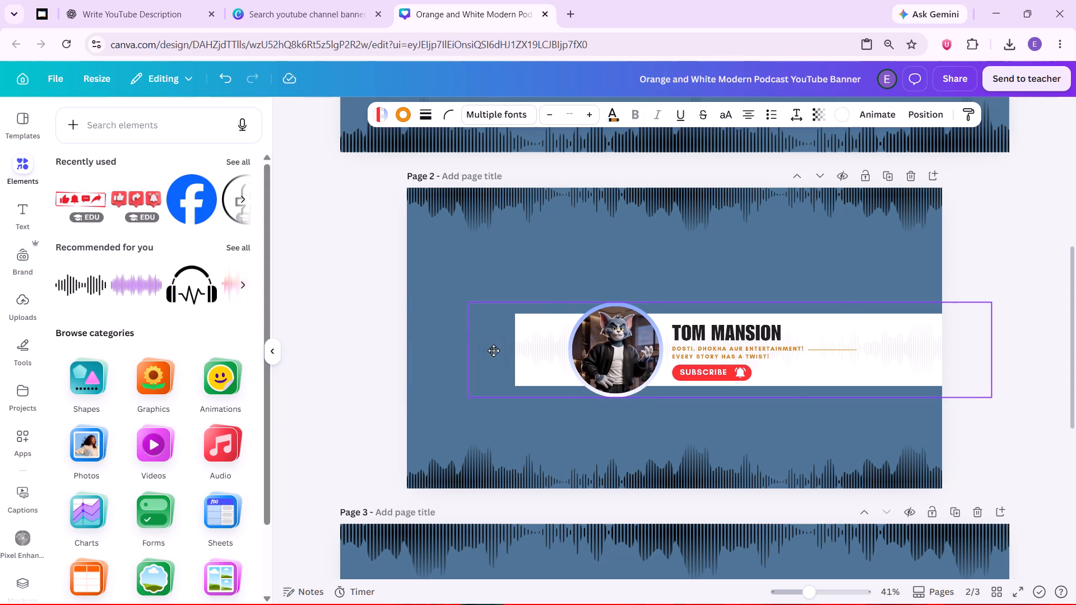
left_click_drag(493, 350, 441, 346)
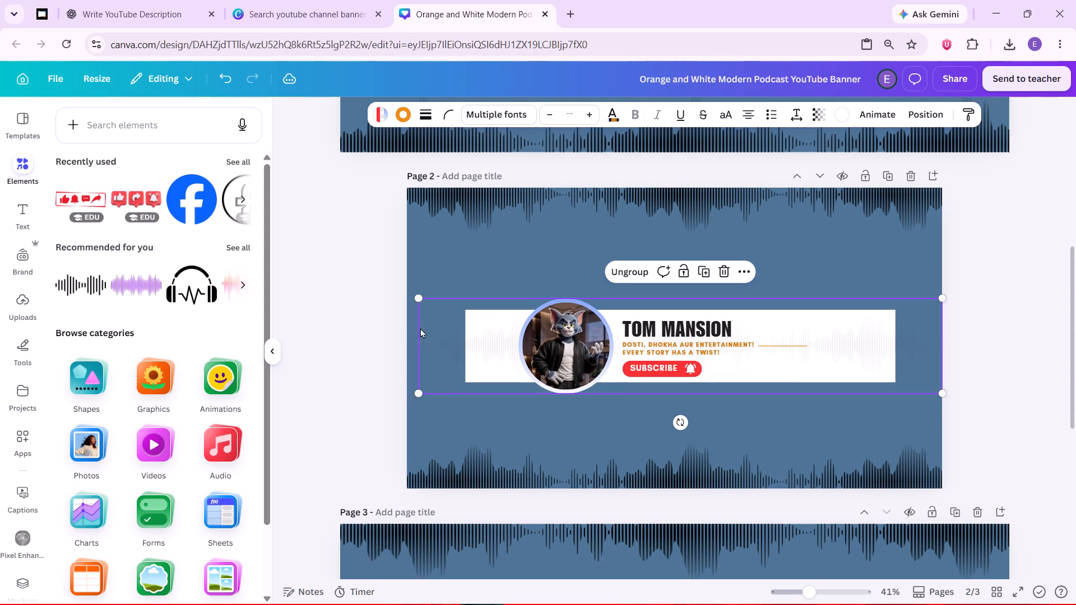
left_click_drag(419, 295, 452, 305)
left_click_drag(634, 332, 622, 327)
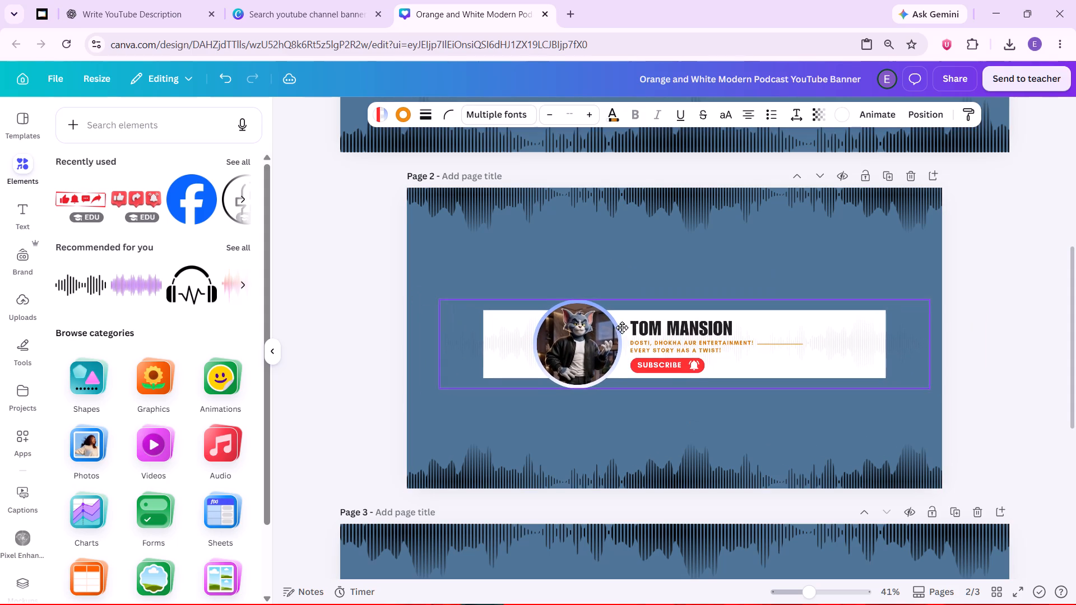
left_click_drag(622, 327, 615, 325)
left_click_drag(434, 294, 504, 328)
left_click_drag(742, 338, 706, 336)
left_click(1027, 308)
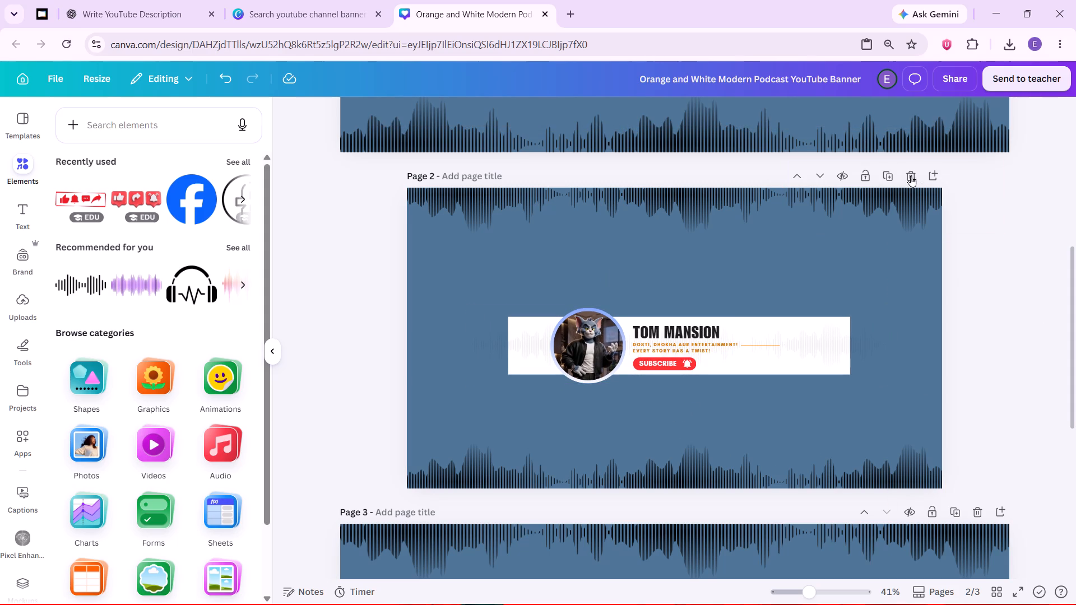
Download only page 2 of the banner design as a PNG.
left_click(948, 76)
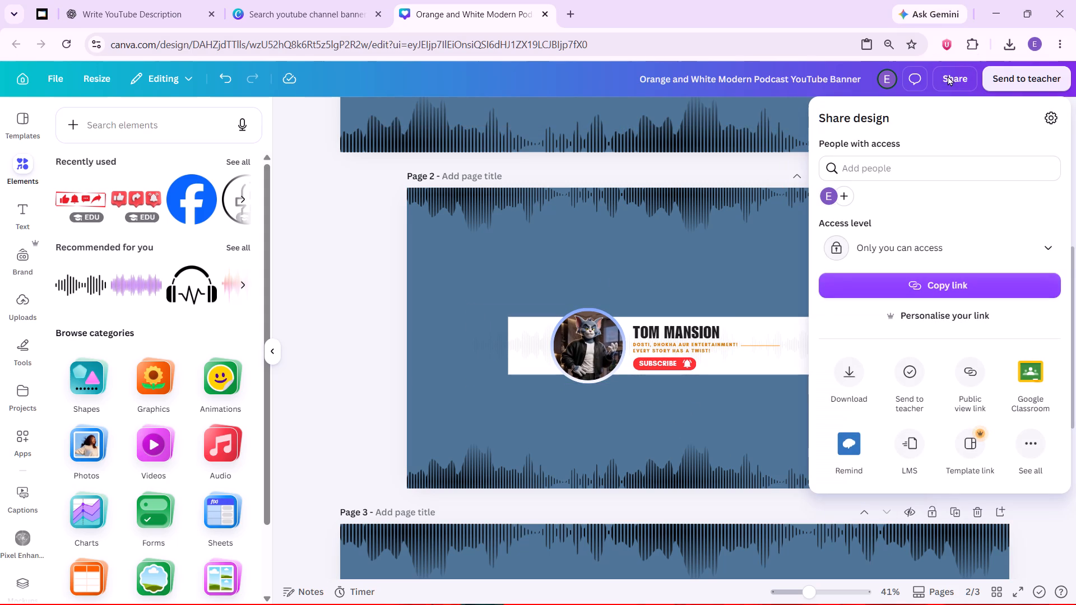
left_click(860, 383)
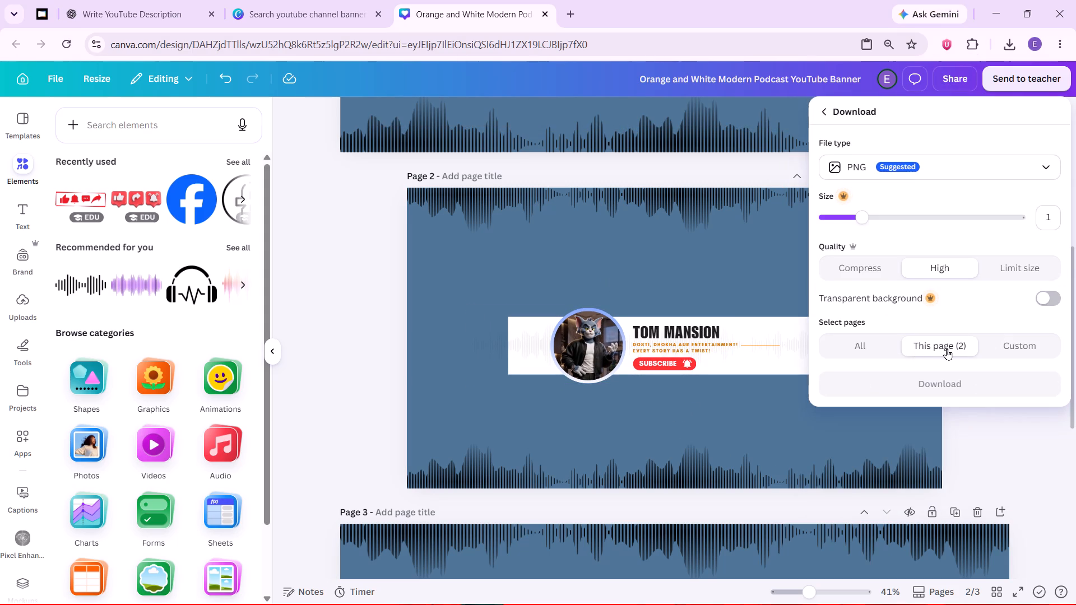
left_click(1004, 344)
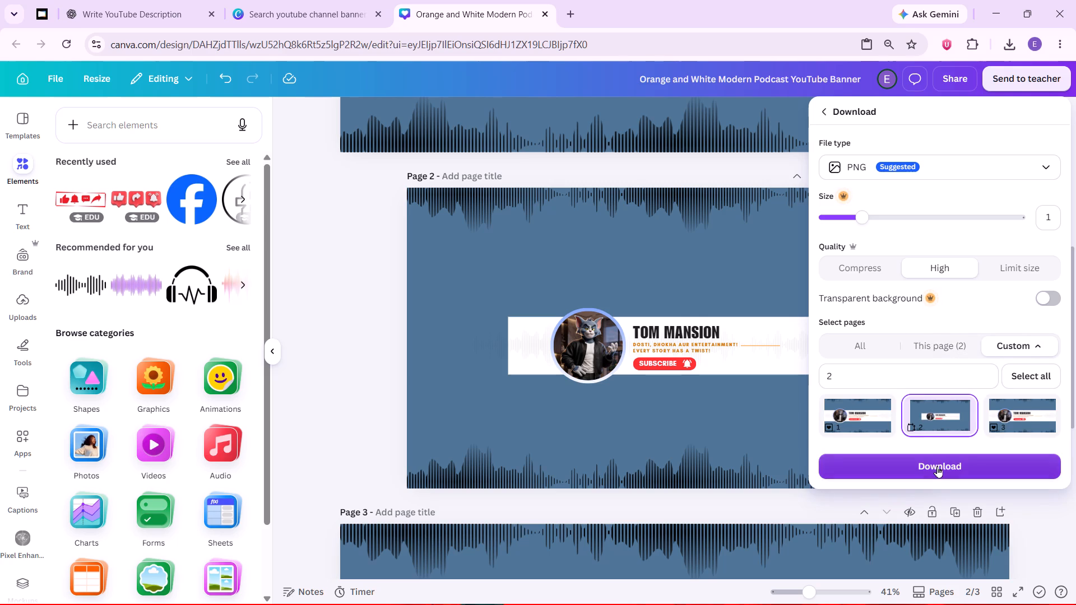
left_click(937, 466)
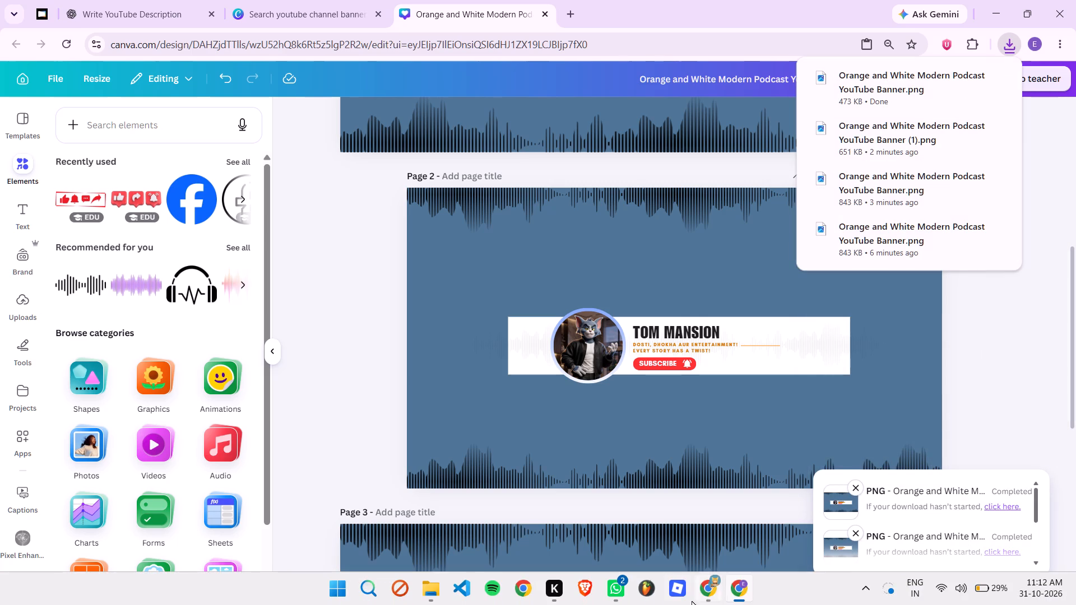
Switch to YouTube Studio and upload the newly downloaded Orange and White Modern Podcast YouTube Banner PNG as the banner image.
left_click(707, 597)
left_click(432, 331)
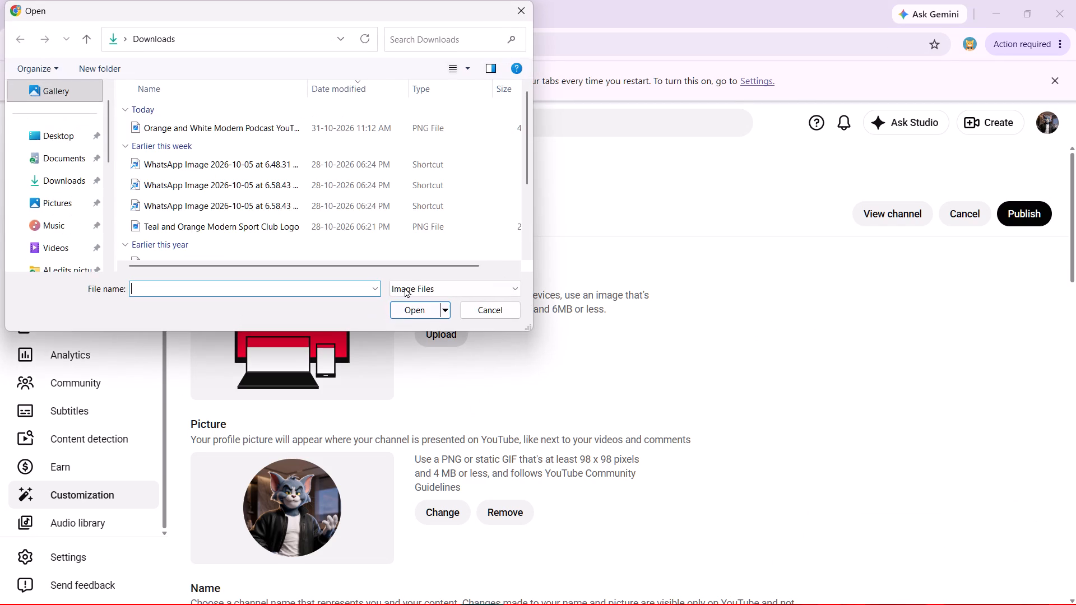
left_click(213, 123)
left_click(416, 304)
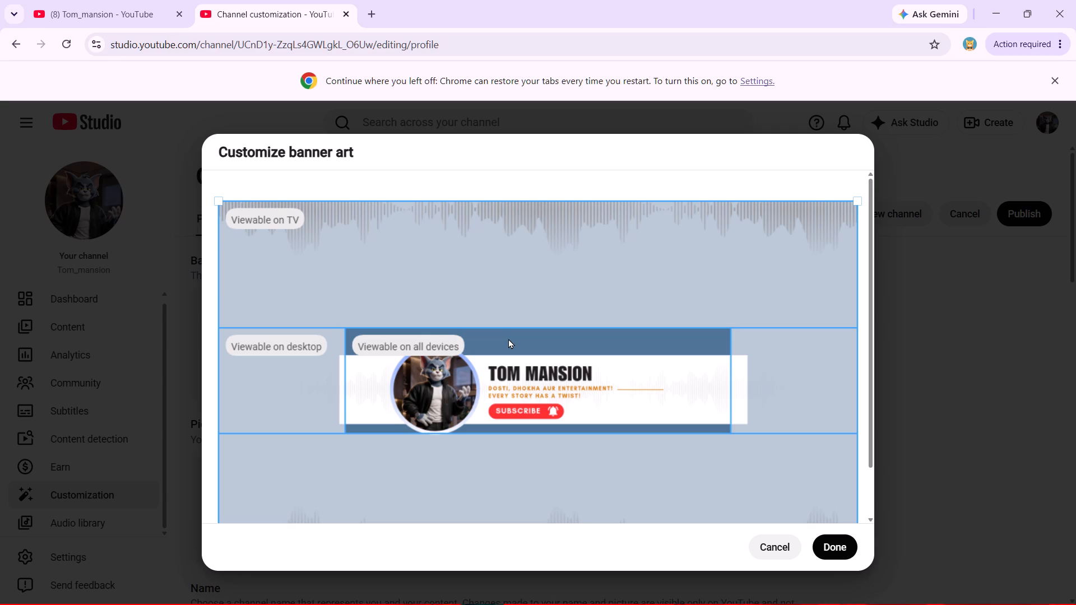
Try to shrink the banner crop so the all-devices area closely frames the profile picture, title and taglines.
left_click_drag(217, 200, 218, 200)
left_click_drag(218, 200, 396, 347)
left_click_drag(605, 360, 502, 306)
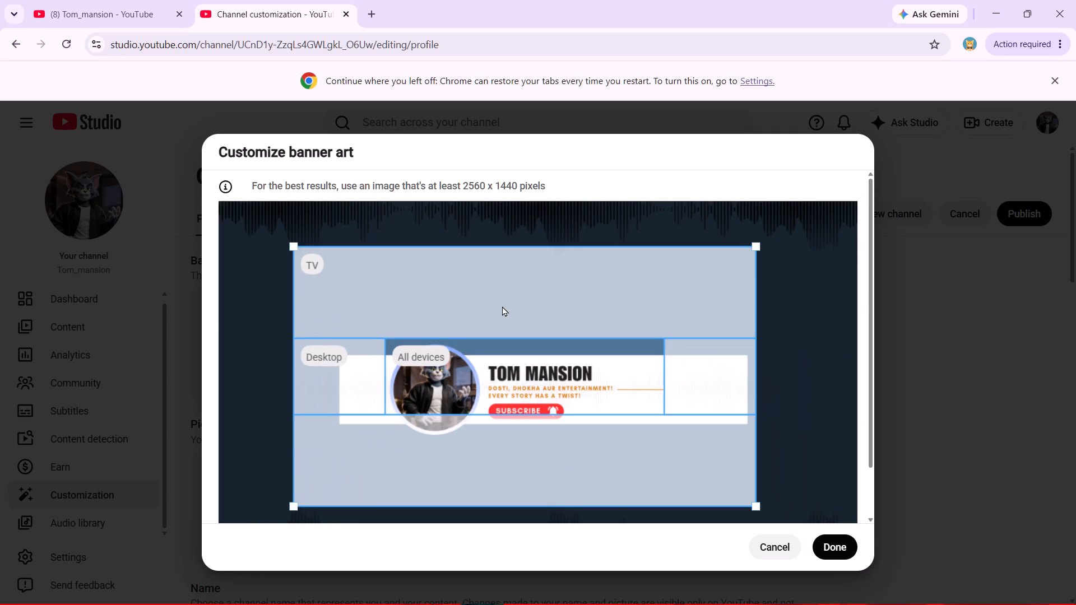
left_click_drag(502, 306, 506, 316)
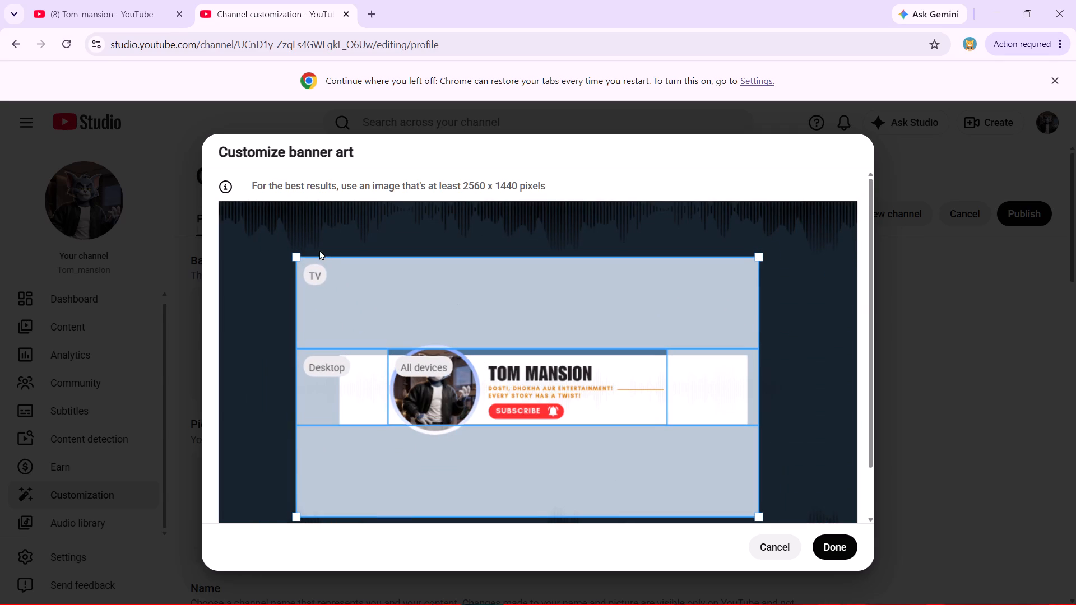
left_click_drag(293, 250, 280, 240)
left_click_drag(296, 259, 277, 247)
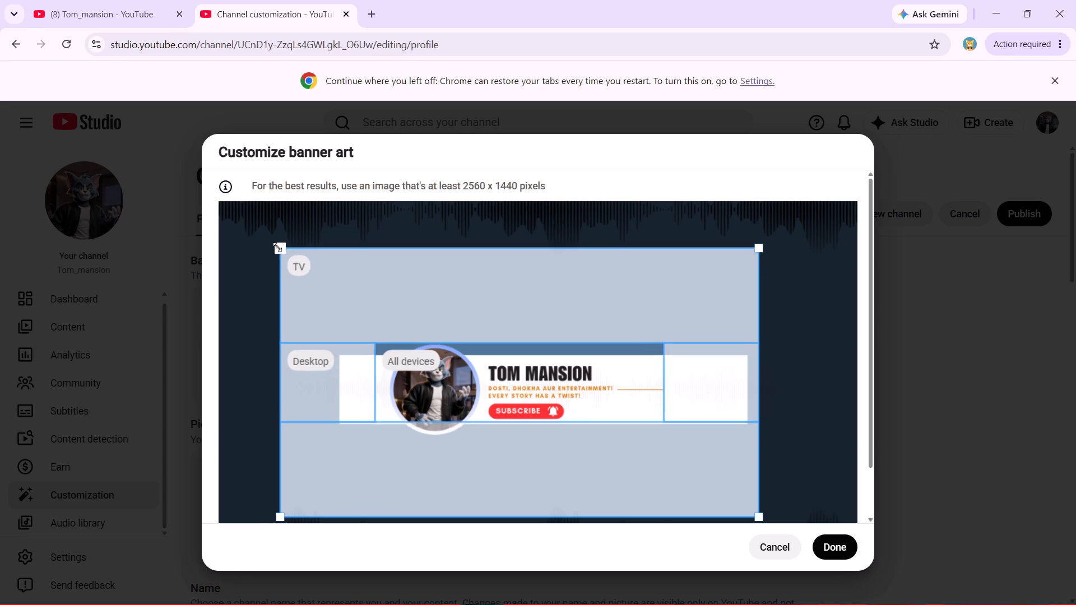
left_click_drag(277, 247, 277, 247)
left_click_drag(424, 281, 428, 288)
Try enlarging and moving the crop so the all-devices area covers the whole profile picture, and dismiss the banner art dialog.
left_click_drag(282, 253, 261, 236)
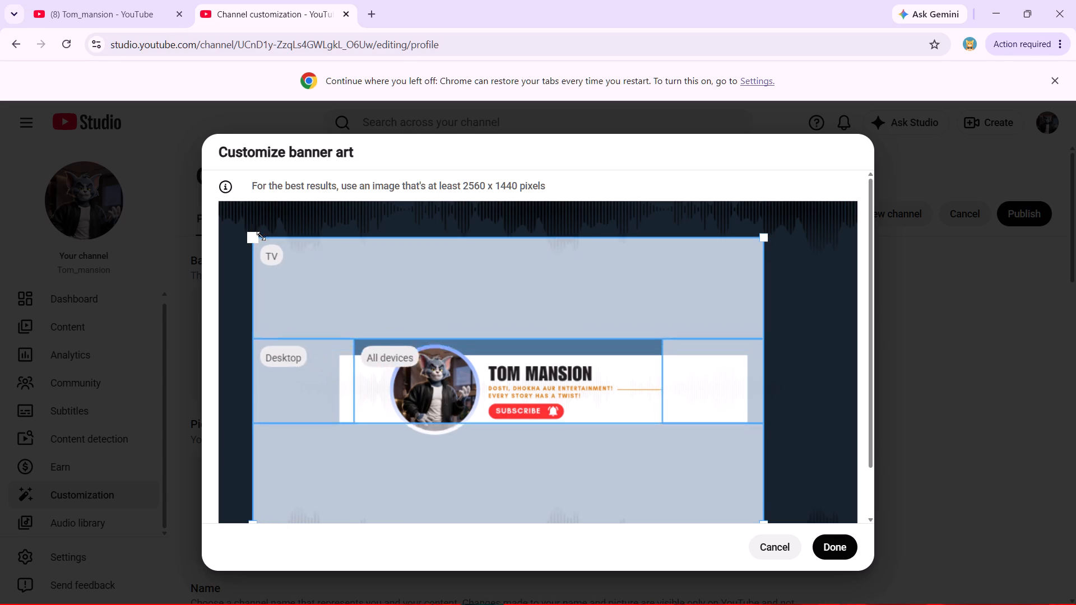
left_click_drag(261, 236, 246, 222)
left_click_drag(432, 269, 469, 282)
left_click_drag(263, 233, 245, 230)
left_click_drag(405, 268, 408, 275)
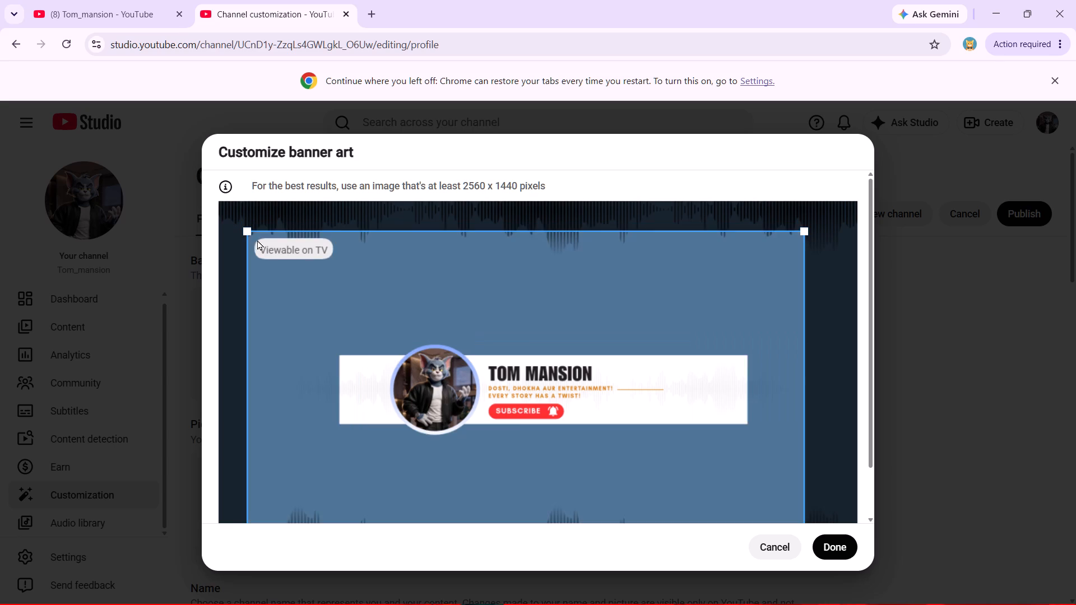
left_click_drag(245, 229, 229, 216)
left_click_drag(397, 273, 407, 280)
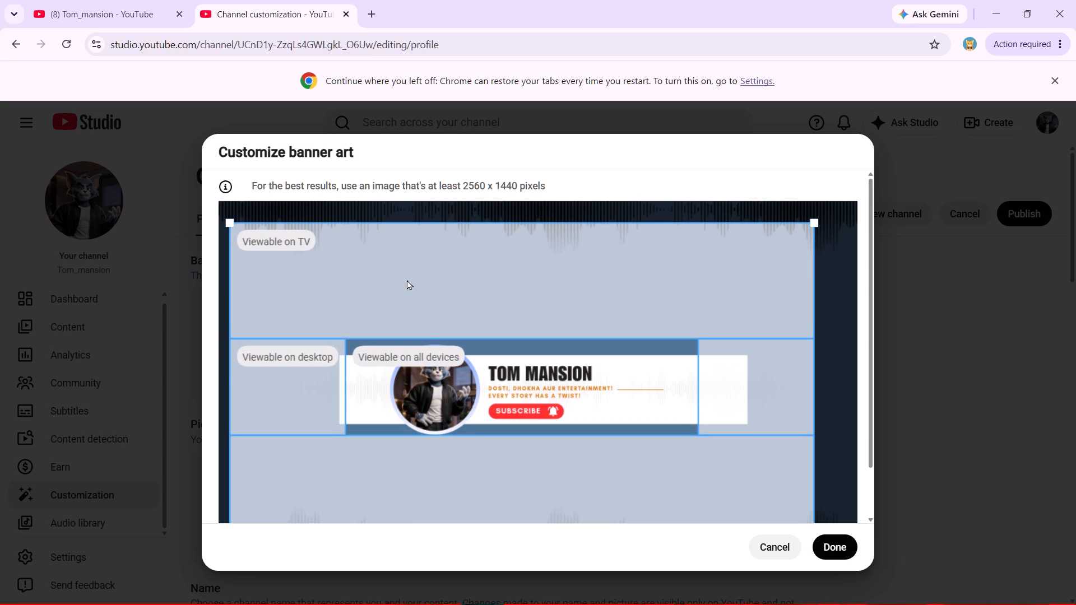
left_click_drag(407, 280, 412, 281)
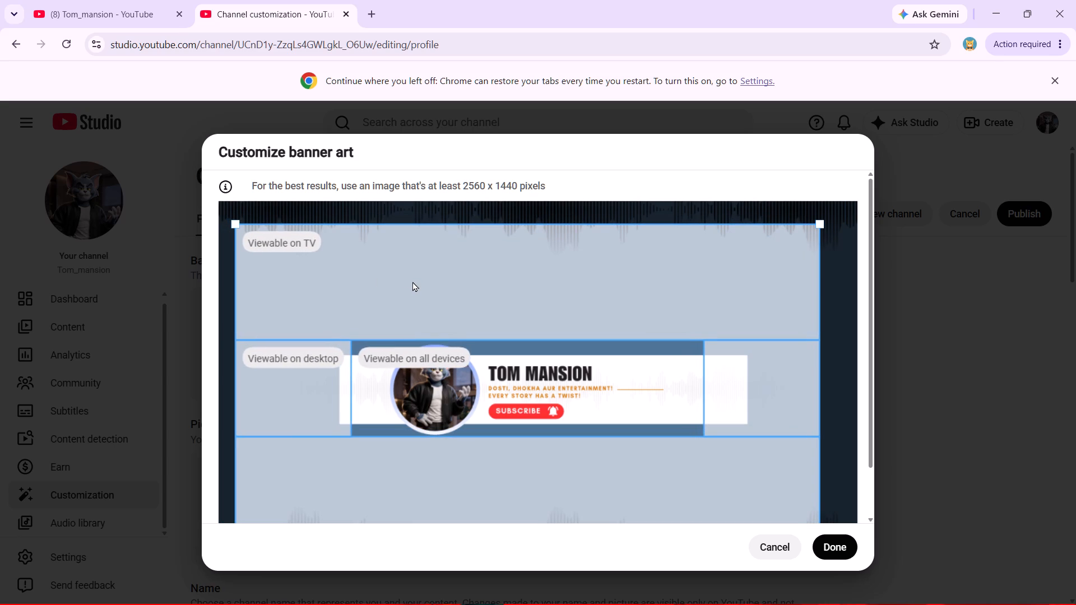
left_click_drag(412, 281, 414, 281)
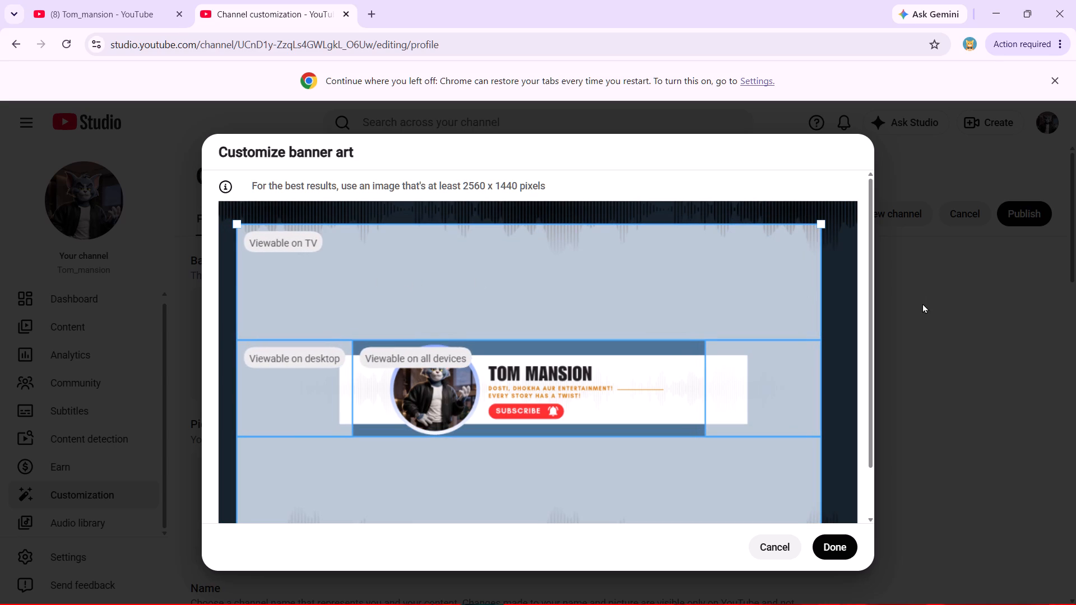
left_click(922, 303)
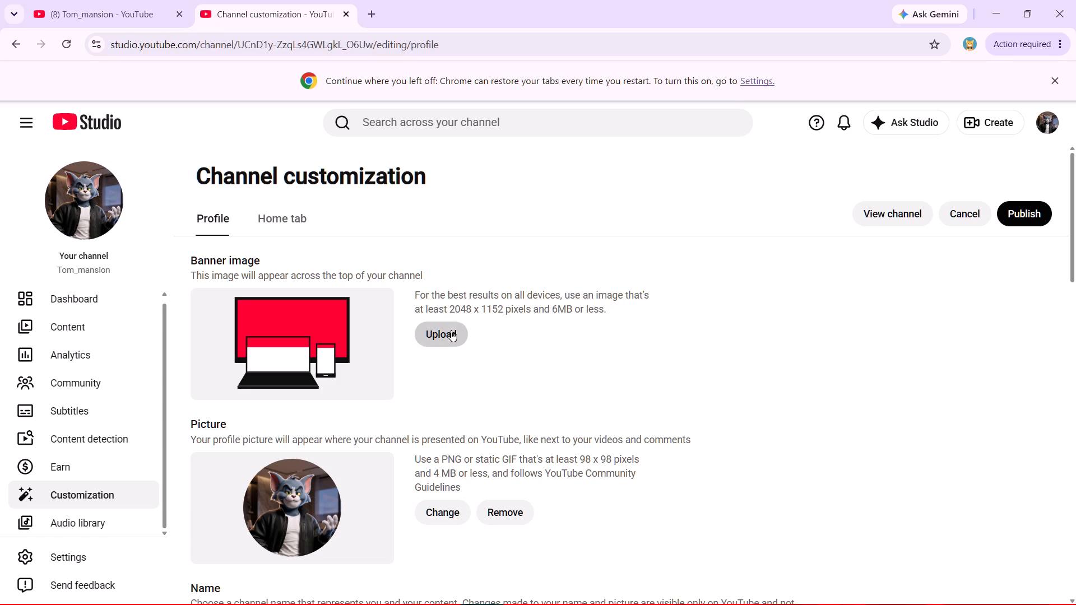
Upload the Orange and White Modern Podcast YouTube Banner PNG from Downloads as the banner image again.
left_click(451, 330)
left_click(217, 130)
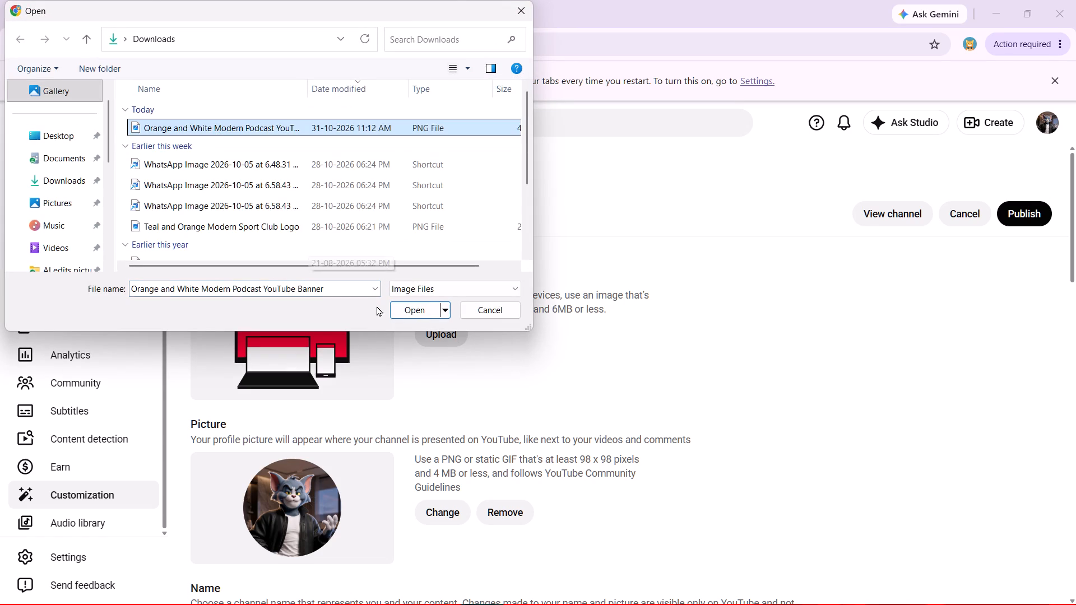
left_click(419, 314)
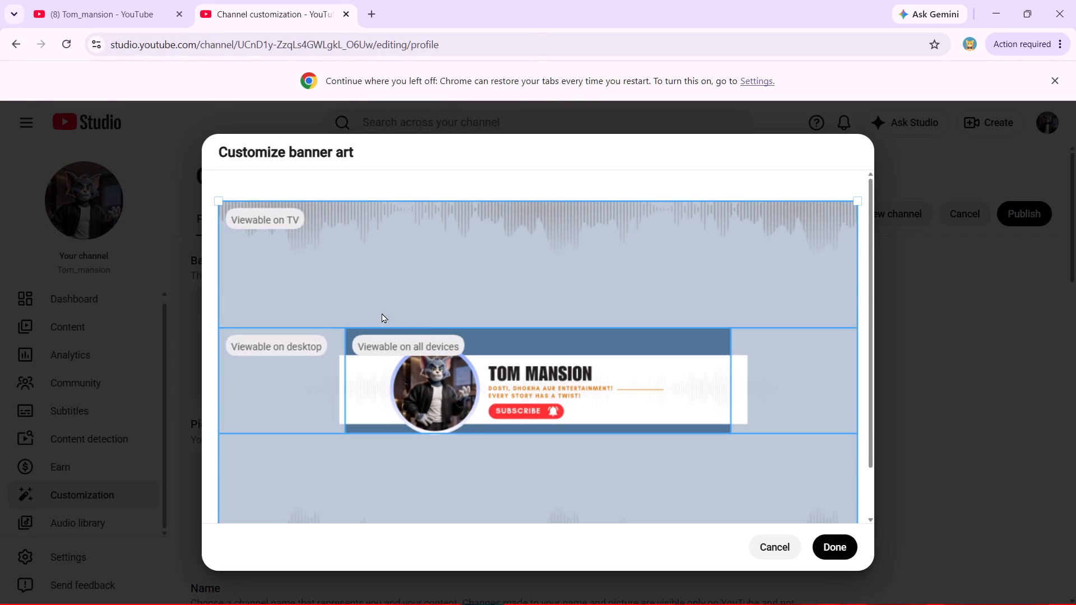
Crop the banner slightly inward so the all-devices area contains the whole profile picture, text and SUBSCRIBE button, and apply it.
left_click_drag(501, 281, 497, 294)
left_click_drag(508, 376, 510, 333)
left_click_drag(220, 199, 234, 213)
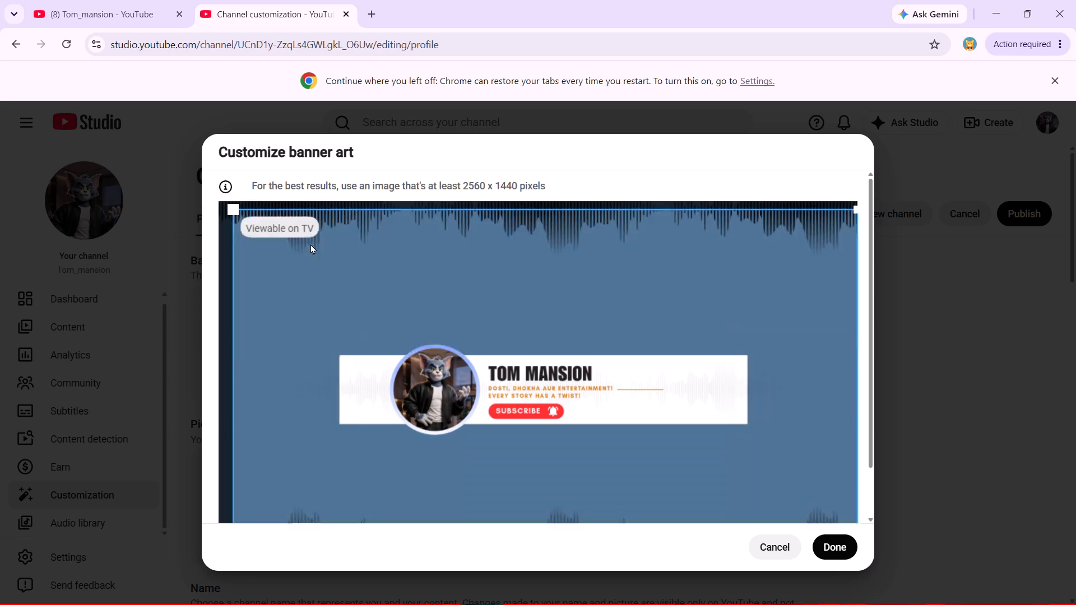
left_click_drag(430, 277, 426, 306)
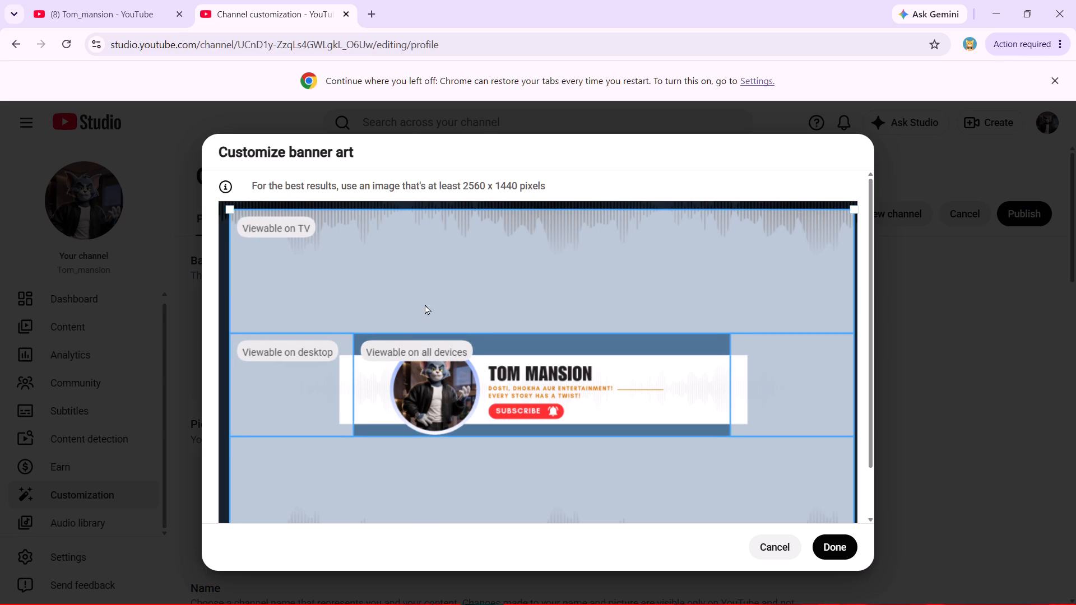
left_click_drag(420, 287, 425, 313)
left_click(416, 305)
left_click_drag(230, 206, 245, 238)
left_click_drag(480, 319, 465, 332)
scroll(471, 341, "down", 1)
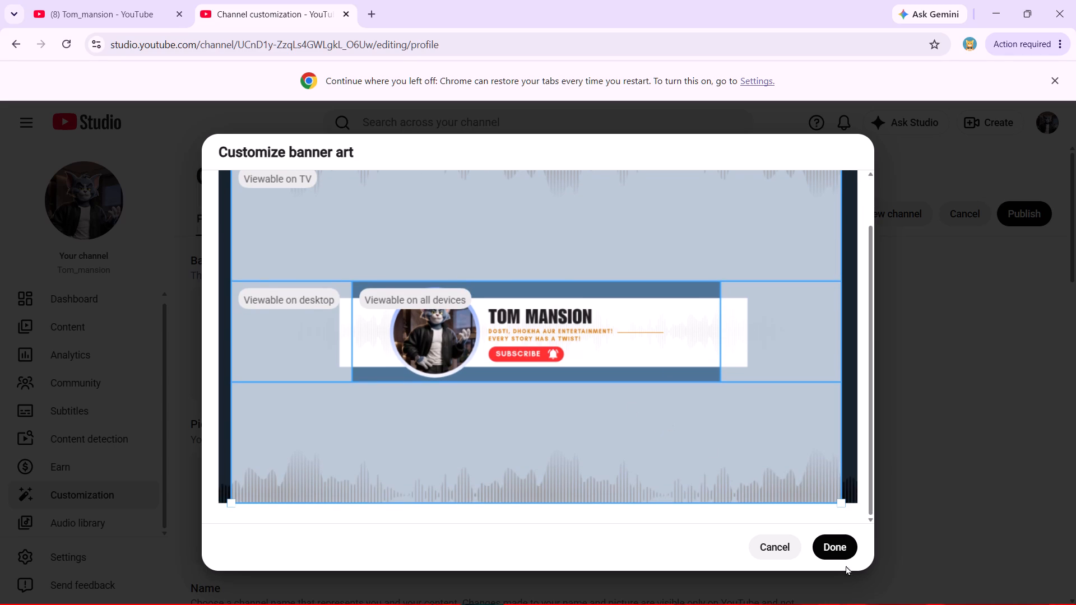
left_click(841, 548)
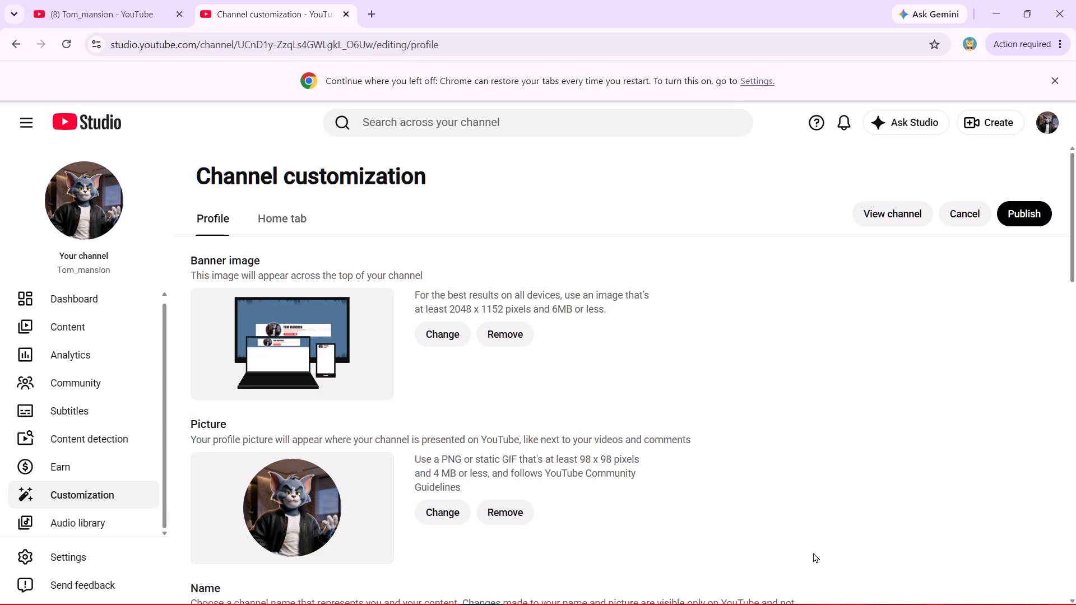
Publish the channel customization changes with the newly cropped banner image.
scroll(574, 411, "up", 2)
scroll(744, 355, "up", 1)
left_click(1031, 208)
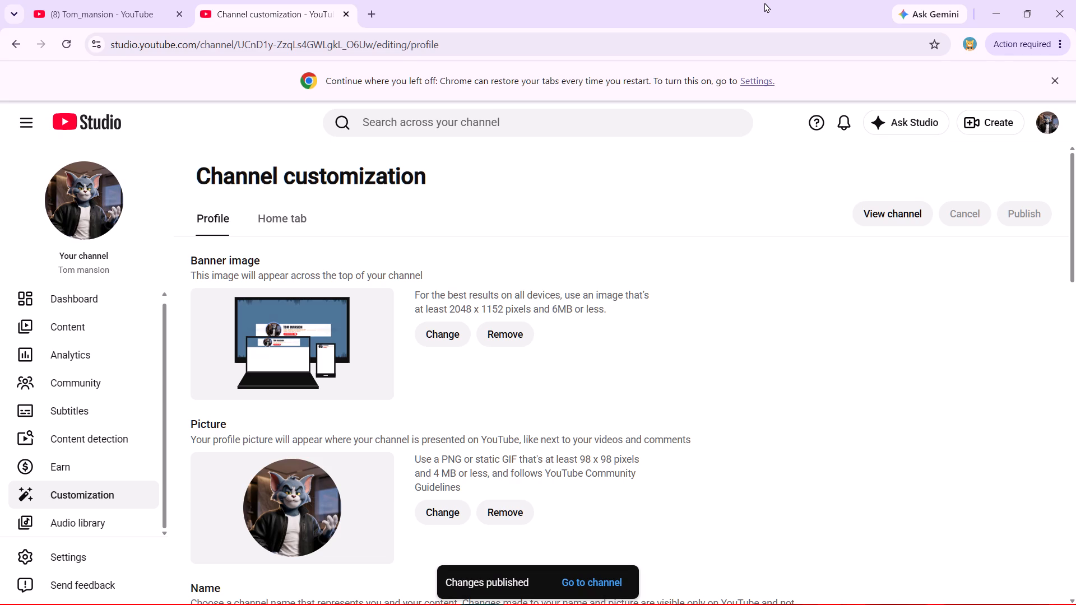
Reload the Tom_mansion channel page to check the published banner, and briefly open the channel's about details.
left_click(879, 210)
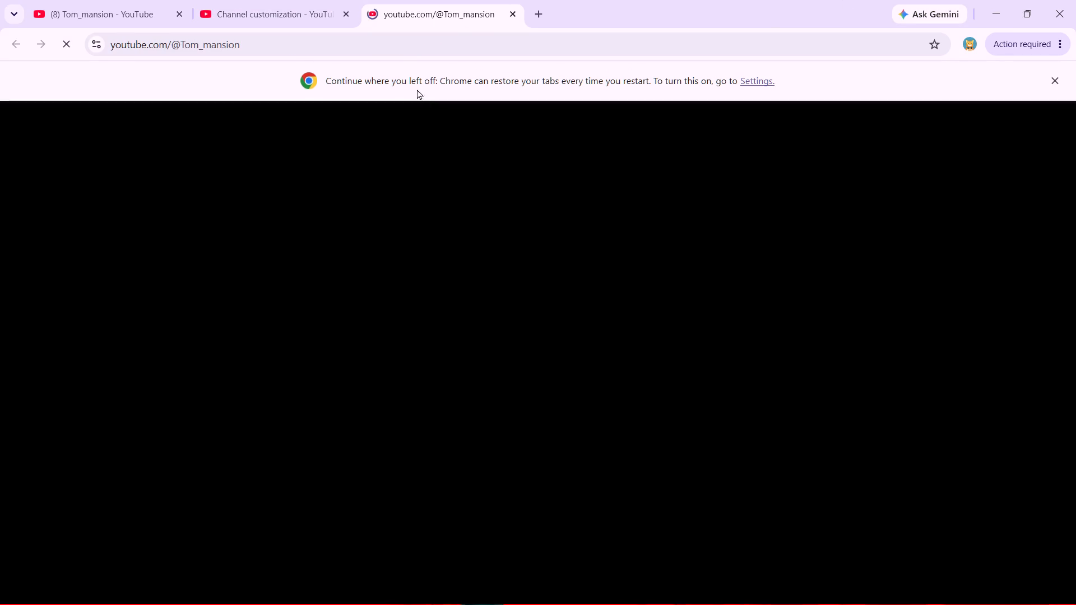
left_click(513, 8)
left_click(119, 1)
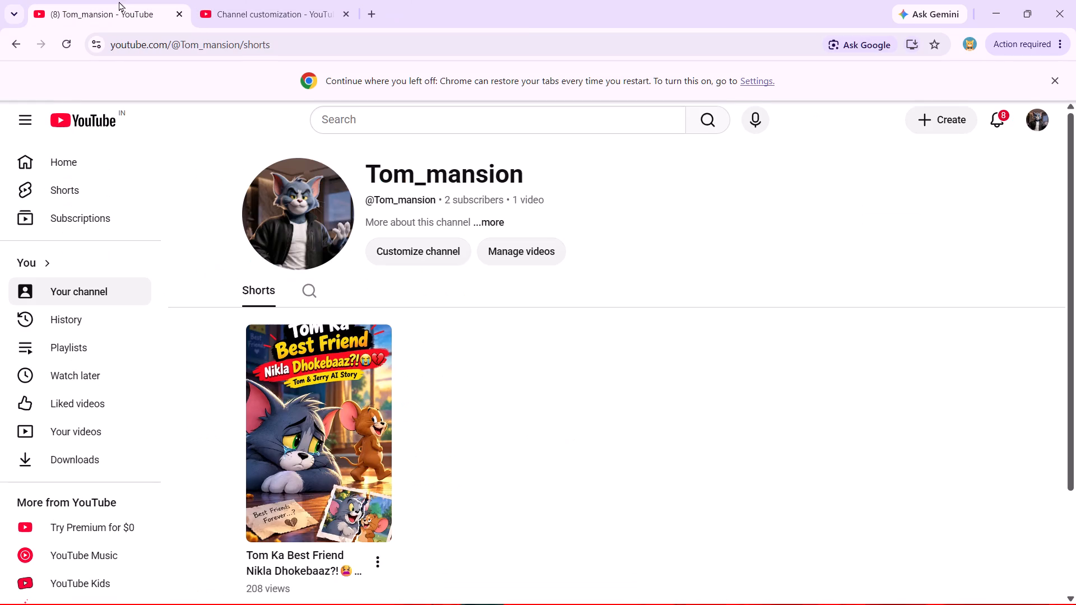
scroll(458, 334, "down", 1)
scroll(458, 335, "up", 4)
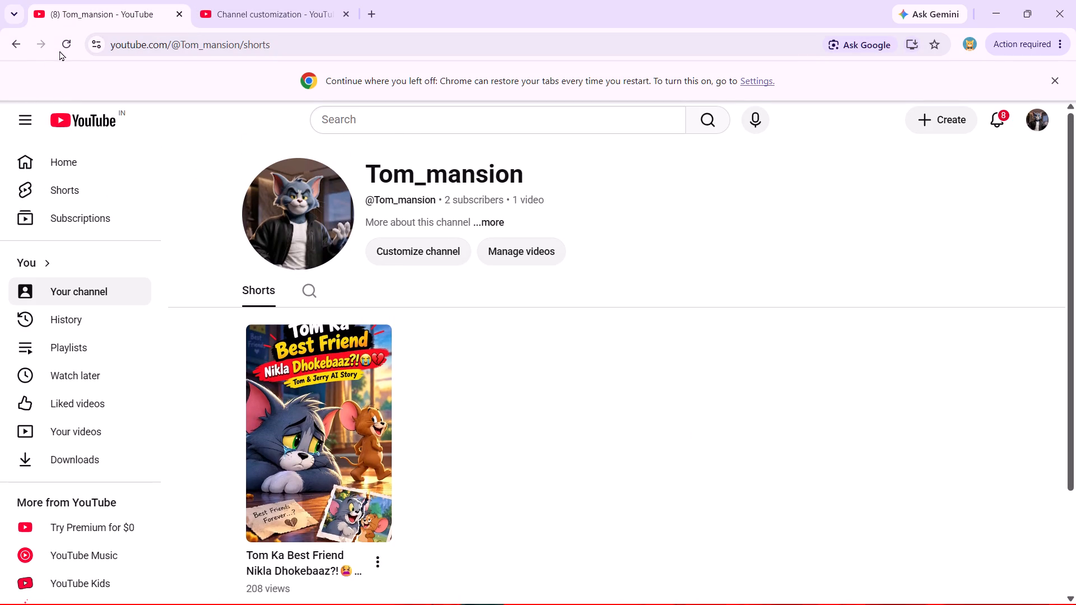
left_click(61, 49)
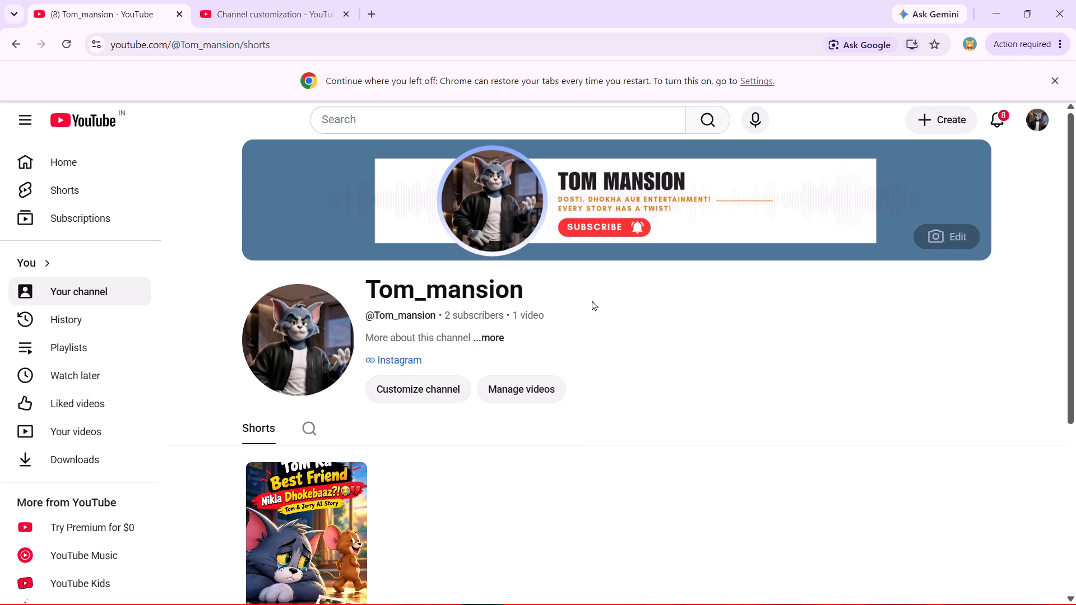
left_click(493, 338)
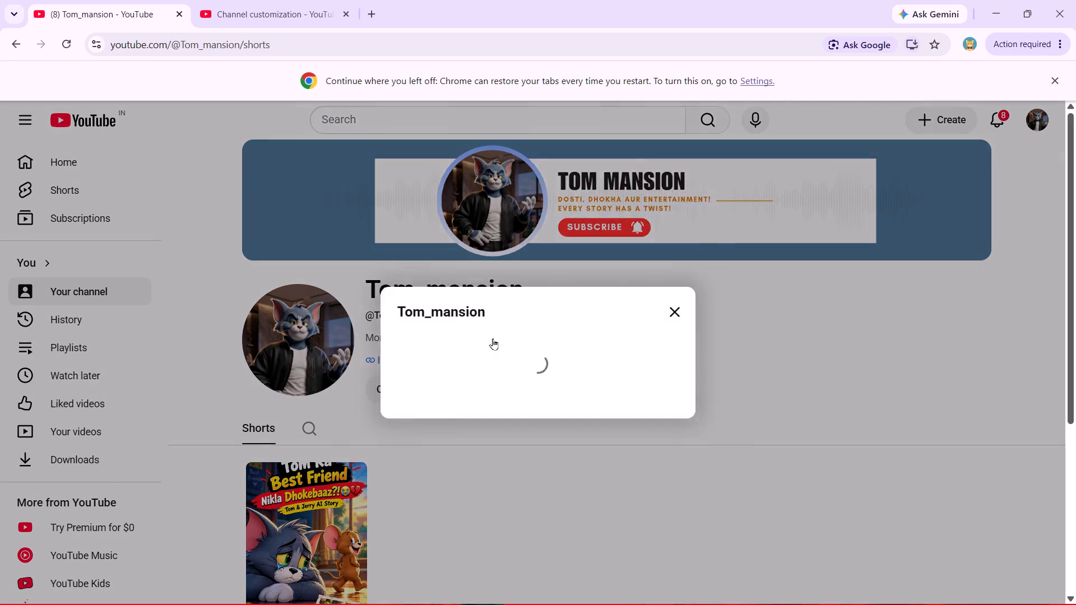
left_click(697, 190)
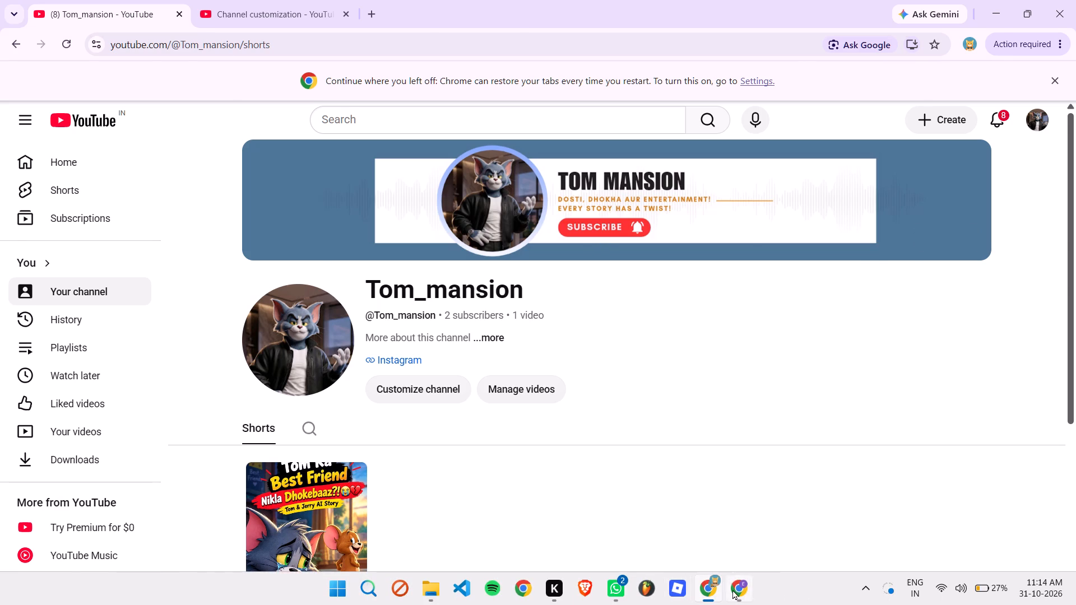
Switch to the Canva banner design and review its pages, ending at the FOLLOW version on page 3.
left_click(732, 589)
scroll(861, 389, "up", 5)
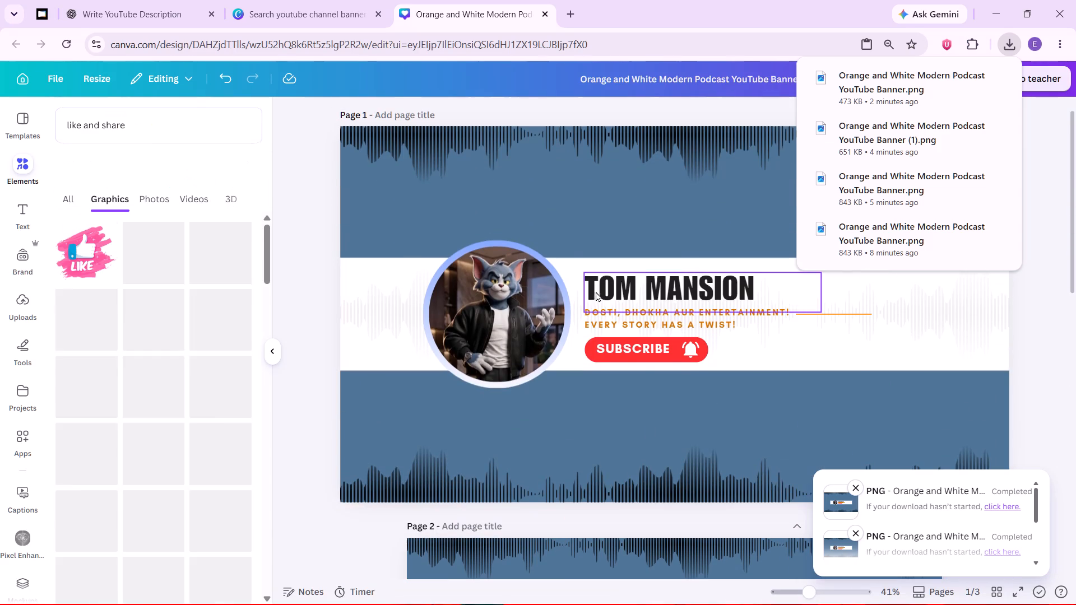
scroll(588, 336, "down", 9)
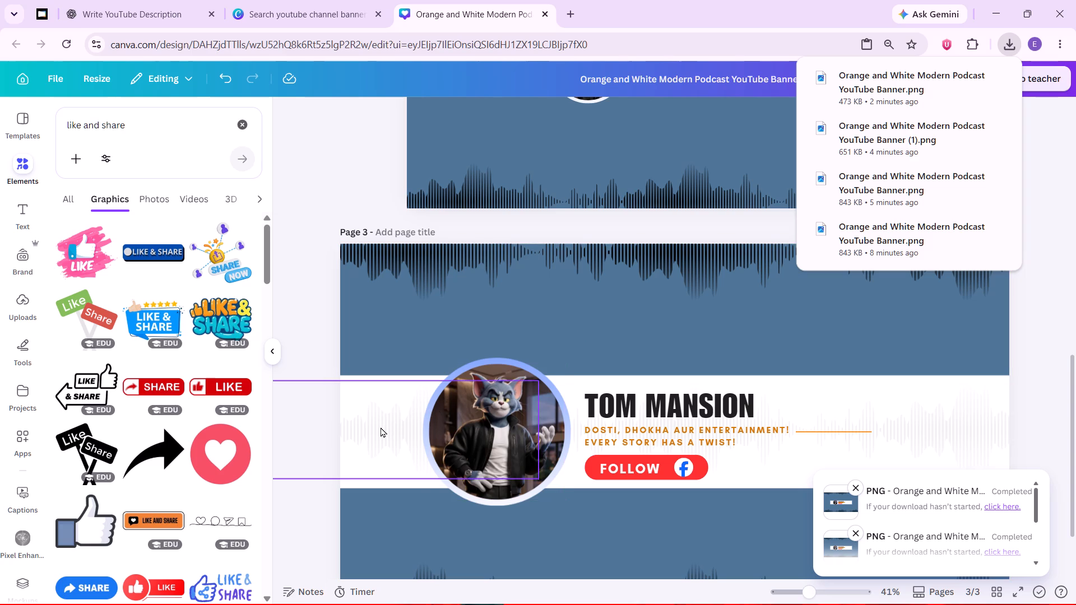
left_click(295, 242)
scroll(632, 366, "up", 2)
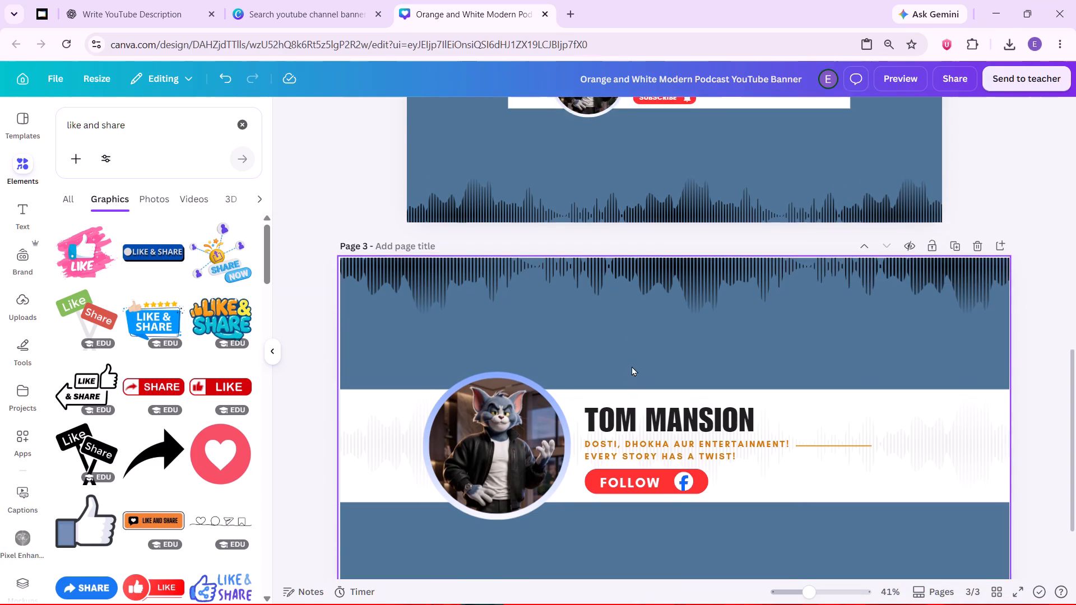
scroll(632, 366, "up", 4)
scroll(630, 355, "down", 10)
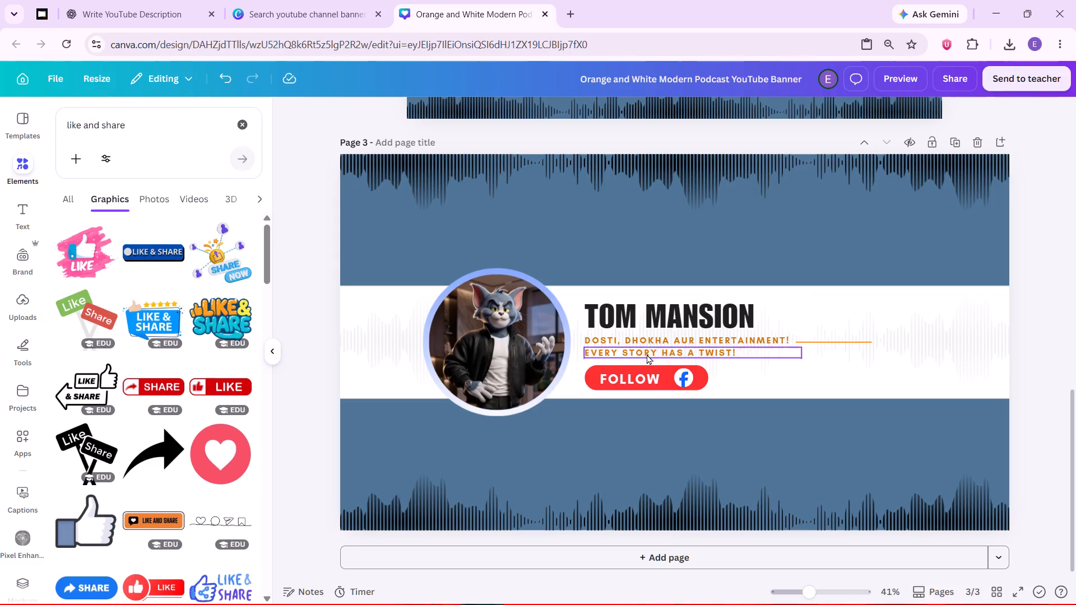
scroll(637, 330, "up", 7)
scroll(634, 329, "down", 5)
scroll(665, 441, "down", 5)
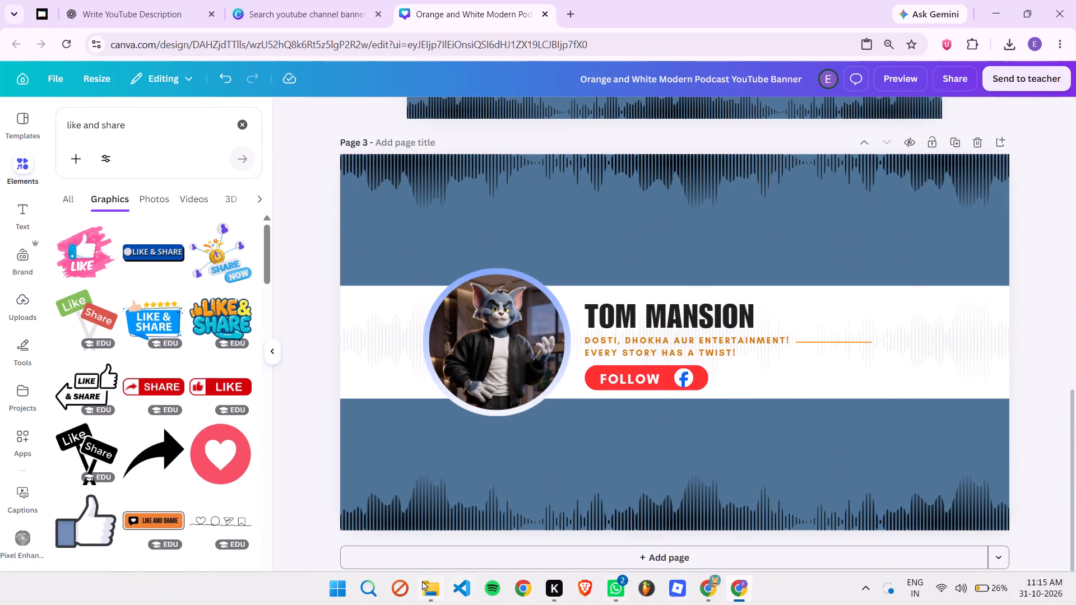
In File Explorer, move the Orange and White Modern Podcast YouTube Banner PNG from Downloads into the AI edits pictures folder.
left_click(422, 580)
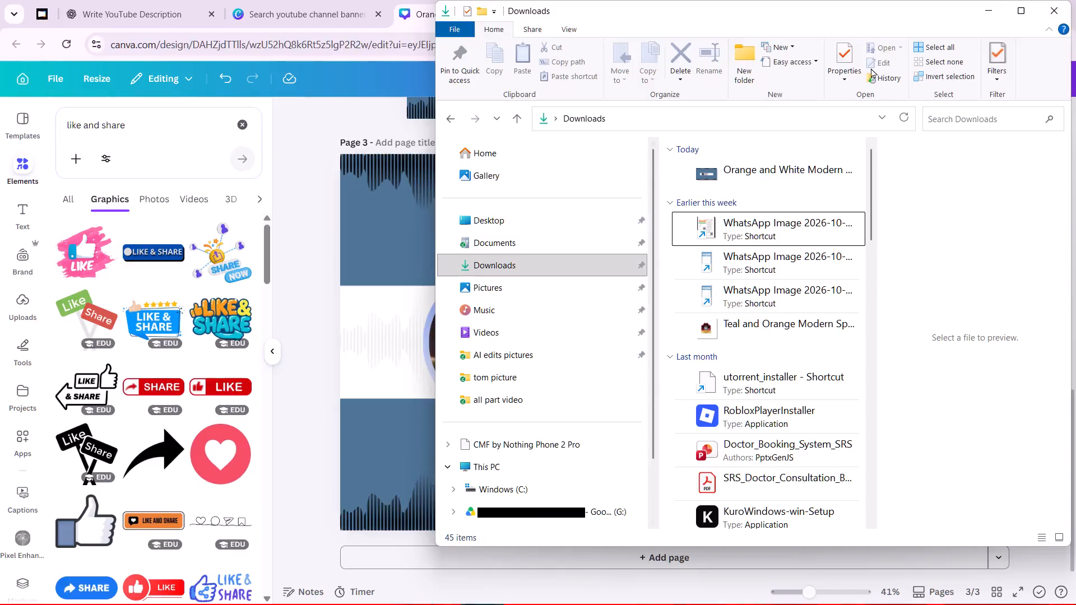
left_click(1027, 11)
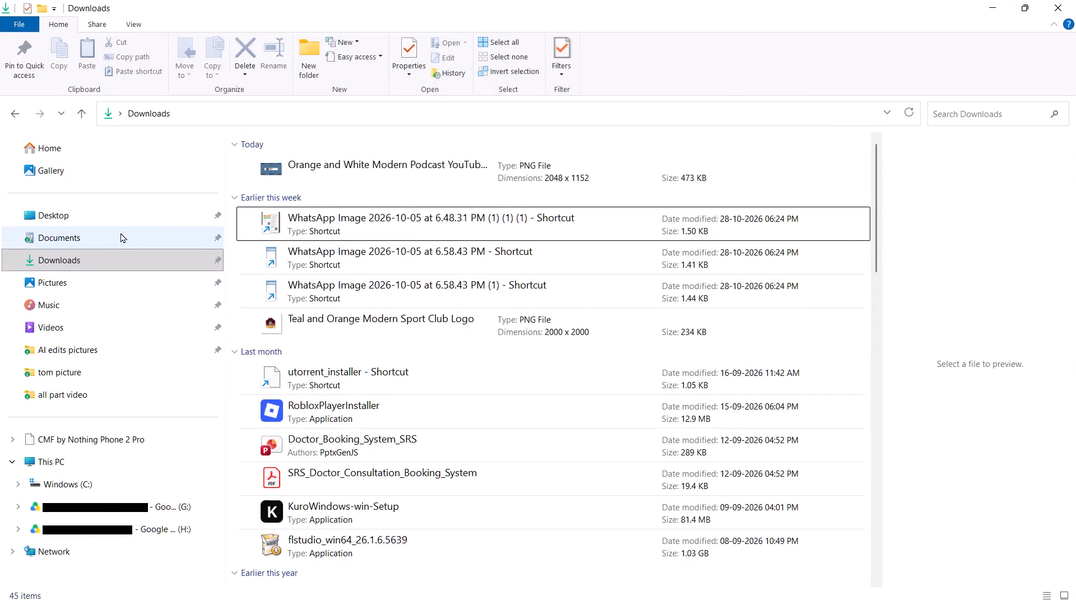
right_click(326, 168)
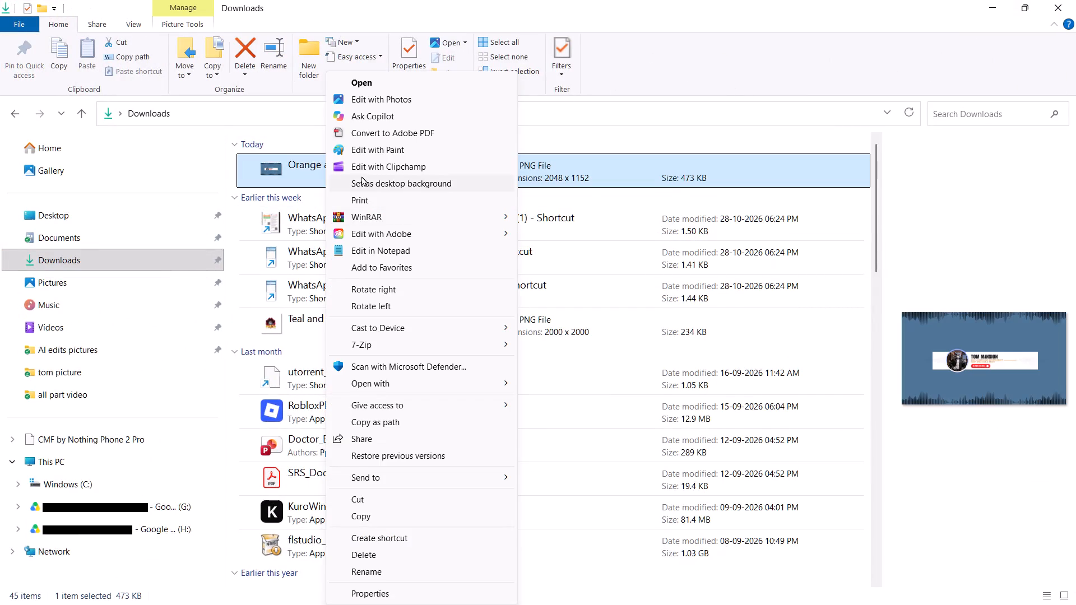
left_click(377, 505)
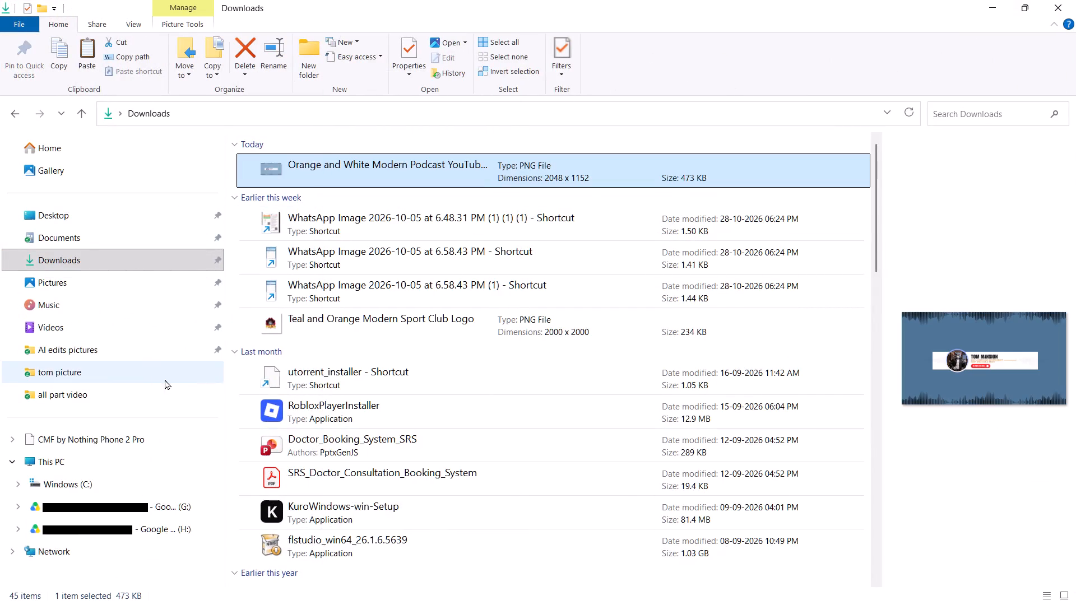
left_click(141, 352)
right_click(344, 352)
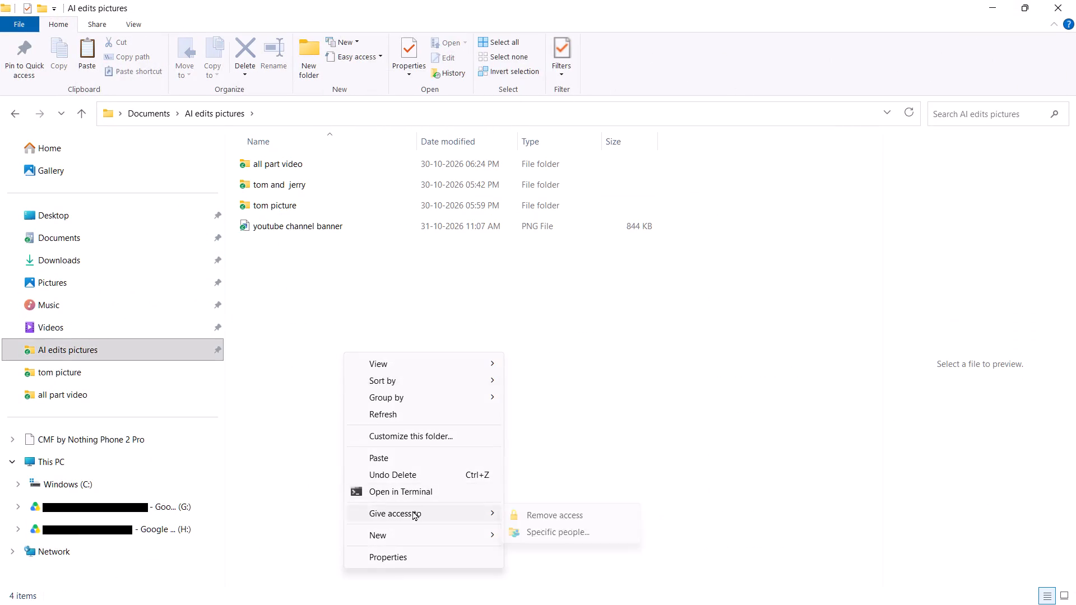
left_click(396, 453)
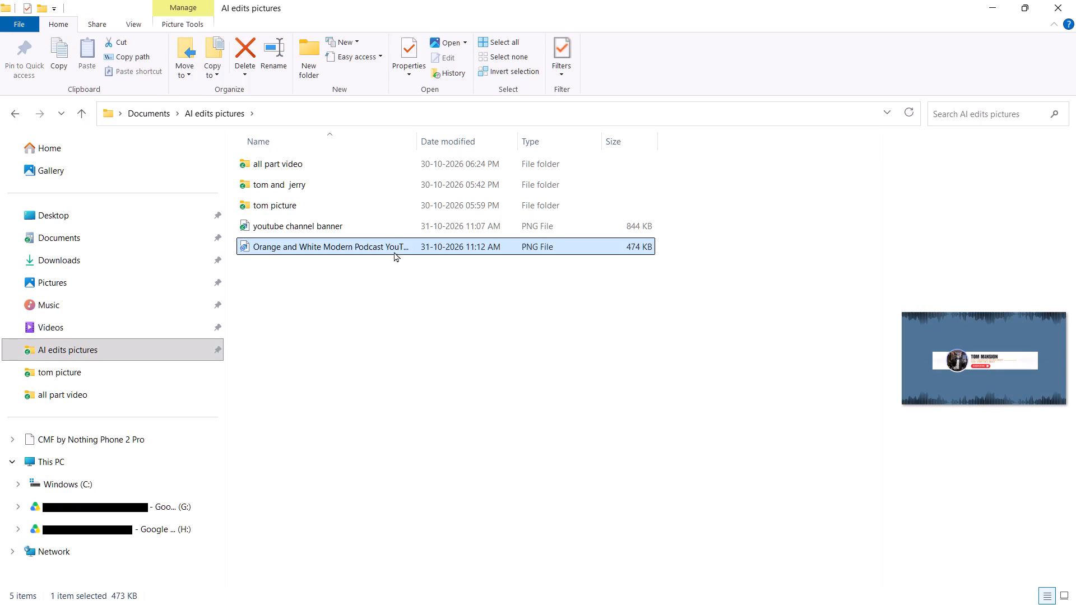
Rename the moved banner file as youtube channel banner, accepting the (2) suffix.
right_click(377, 246)
left_click(424, 571)
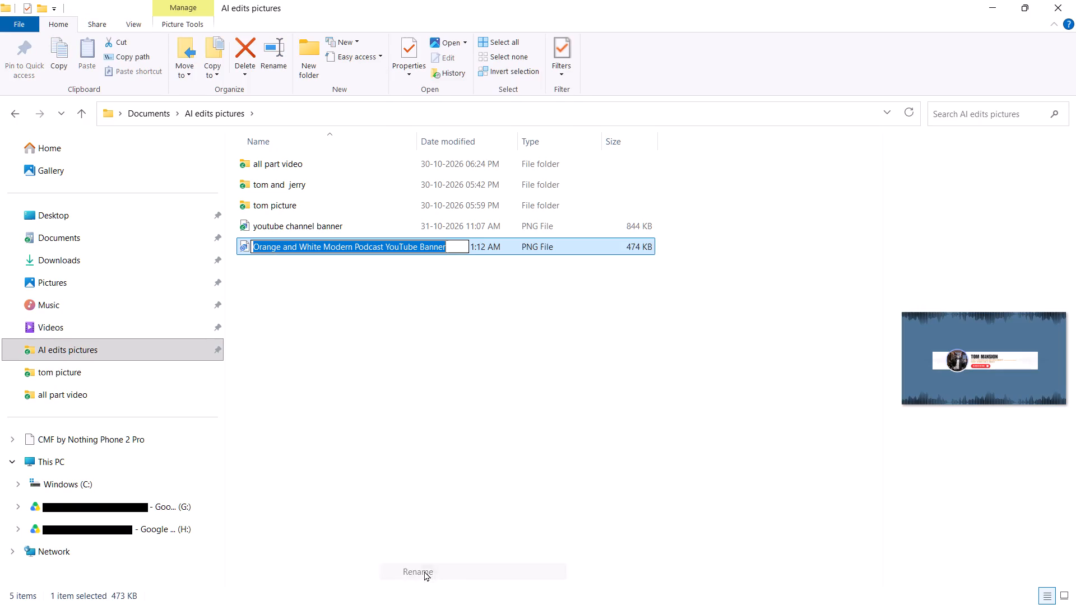
type("youtube channel banner")
key("Return")
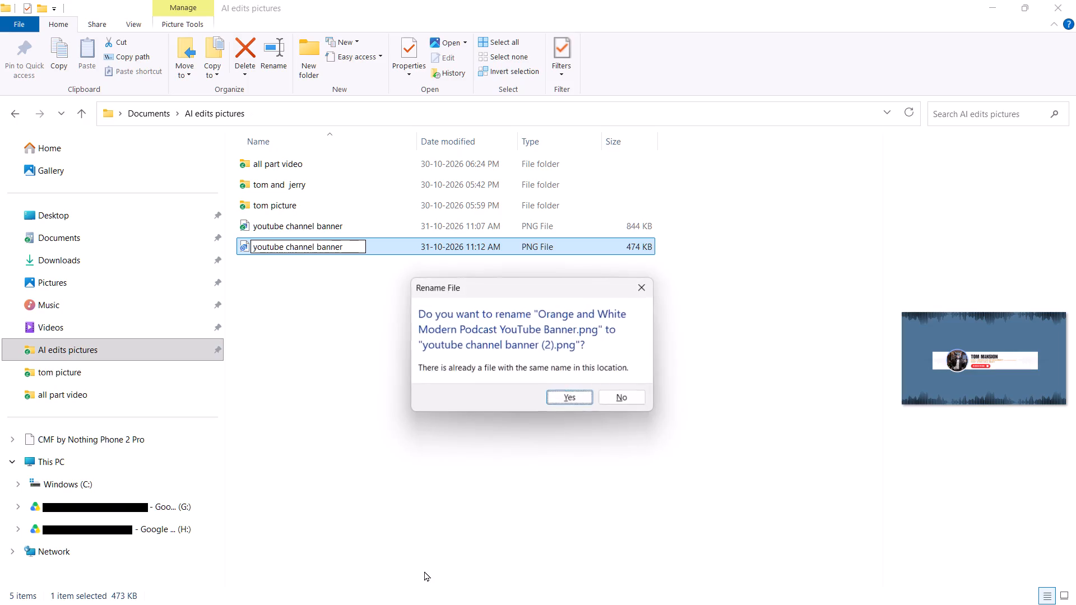
left_click(582, 401)
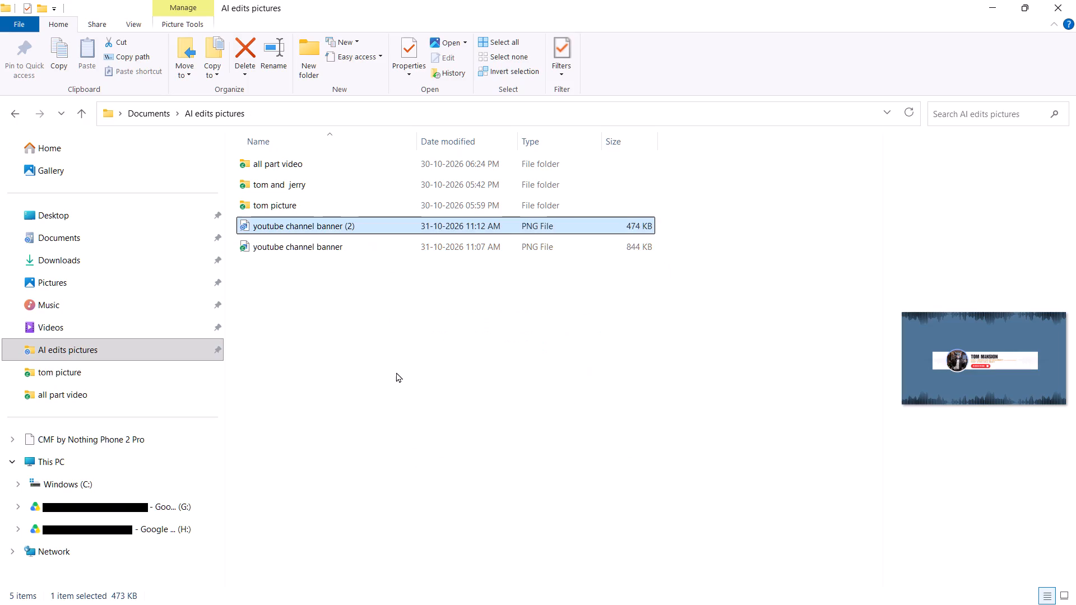
Delete the older 844 KB youtube channel banner file from AI edits pictures and dismiss the Google Drive notice.
left_click(396, 372)
left_click(316, 222)
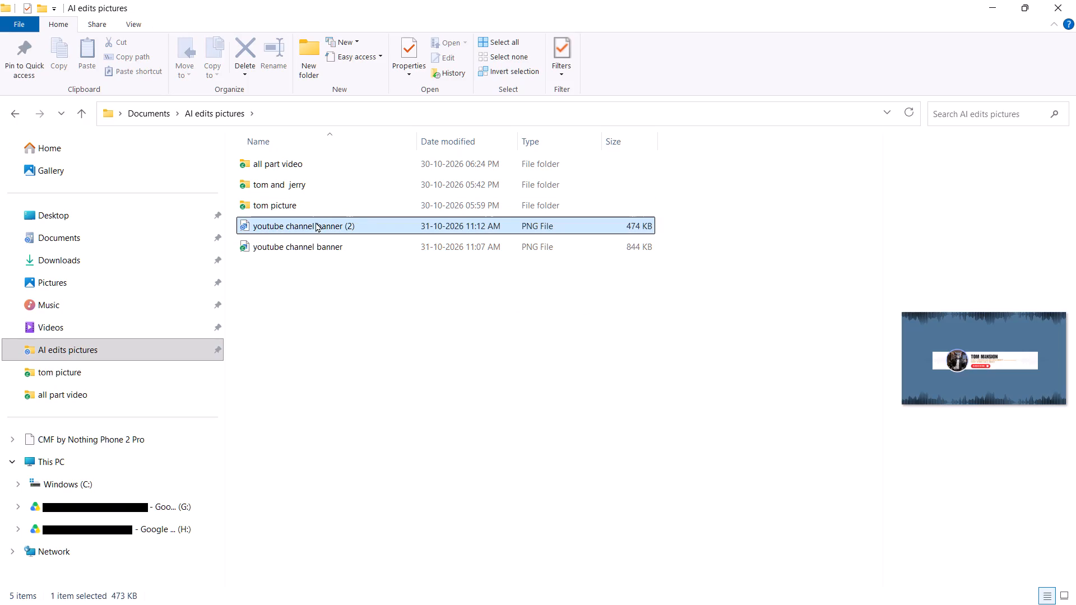
left_click(372, 324)
right_click(314, 245)
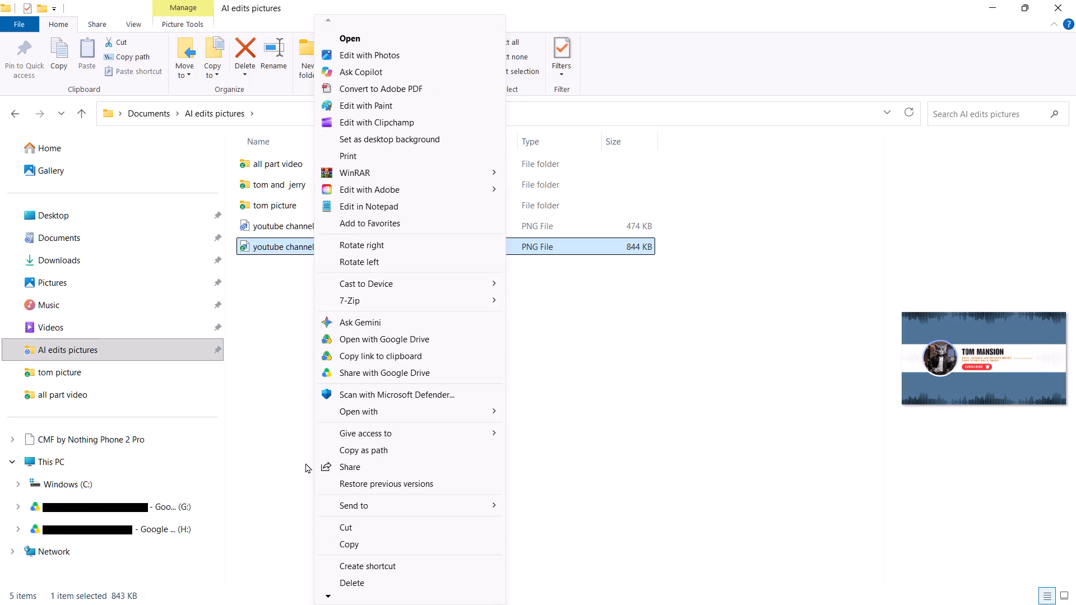
left_click(358, 578, "shift")
left_click(591, 345)
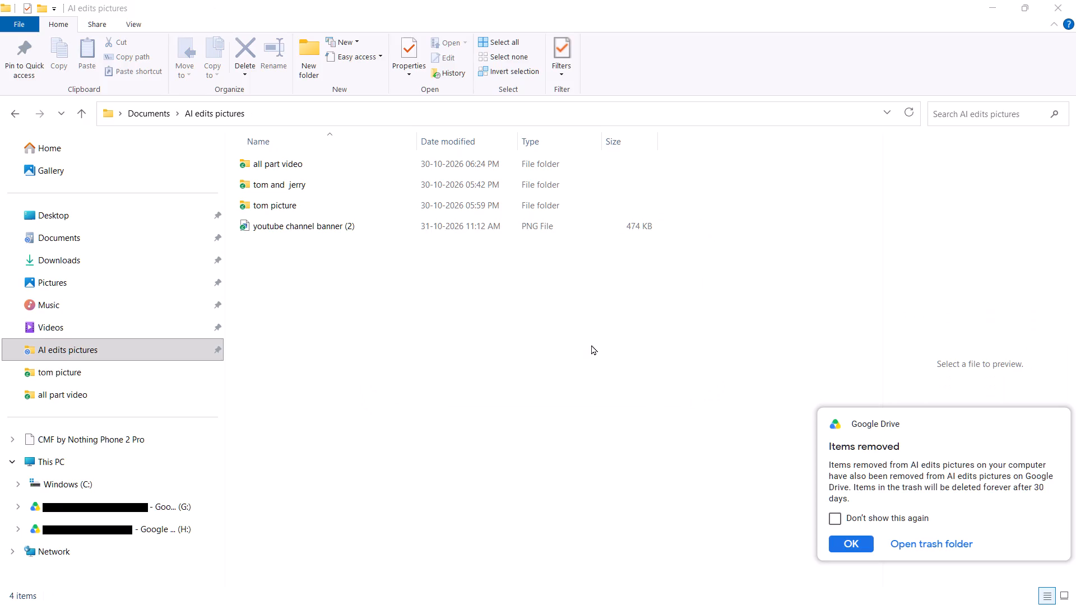
left_click(541, 394)
left_click(522, 391)
left_click(845, 543)
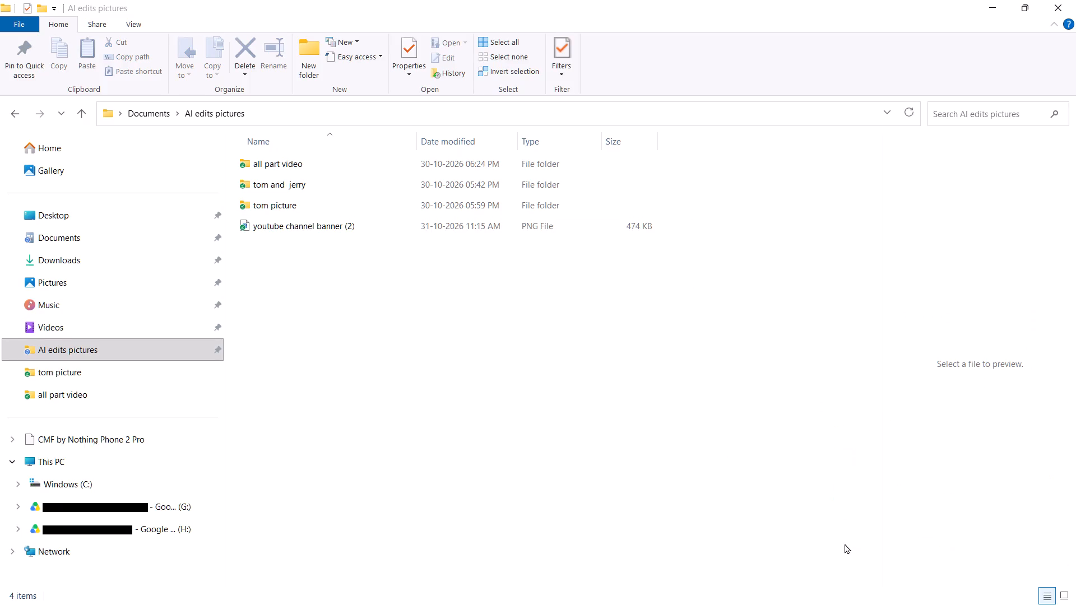
In the Canva banner design, download only page 3, the Facebook FOLLOW version, as a PNG at size 1 and high quality.
left_click(1001, 3)
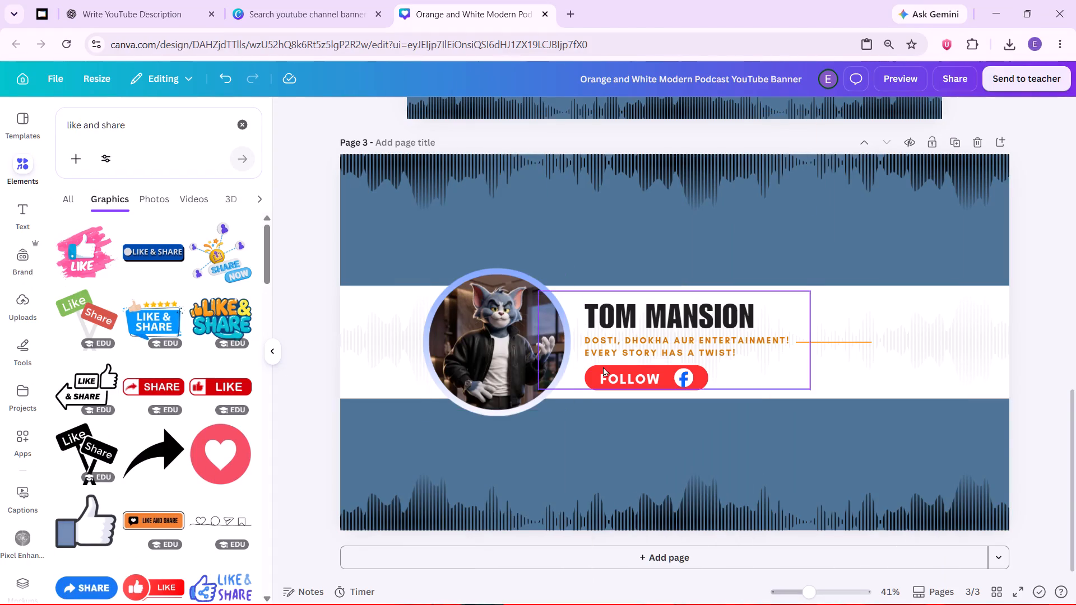
scroll(207, 357, "down", 1)
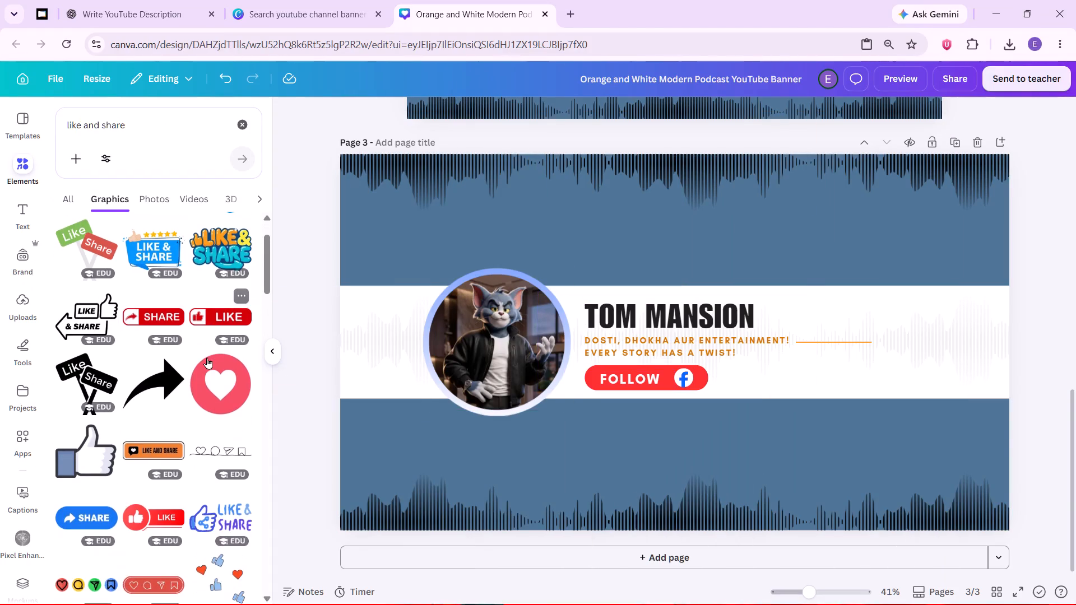
scroll(203, 362, "down", 3)
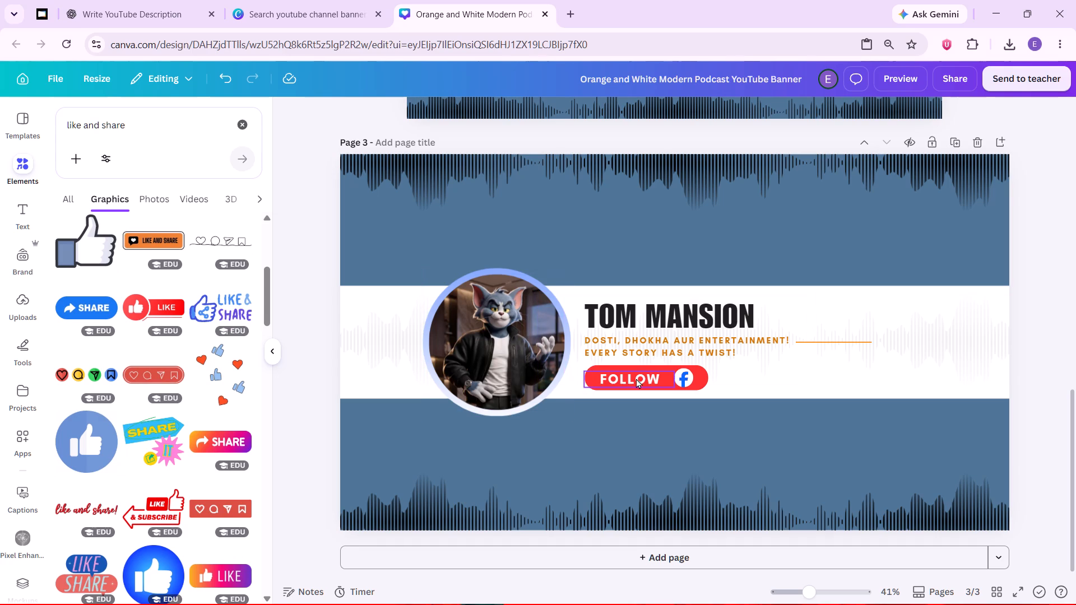
left_click(966, 69)
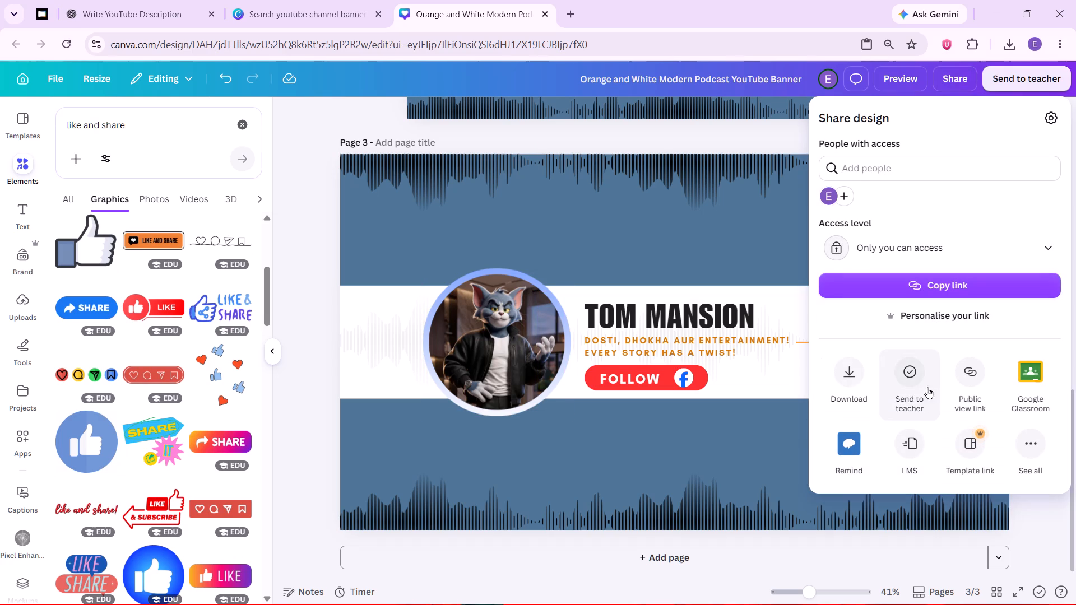
left_click(852, 378)
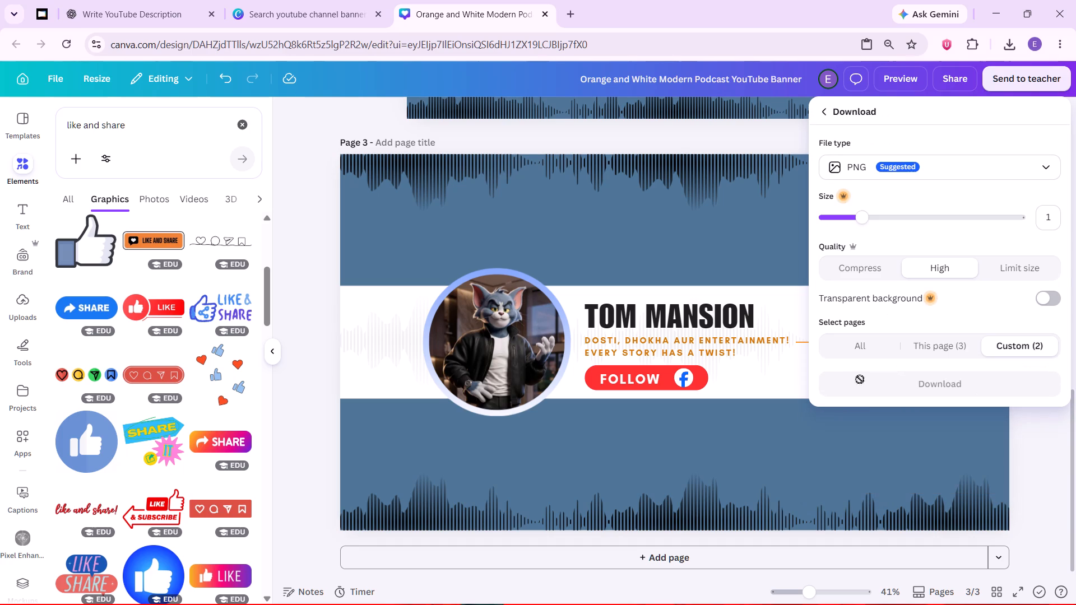
left_click(959, 348)
left_click(945, 376)
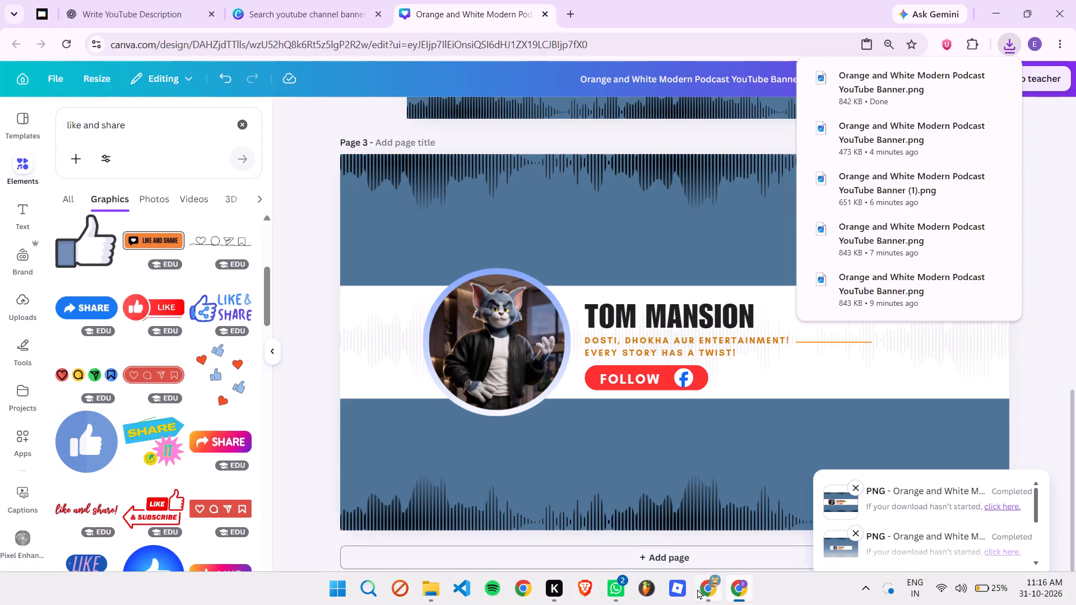
In File Explorer, cut the new Orange and White Modern Podcast YouTube Banner PNG from Downloads and minimise the File Explorer and Chrome windows.
left_click(426, 590)
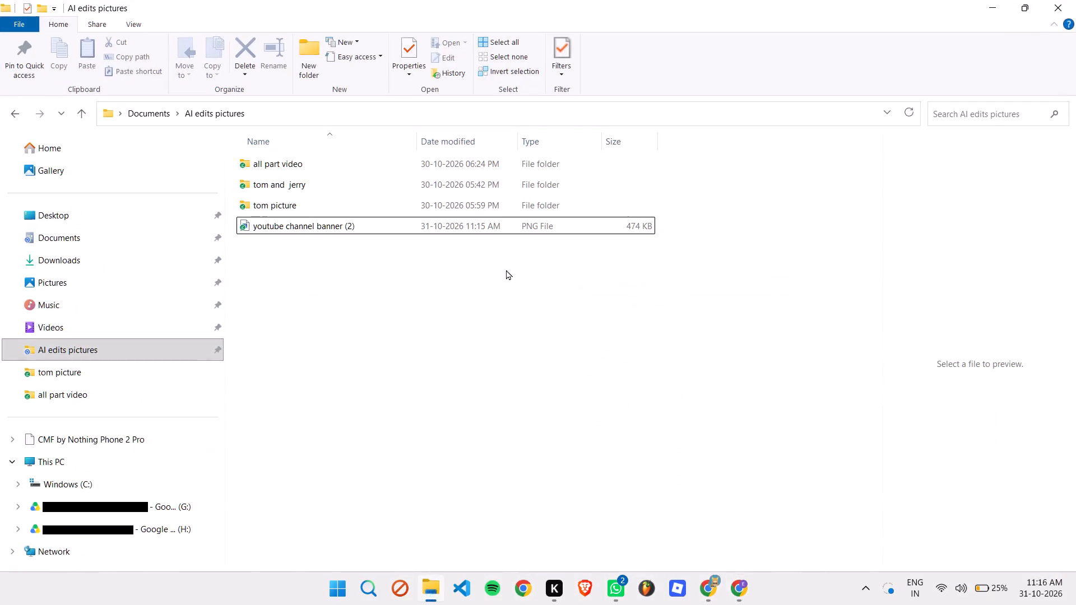
left_click(77, 260)
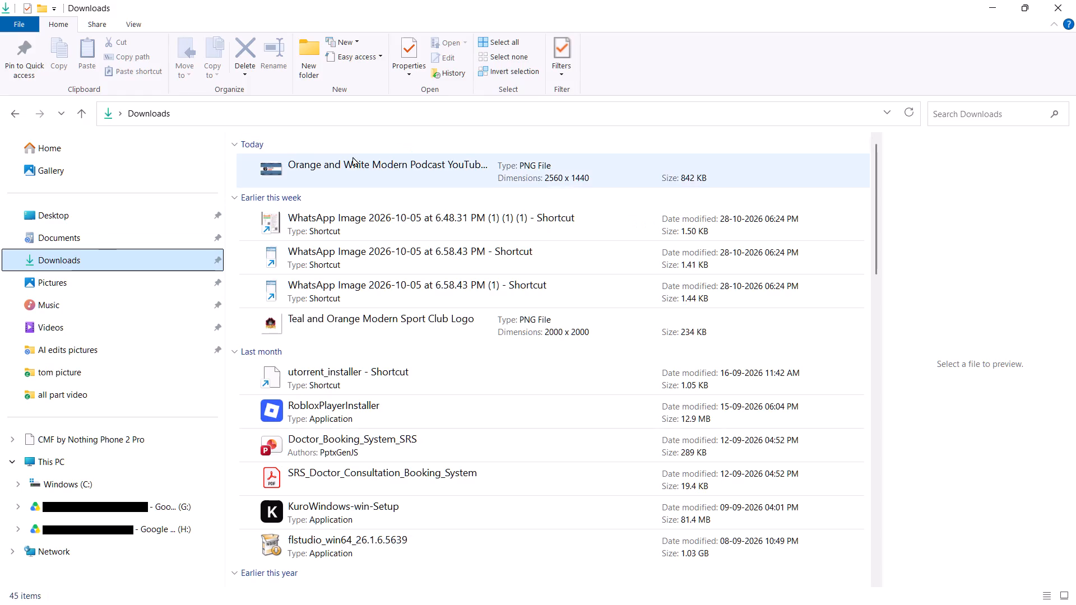
right_click(353, 157)
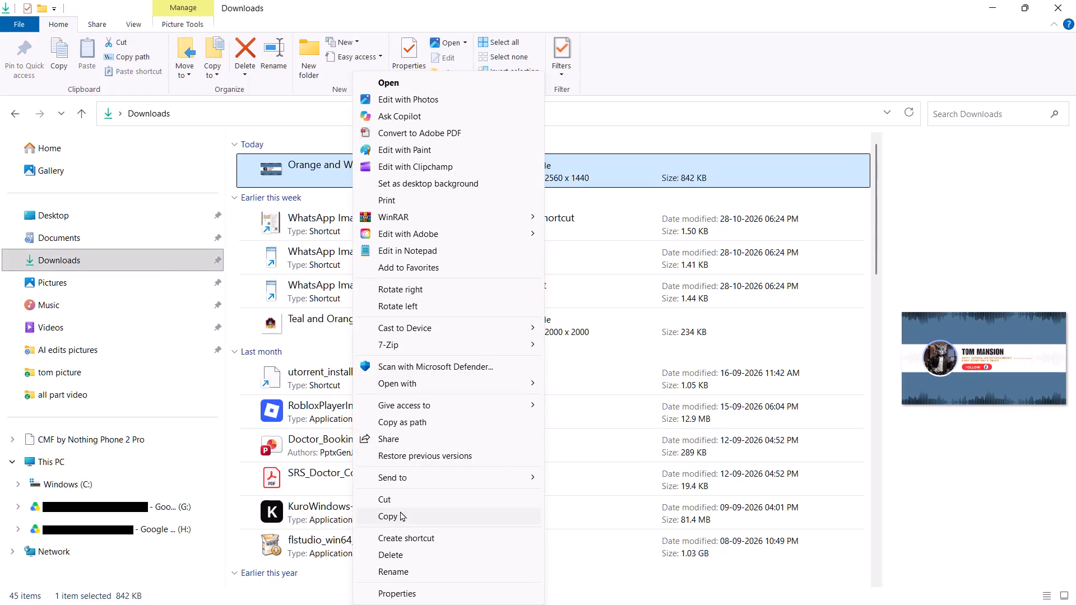
left_click(400, 503)
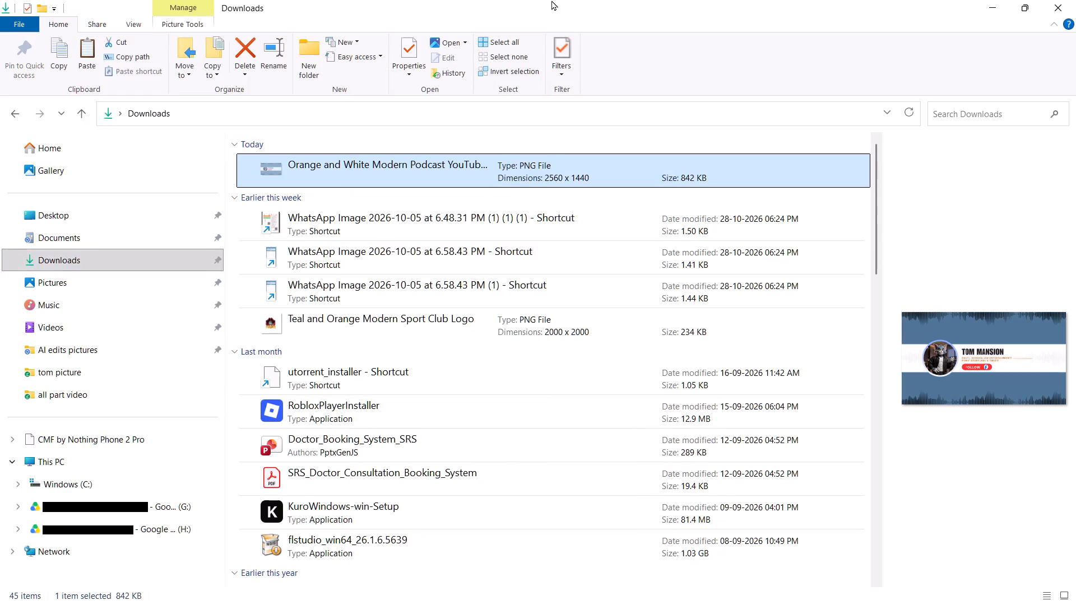
left_click(1001, 0)
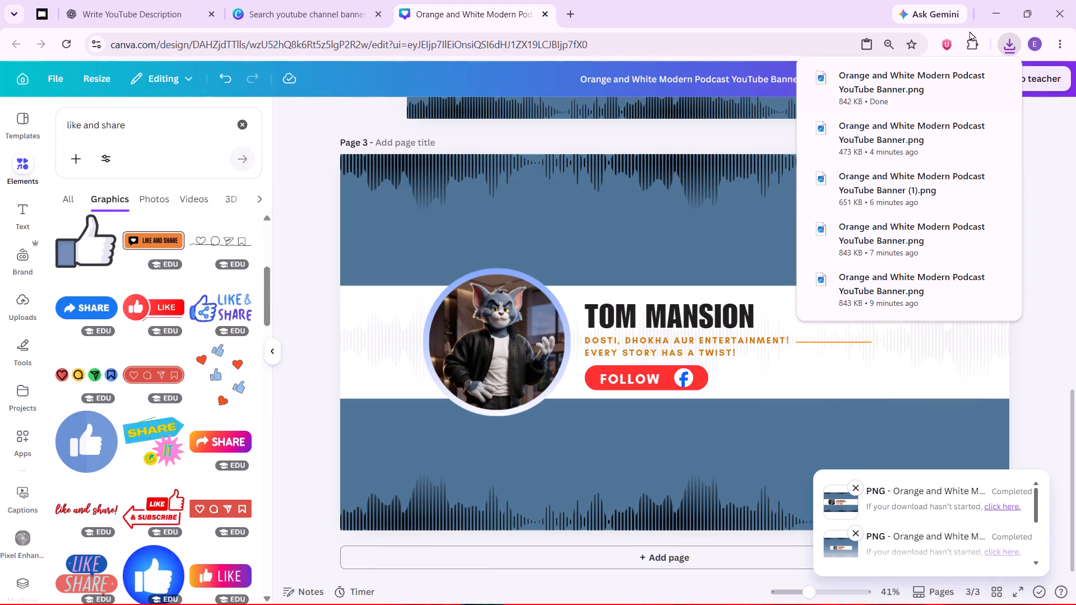
left_click(989, 13)
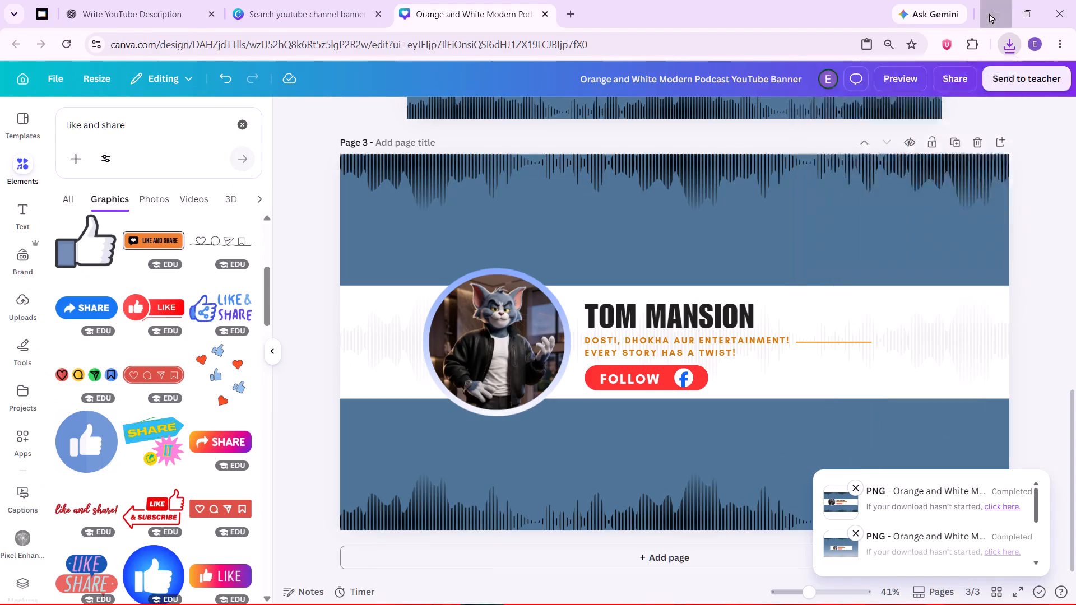
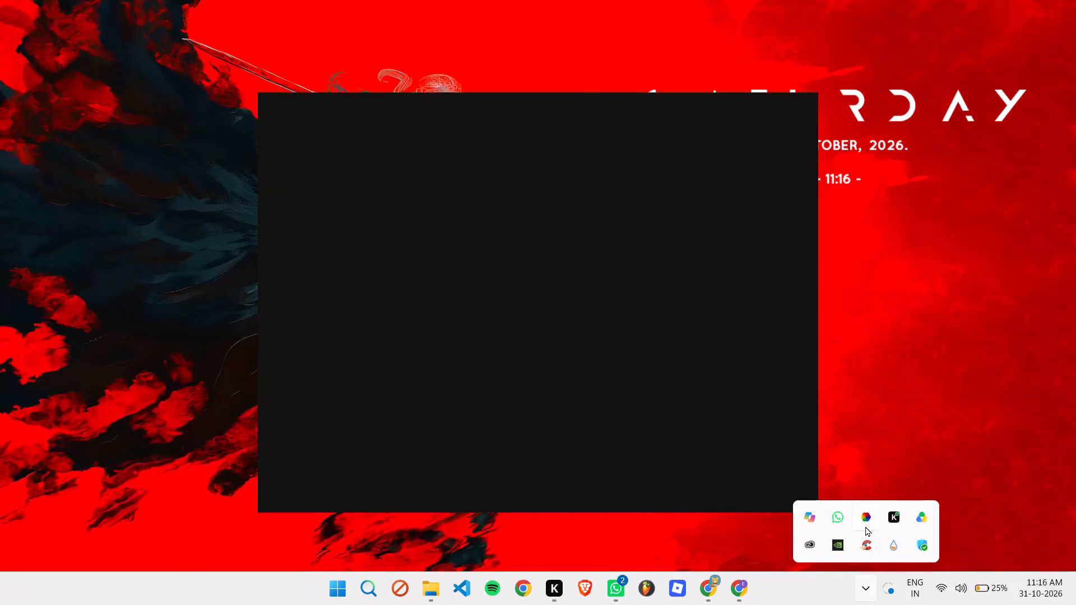
Bring up the options for the Lively wallpaper app running in the system tray.
right_click(862, 508)
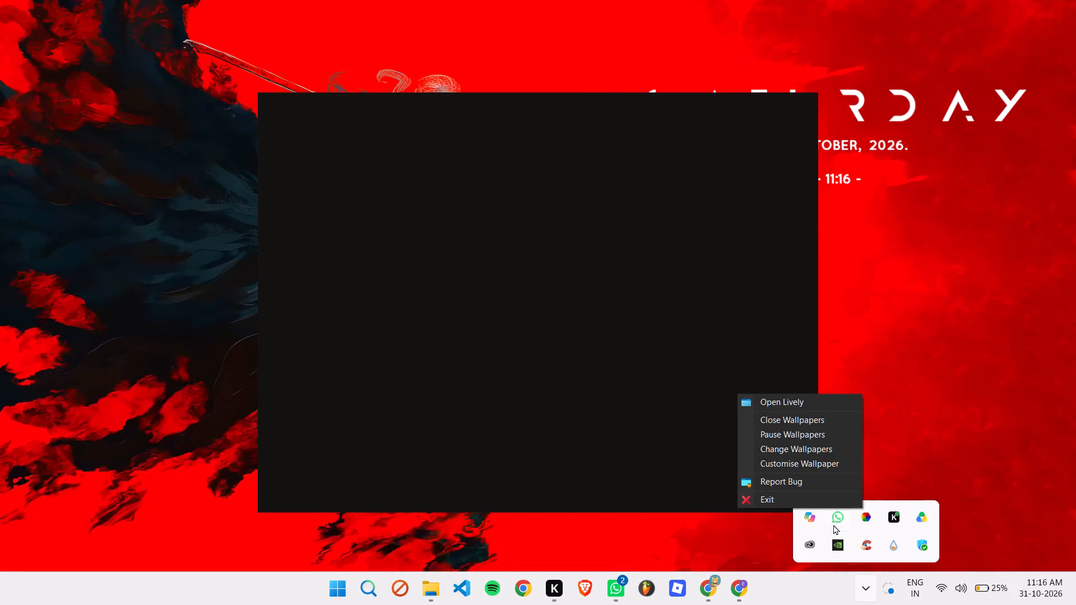
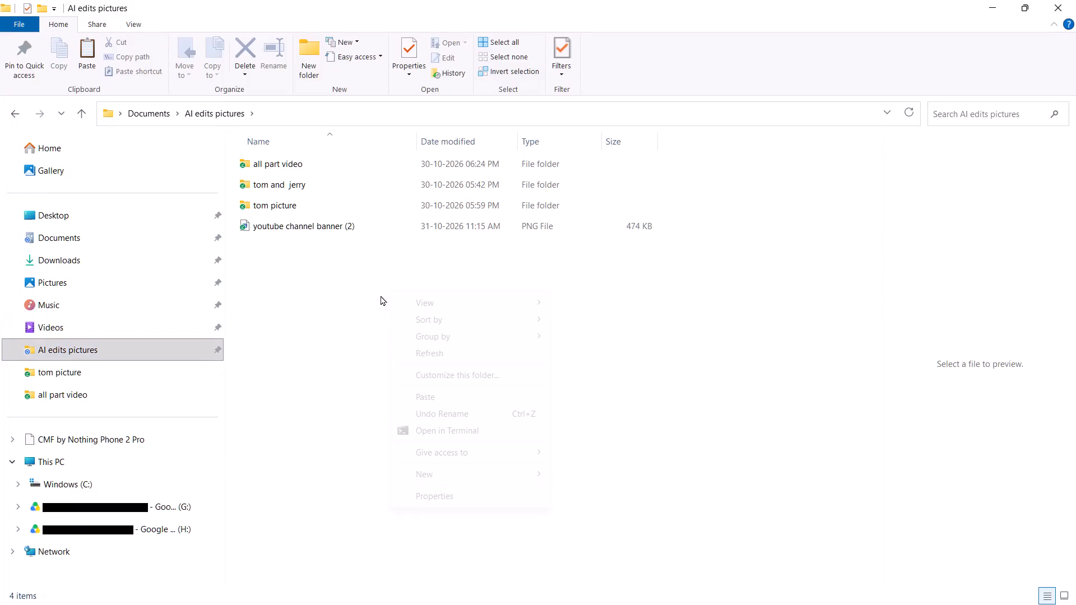
Paste the cut Orange and White Modern Podcast YouTube Banner PNG into AI edits pictures and rename it facebook banner.
left_click(442, 395)
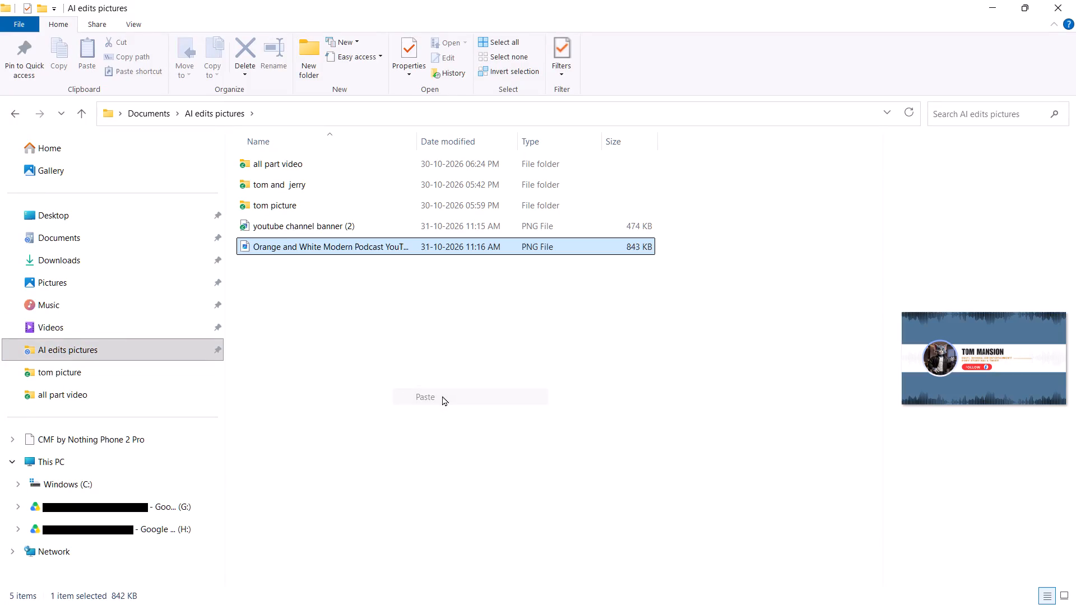
right_click(332, 245)
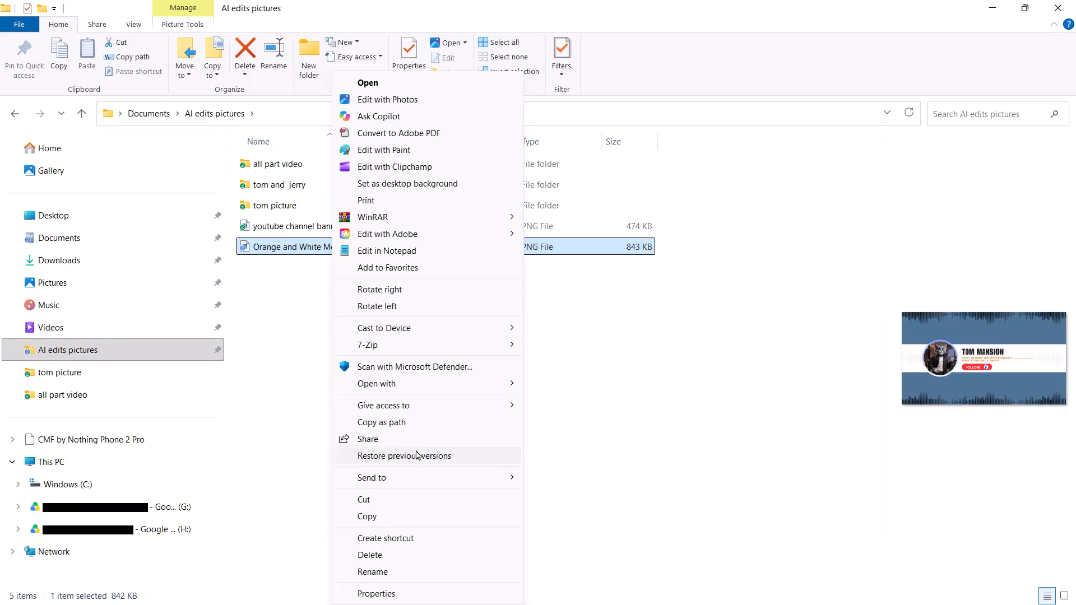
left_click(381, 575)
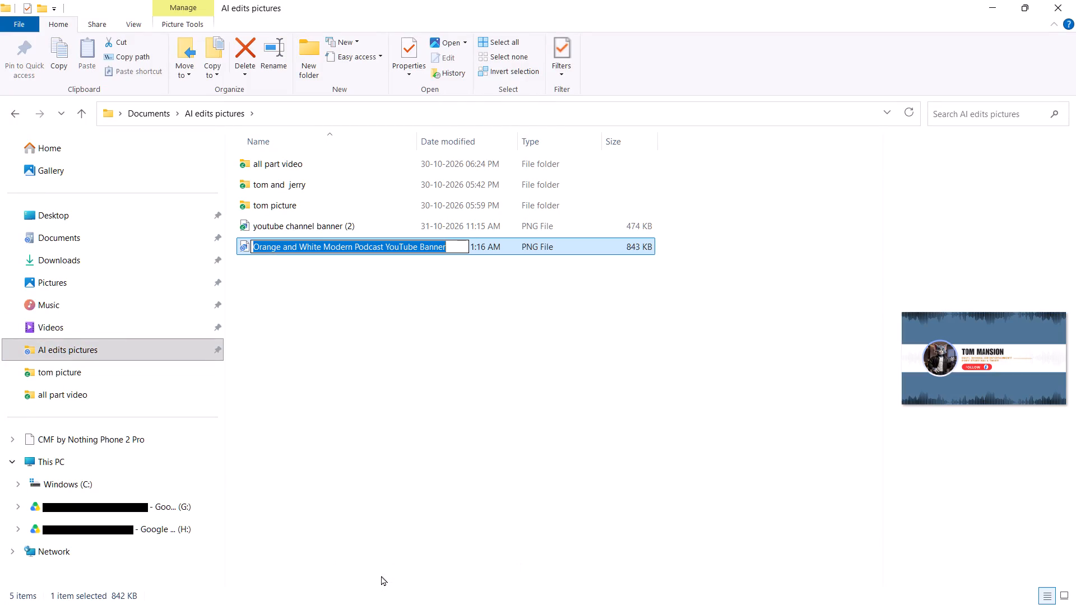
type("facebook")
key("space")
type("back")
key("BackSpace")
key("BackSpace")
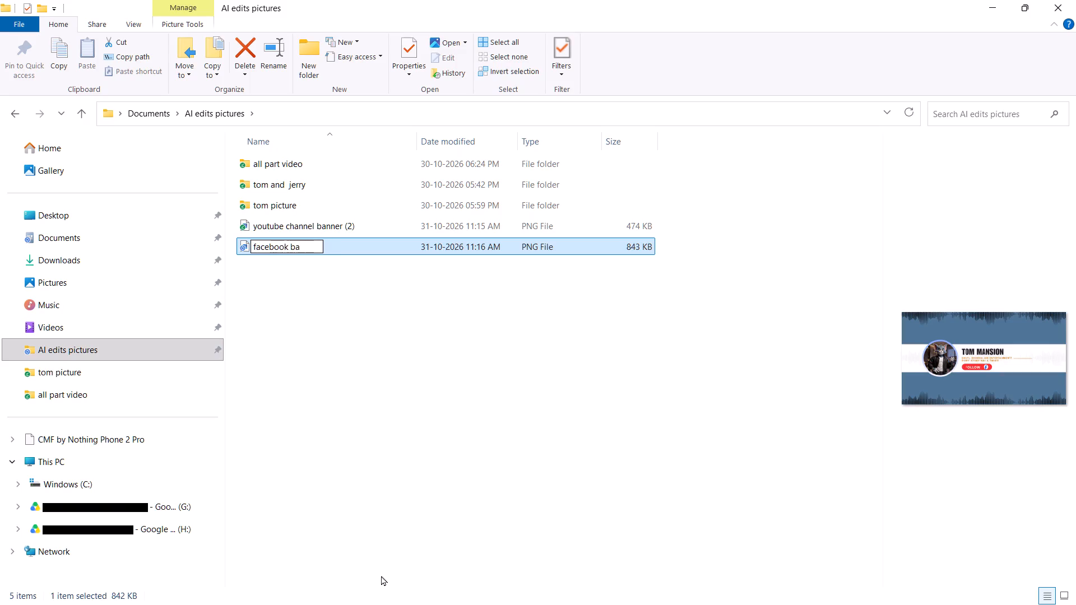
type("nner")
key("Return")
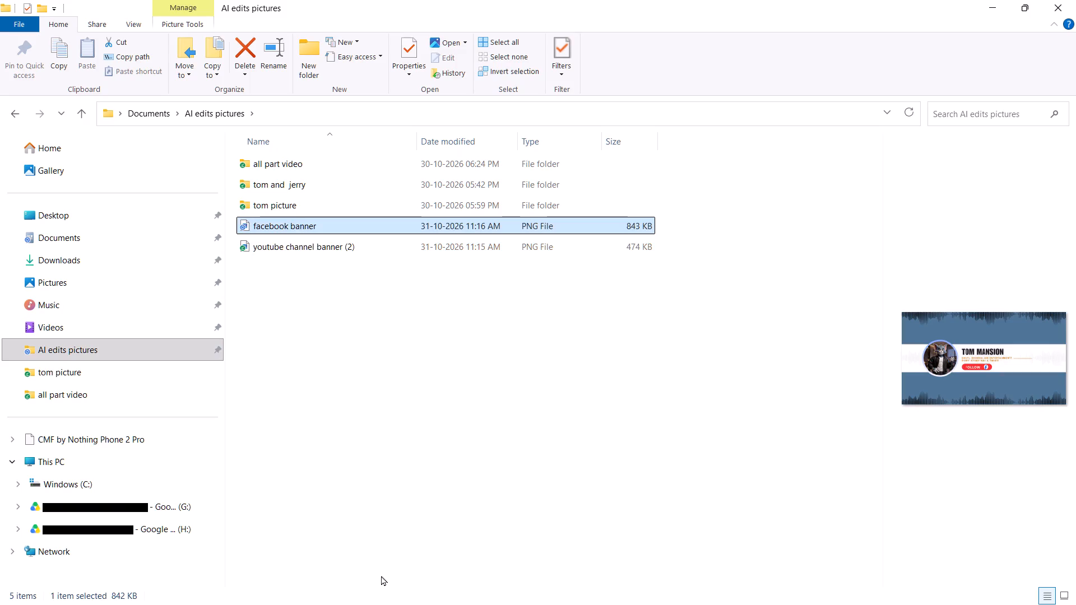
Copy the facebook banner PNG in AI edits pictures and close the File Explorer window.
left_click(393, 359)
right_click(309, 226)
left_click(367, 511)
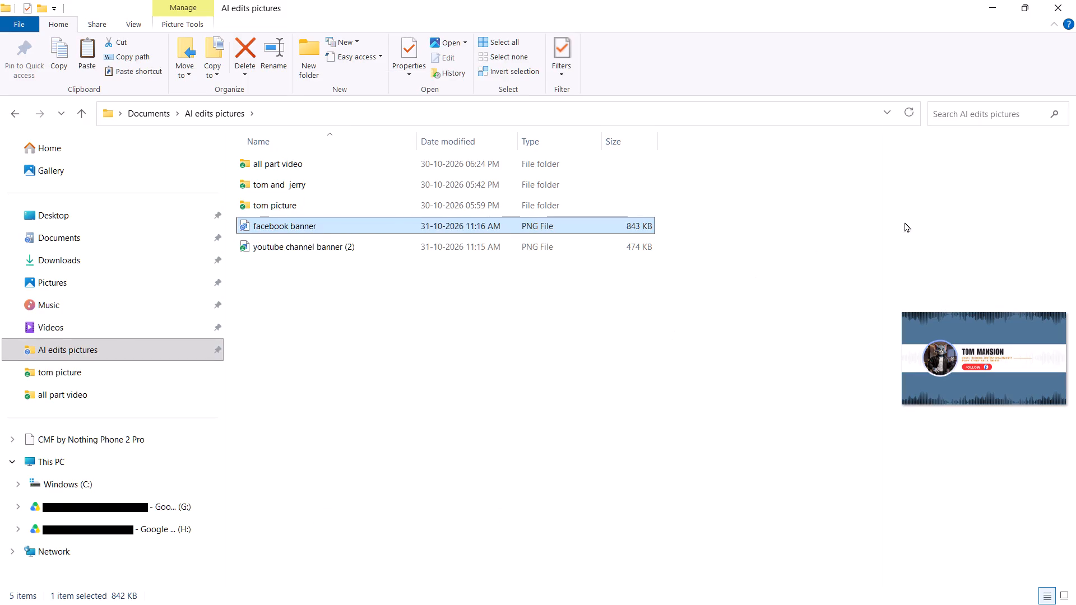
left_click(1049, 4)
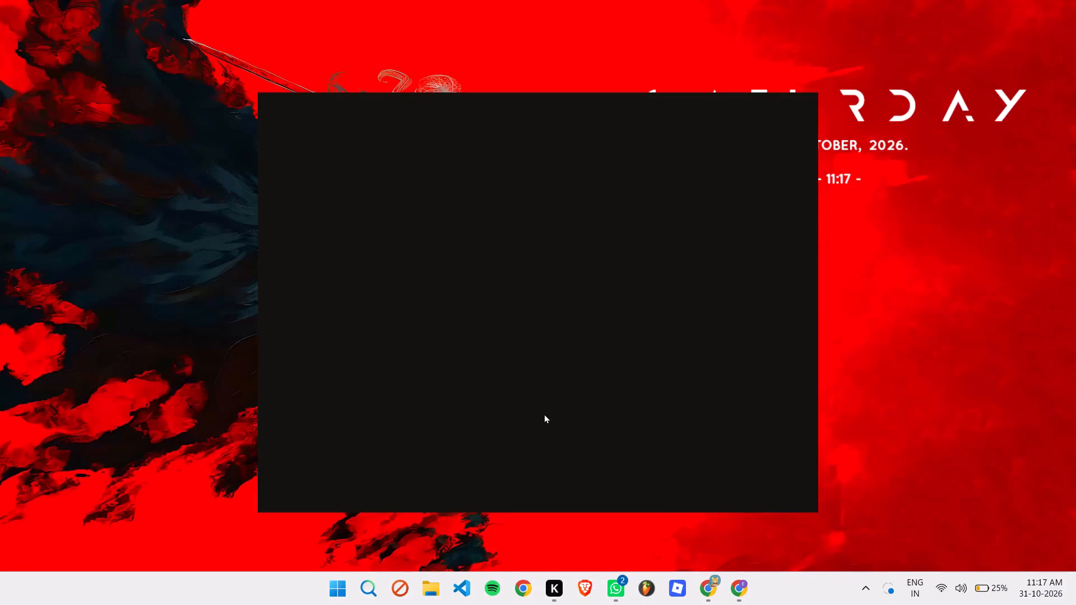